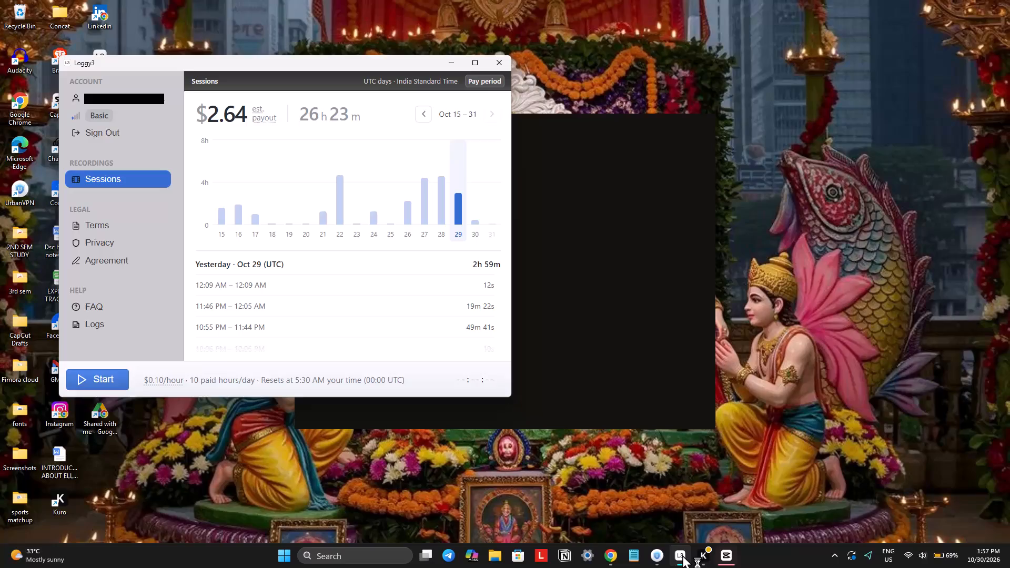
Start a new recording session in Loggy3.
{"action": "left_click", "coordinate": [102, 381]}
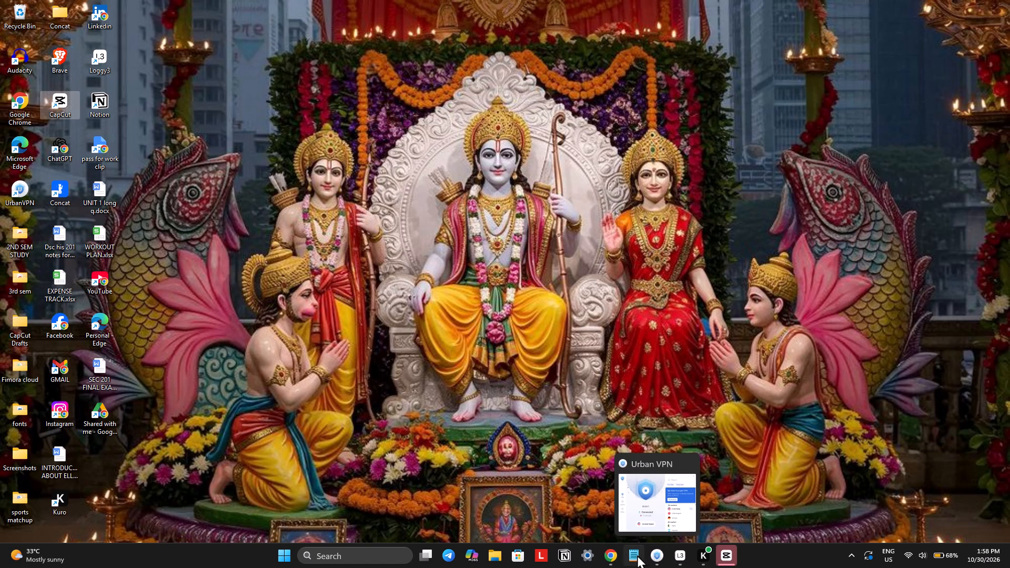
Switch to CapCut, clear its cache files from the draft settings, and close the settings.
{"action": "left_click", "coordinate": [722, 499]}
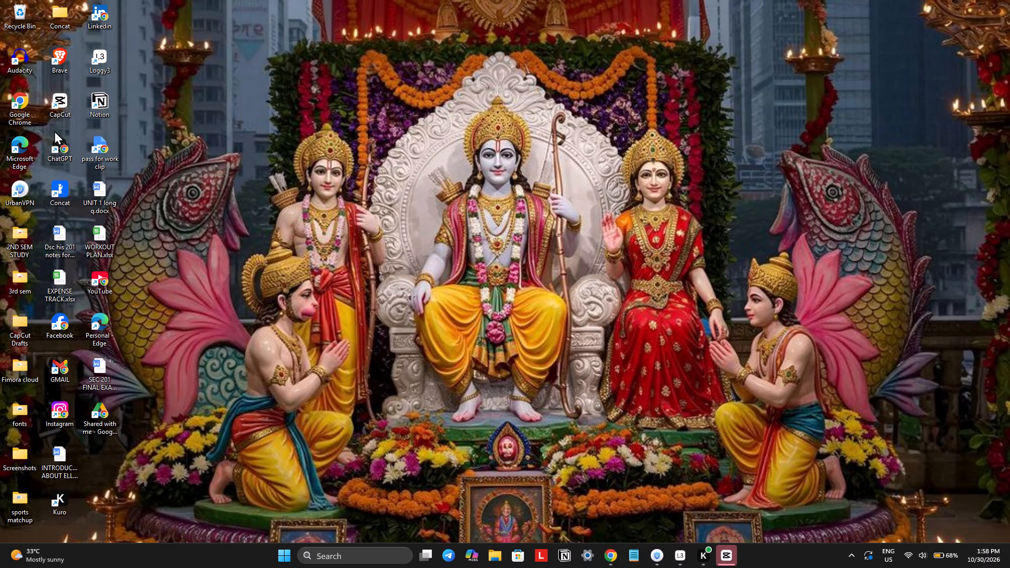
{"action": "left_click", "coordinate": [728, 557]}
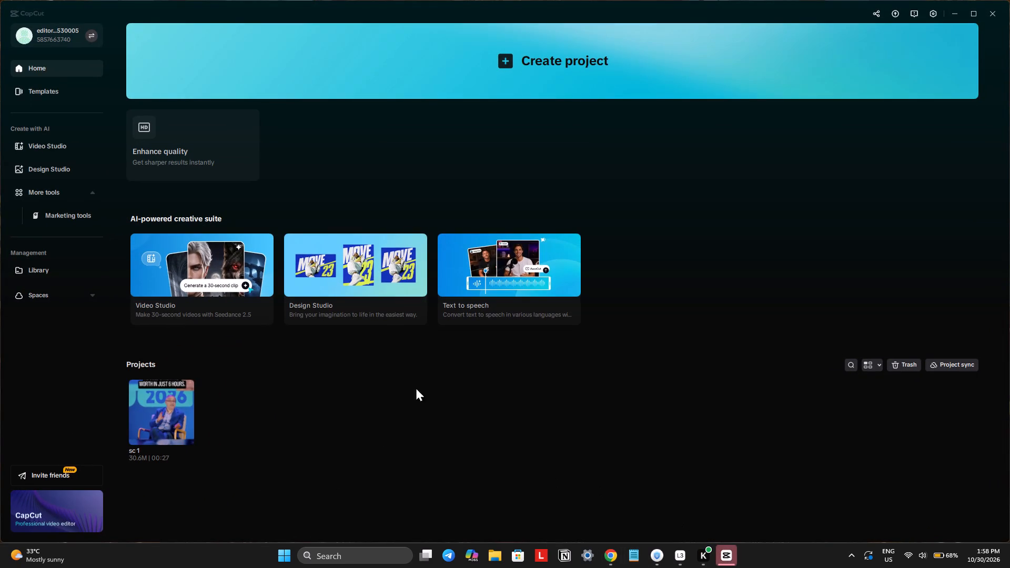
{"action": "left_click", "coordinate": [931, 13]}
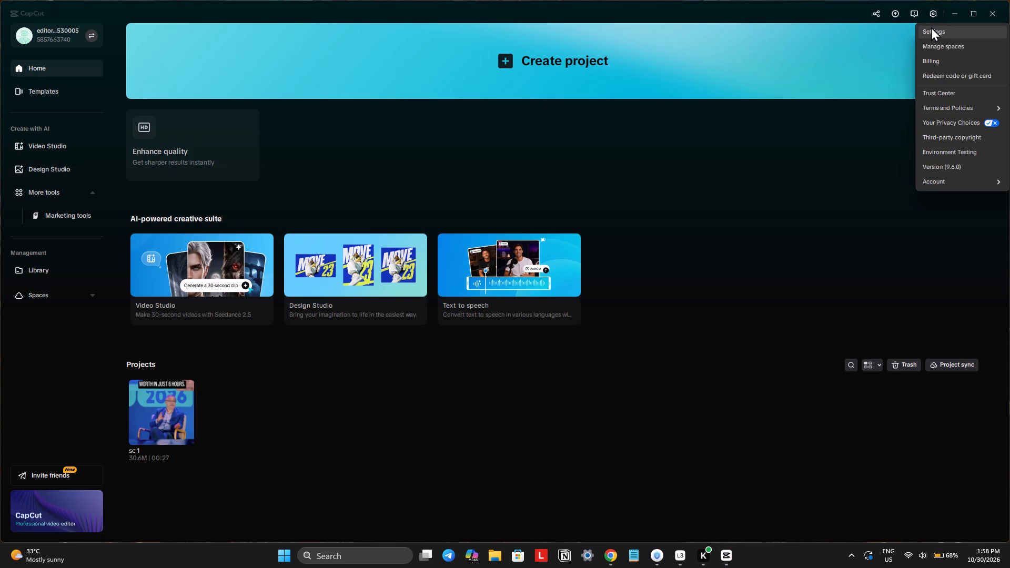
{"action": "left_click", "coordinate": [931, 31]}
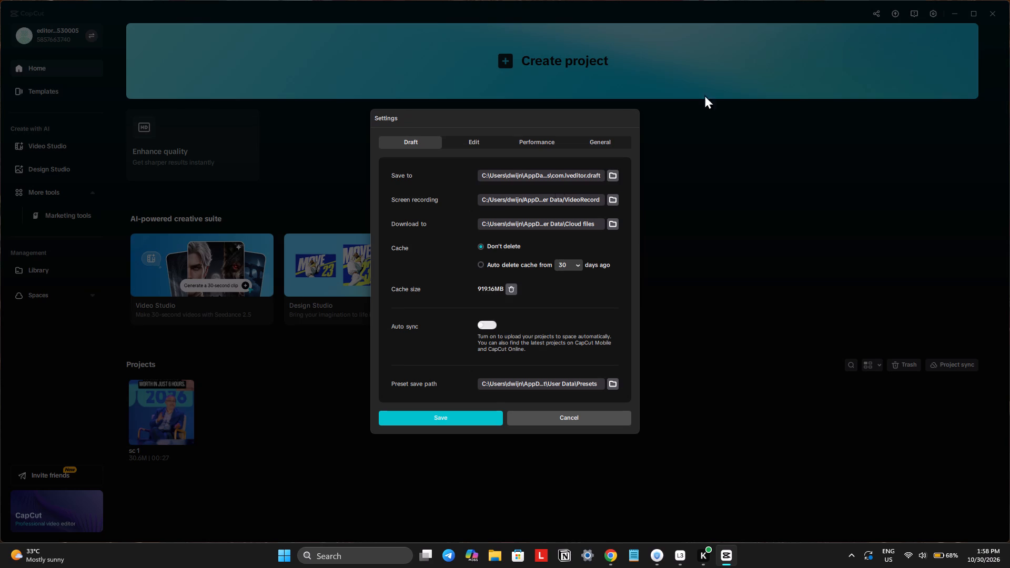
{"action": "left_click", "coordinate": [548, 143]}
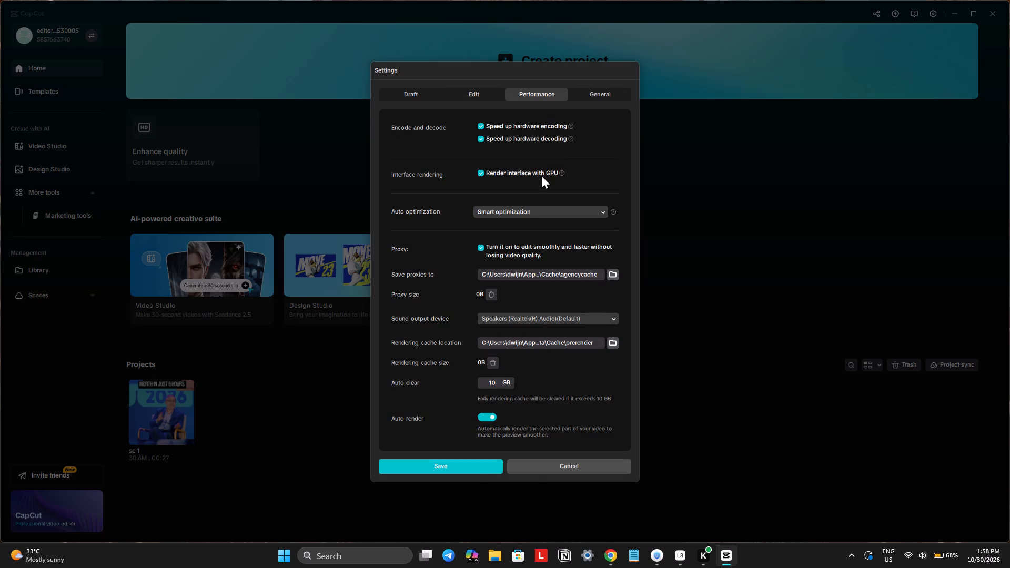
{"action": "left_click", "coordinate": [411, 94]}
{"action": "left_click", "coordinate": [500, 286]}
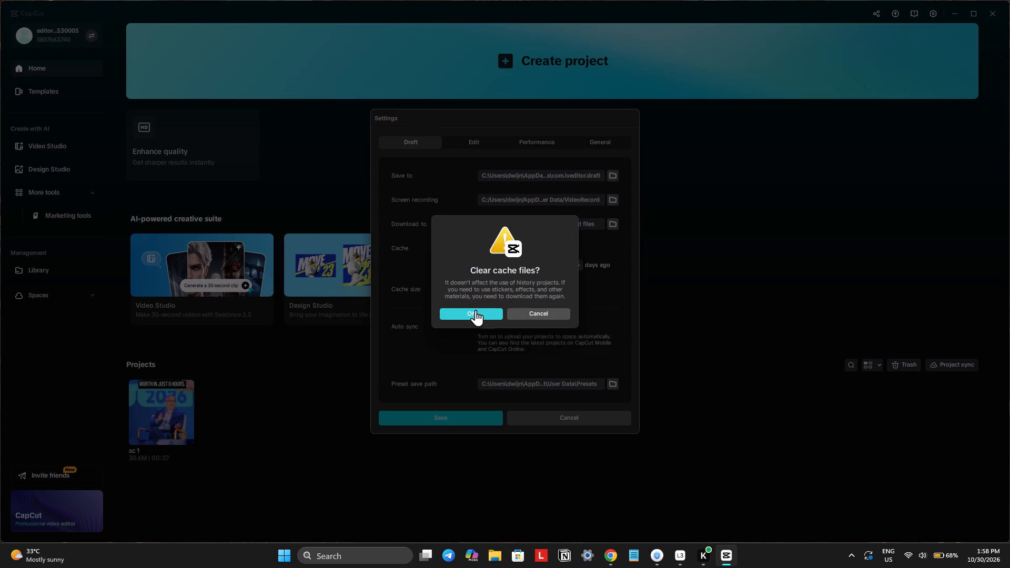
{"action": "left_click", "coordinate": [473, 311]}
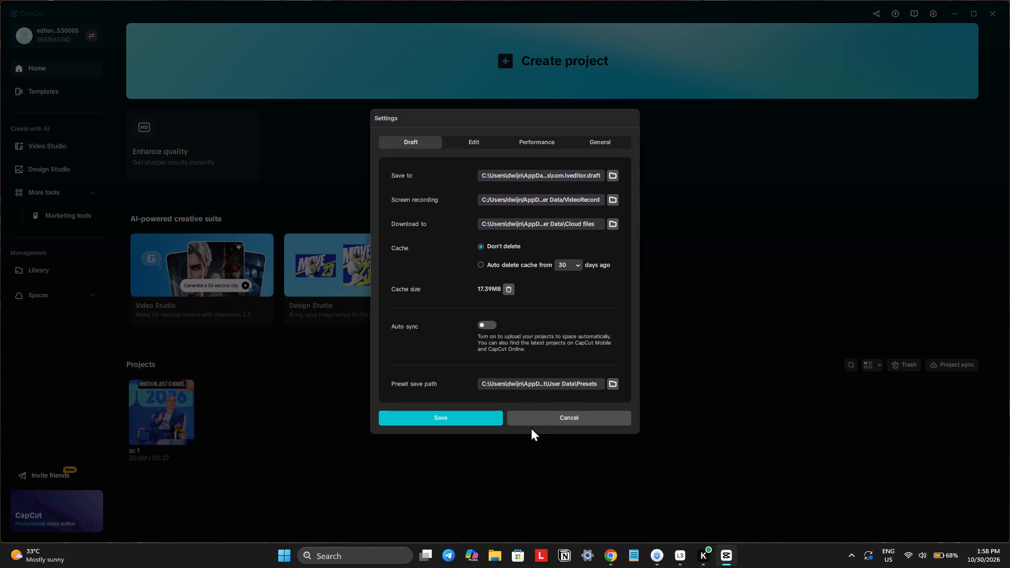
{"action": "left_click", "coordinate": [561, 417]}
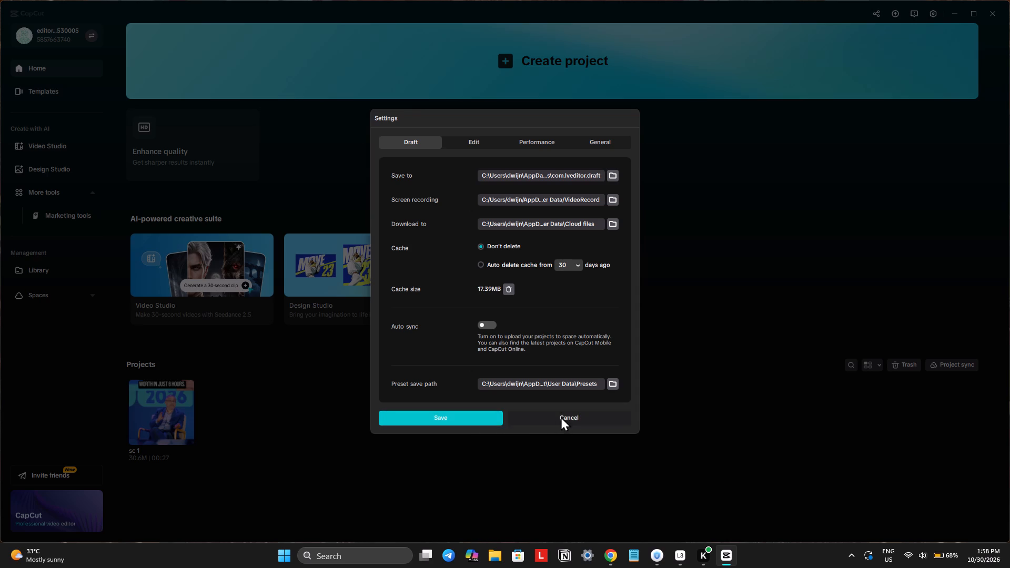
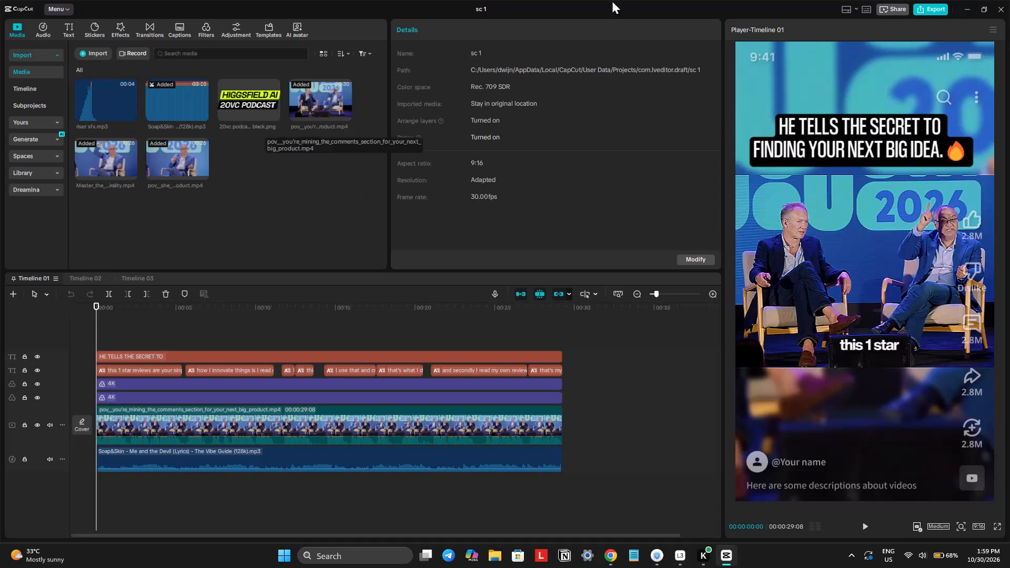
Delete the three old video clips, the two pov clips and the Master_the clip, from the project's media.
{"action": "left_click_drag", "start_coordinate": [153, 201], "coordinate": [95, 173]}
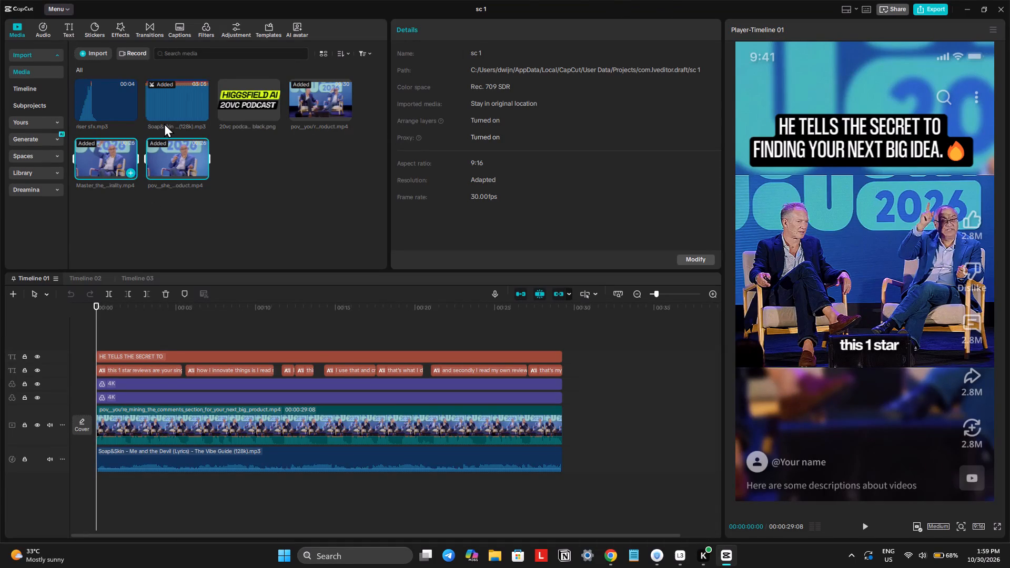
{"action": "key", "text": "Delete"}
{"action": "key", "text": "Return"}
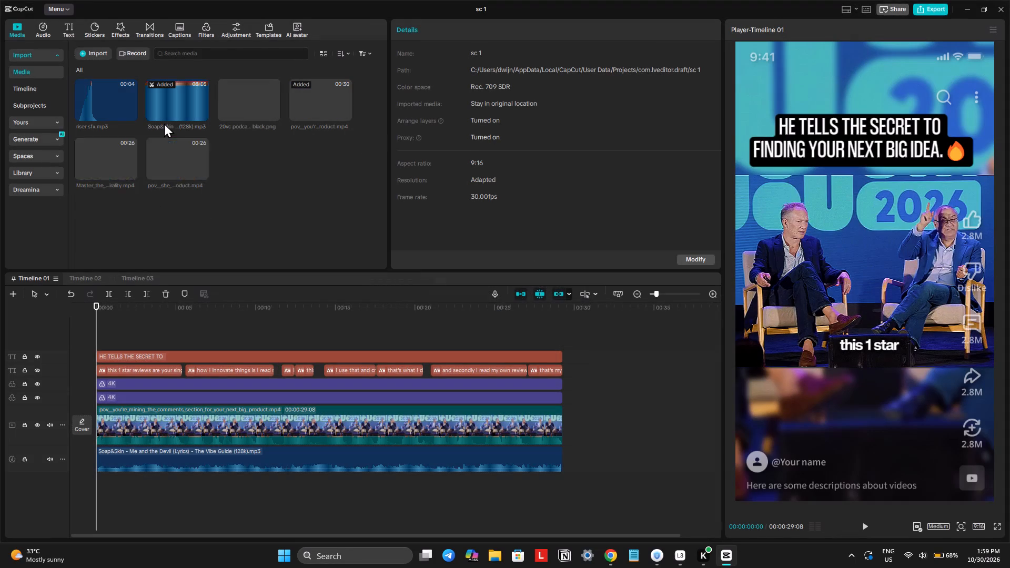
{"action": "left_click_drag", "start_coordinate": [311, 129], "coordinate": [321, 98]}
{"action": "key", "text": "Delete"}
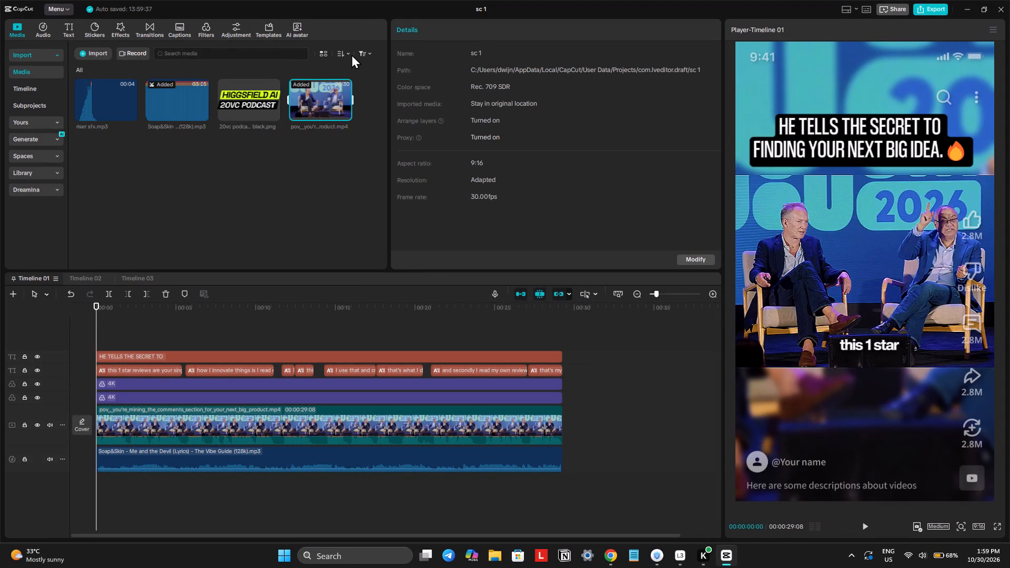
{"action": "key", "text": "Return"}
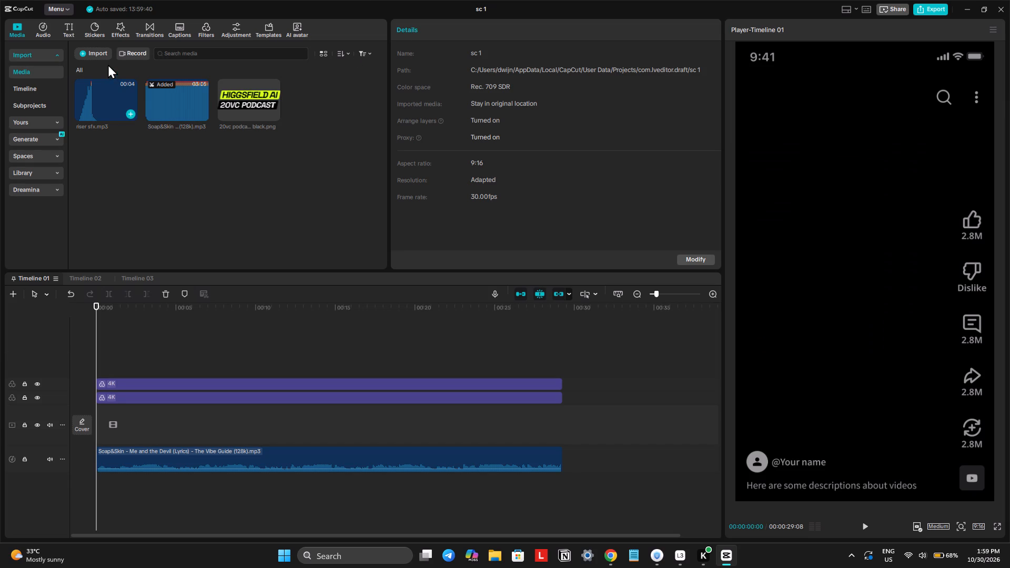
Import today's three videos from the Downloads folder: the pov 'coworker' clip, AI-Powered Inspector and Building for Customers.
{"action": "left_click", "coordinate": [102, 58]}
{"action": "left_click", "coordinate": [134, 73]}
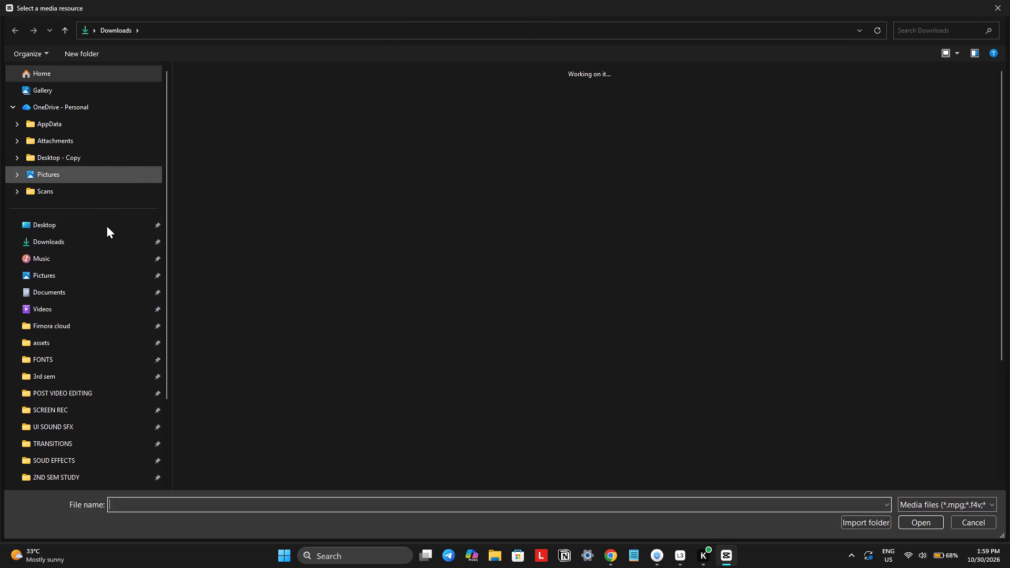
{"action": "left_click", "coordinate": [93, 238]}
{"action": "left_click_drag", "start_coordinate": [179, 112], "coordinate": [302, 137]}
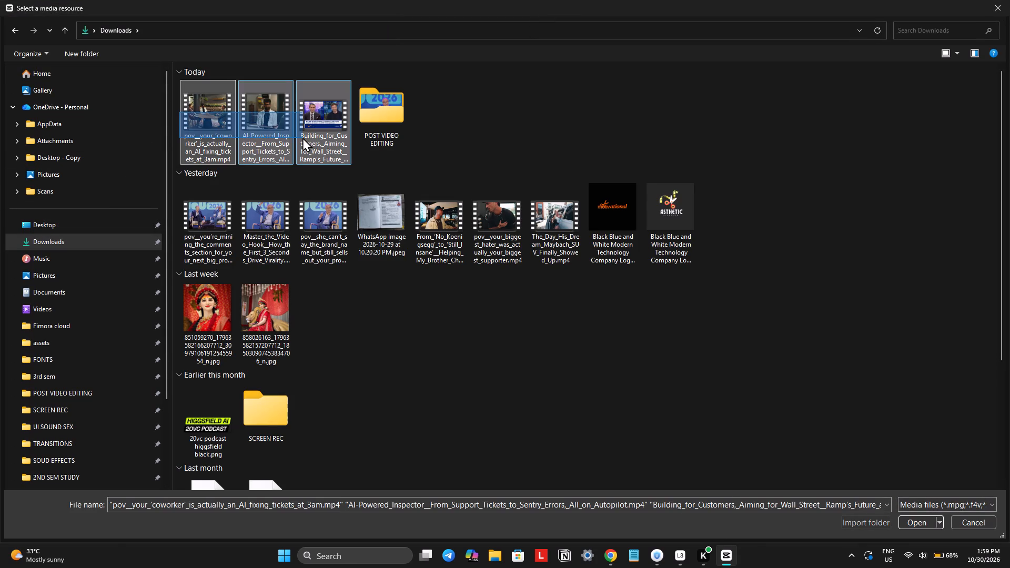
{"action": "left_click_drag", "start_coordinate": [302, 137], "coordinate": [306, 138]}
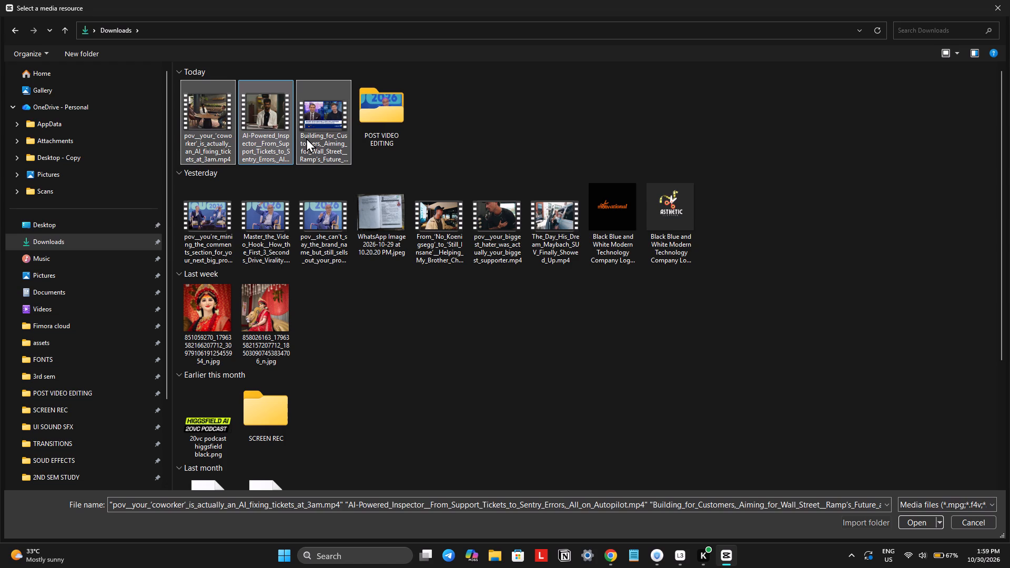
{"action": "key", "text": "Return"}
{"action": "left_click", "coordinate": [299, 178]}
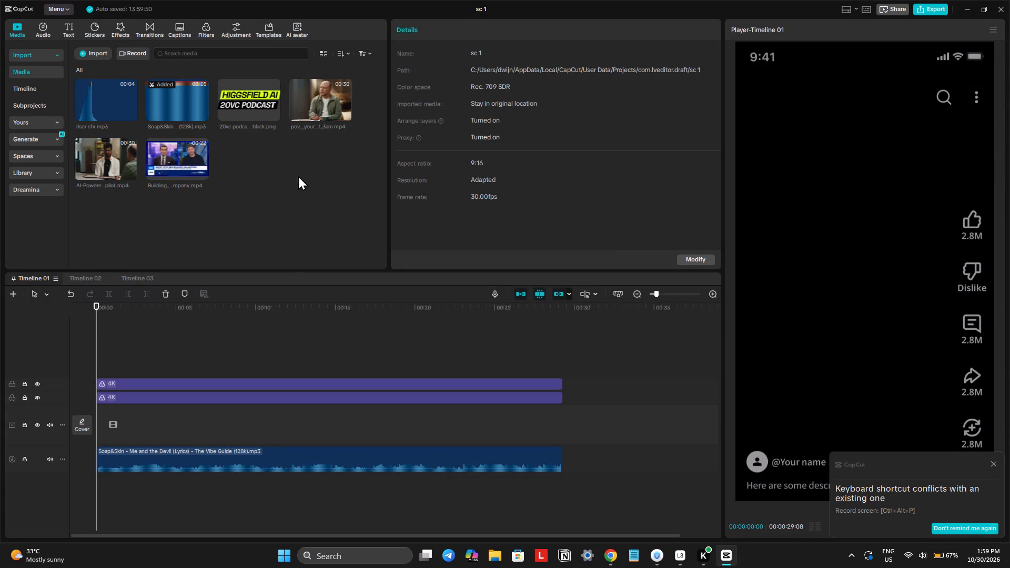
Place the 'coworker' clip at the start of Timeline 01's main track, AI-Powered Inspector in Timeline 02, and Building for Customers in Timeline 03.
{"action": "left_click_drag", "start_coordinate": [319, 92], "coordinate": [161, 387]}
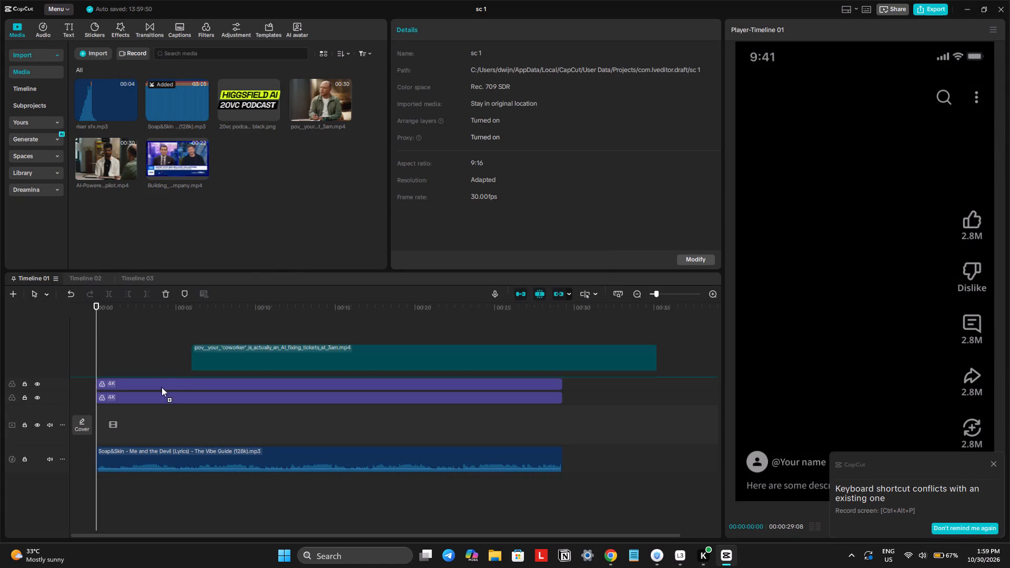
{"action": "left_click_drag", "start_coordinate": [161, 387], "coordinate": [79, 422]}
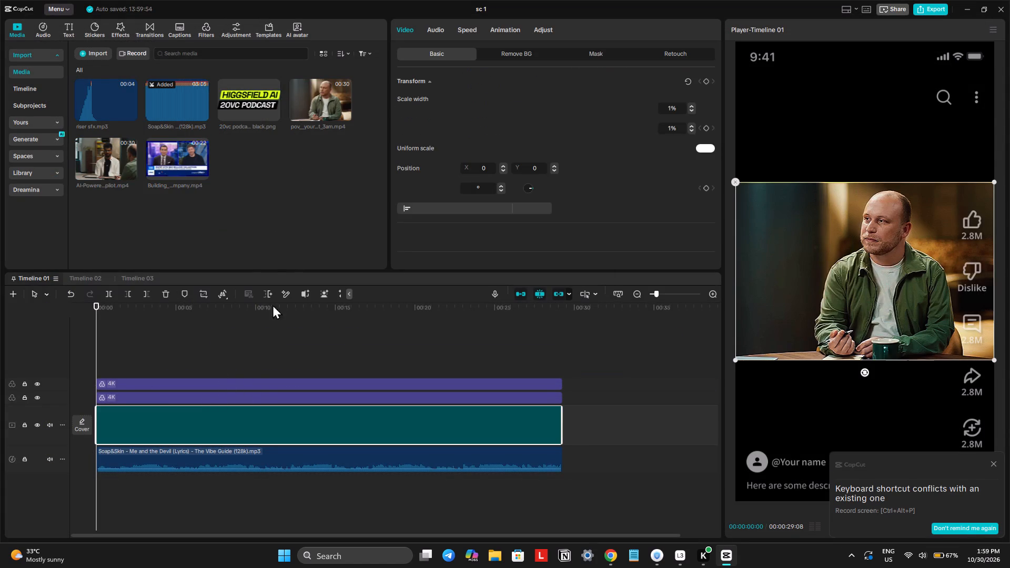
{"action": "left_click", "coordinate": [77, 279]}
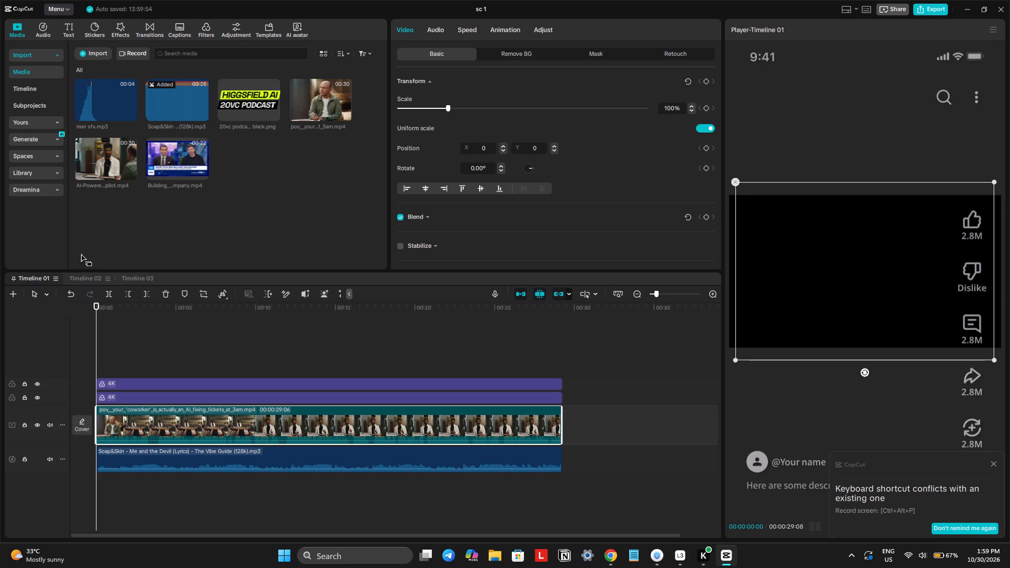
{"action": "left_click_drag", "start_coordinate": [100, 164], "coordinate": [77, 435]}
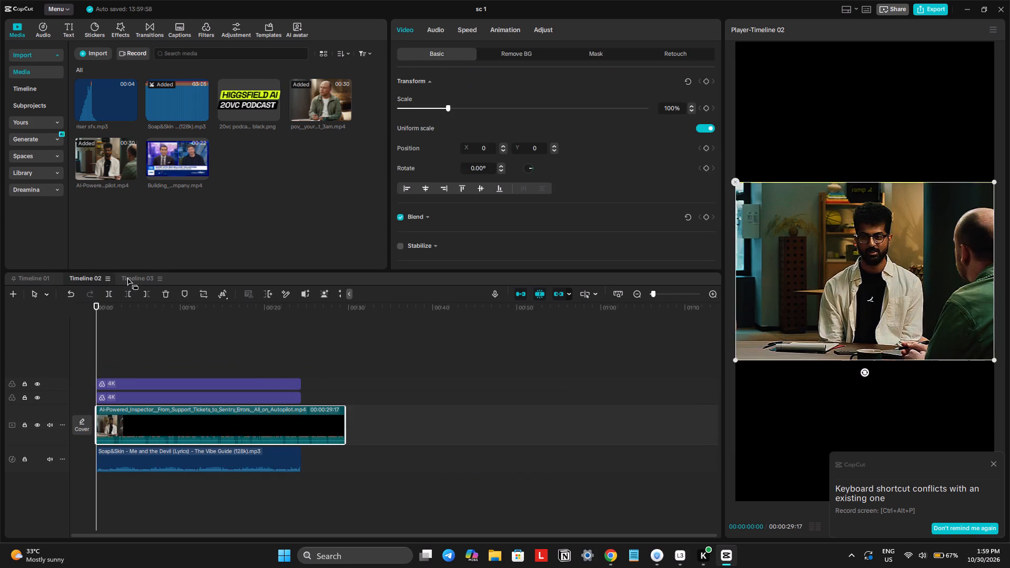
{"action": "left_click", "coordinate": [127, 277]}
{"action": "left_click_drag", "start_coordinate": [167, 151], "coordinate": [90, 433]}
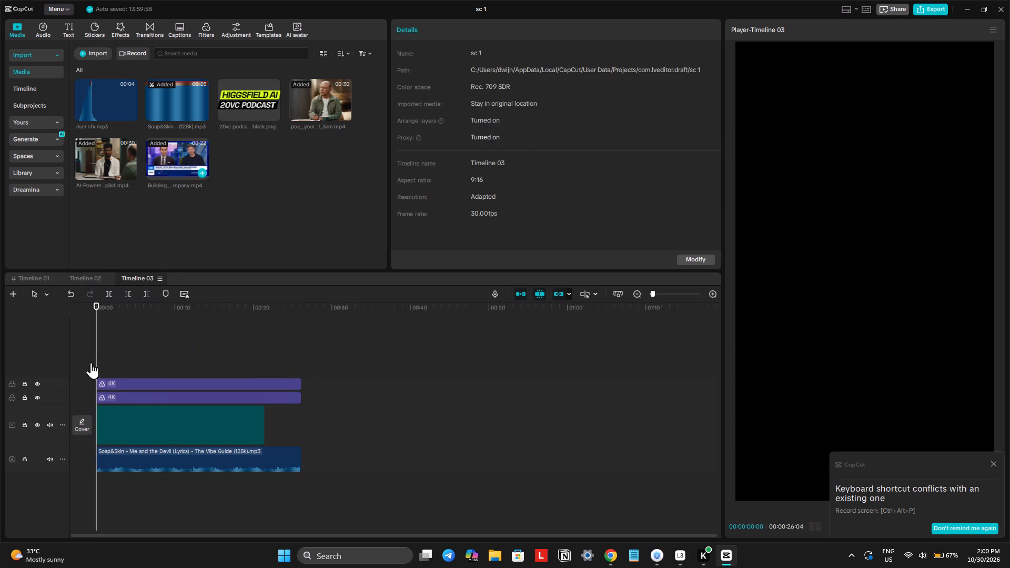
Generate auto captions for Timeline 01 with the spoken language on Auto detect.
{"action": "left_click", "coordinate": [44, 278]}
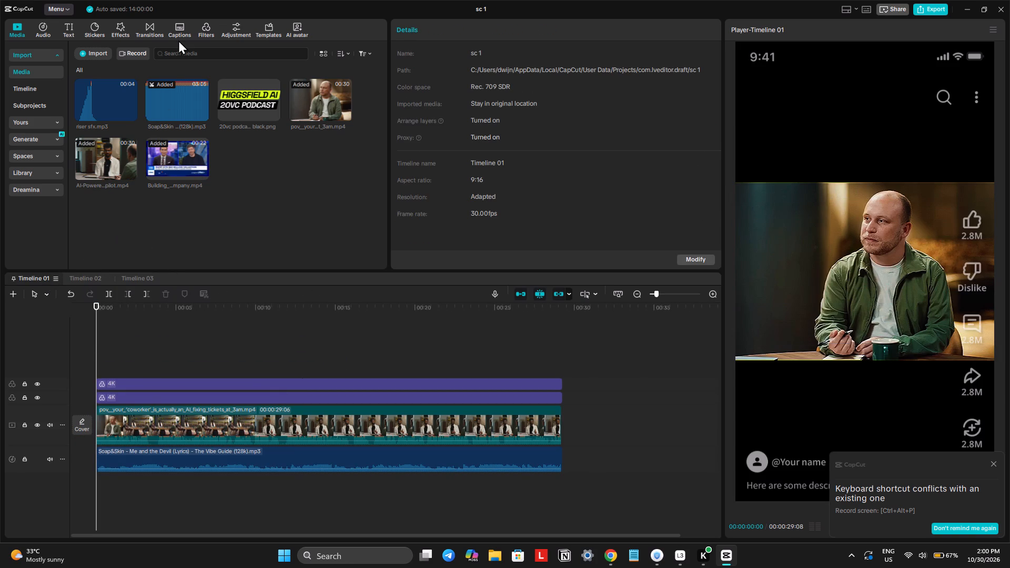
{"action": "left_click", "coordinate": [177, 35]}
{"action": "left_click", "coordinate": [363, 262]}
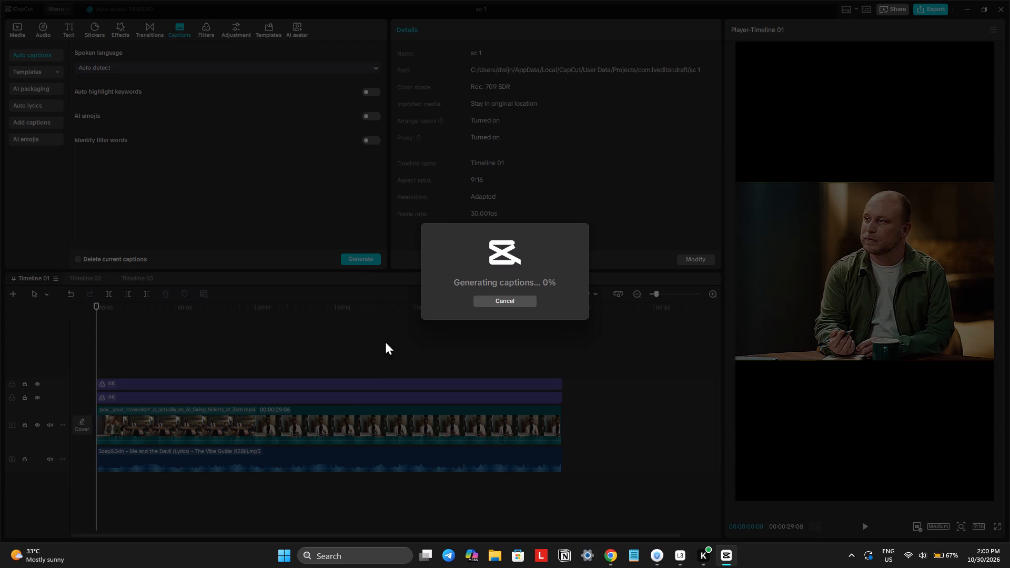
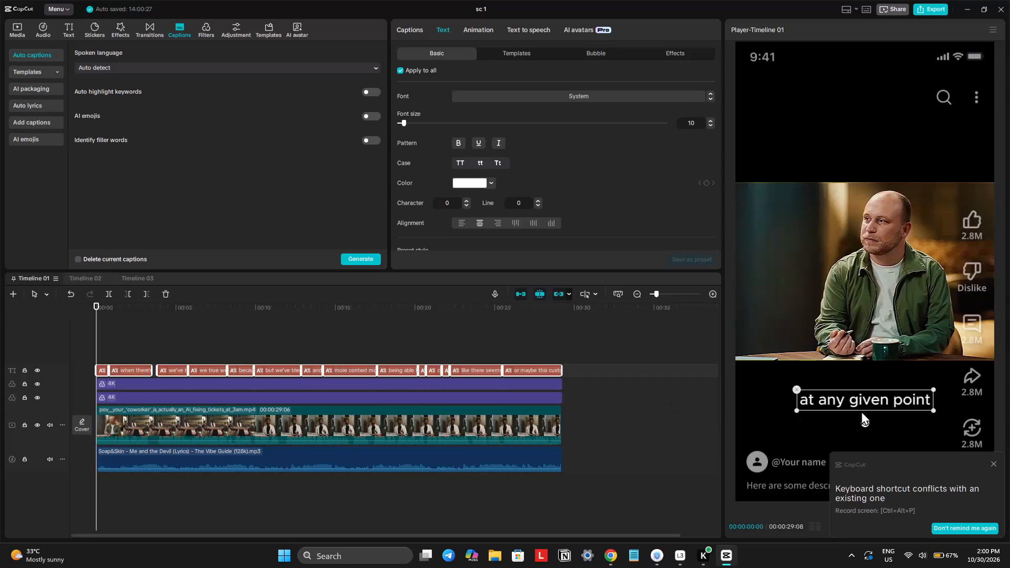
Dismiss the shortcut conflict notice and generate auto captions for Timeline 02 with the spoken language on Auto detect.
{"action": "left_click", "coordinate": [991, 464]}
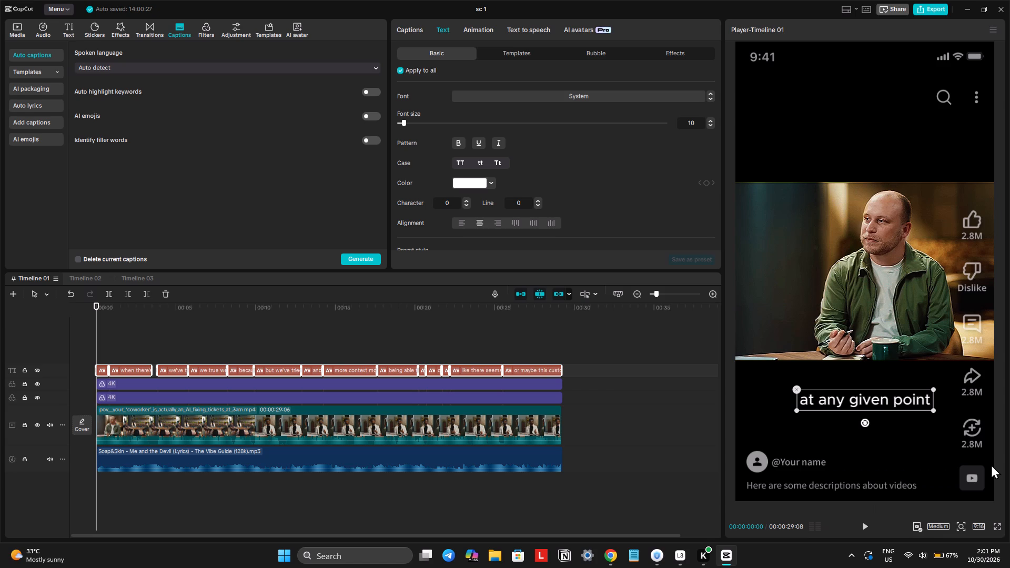
{"action": "left_click", "coordinate": [92, 276]}
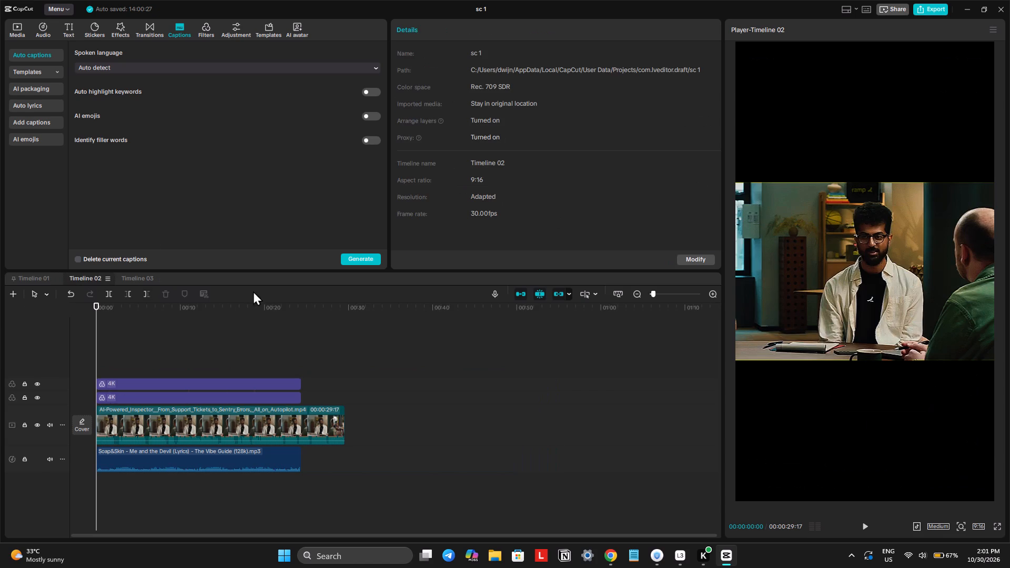
{"action": "left_click", "coordinate": [351, 265]}
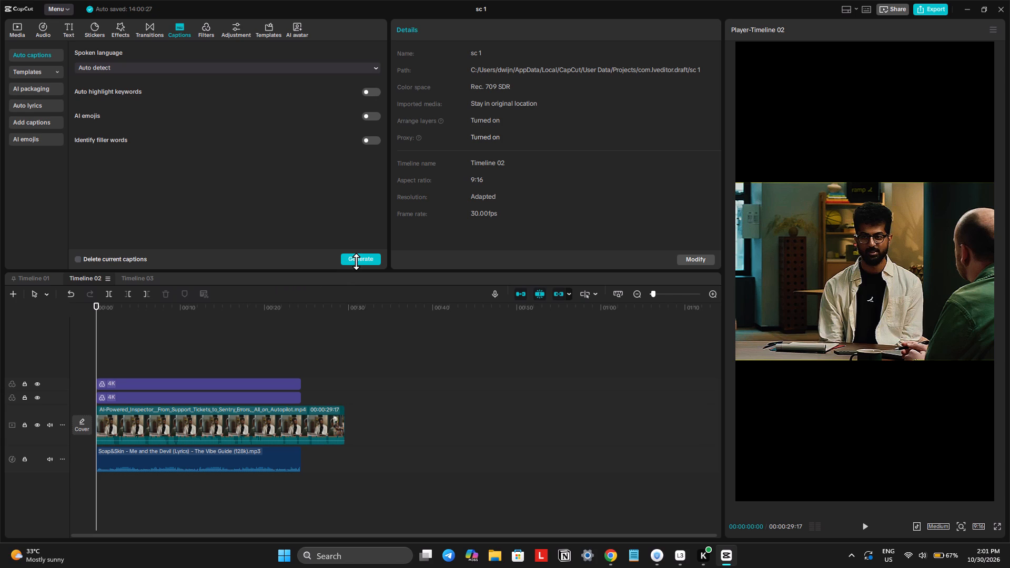
{"action": "left_click", "coordinate": [361, 257]}
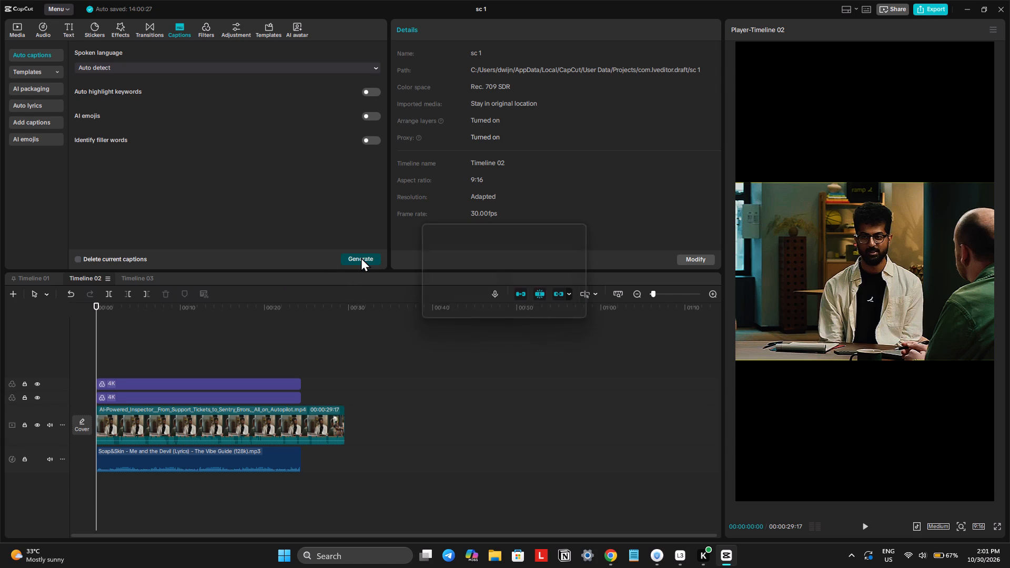
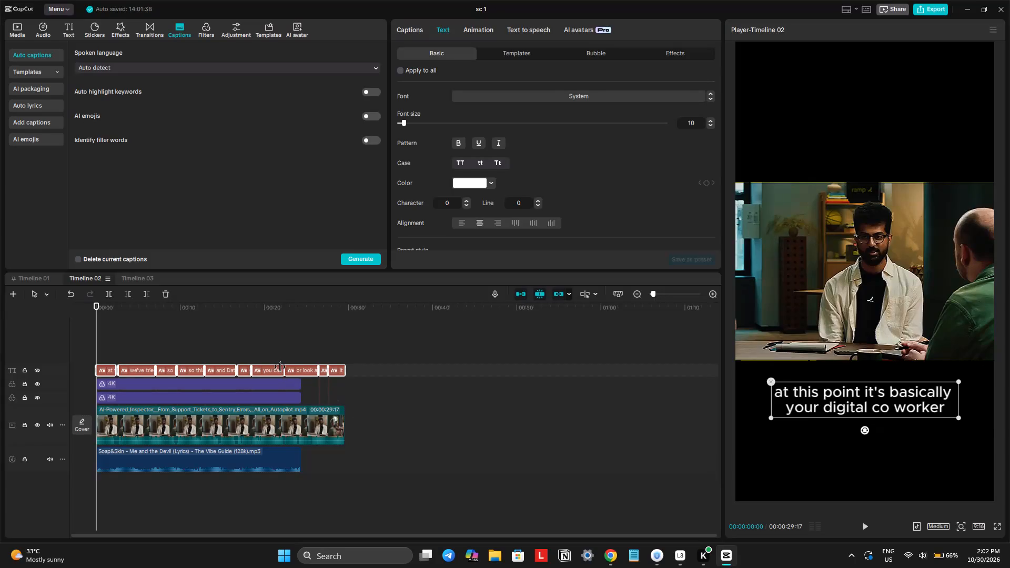
Generate auto captions for Timeline 03 with the spoken language on Auto detect.
{"action": "left_click", "coordinate": [142, 278]}
{"action": "left_click", "coordinate": [359, 257]}
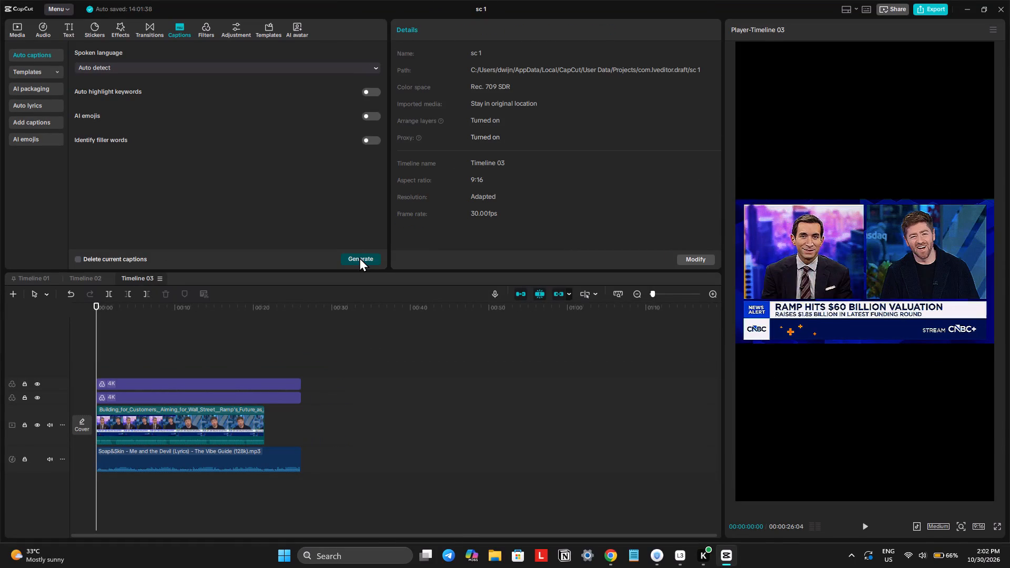
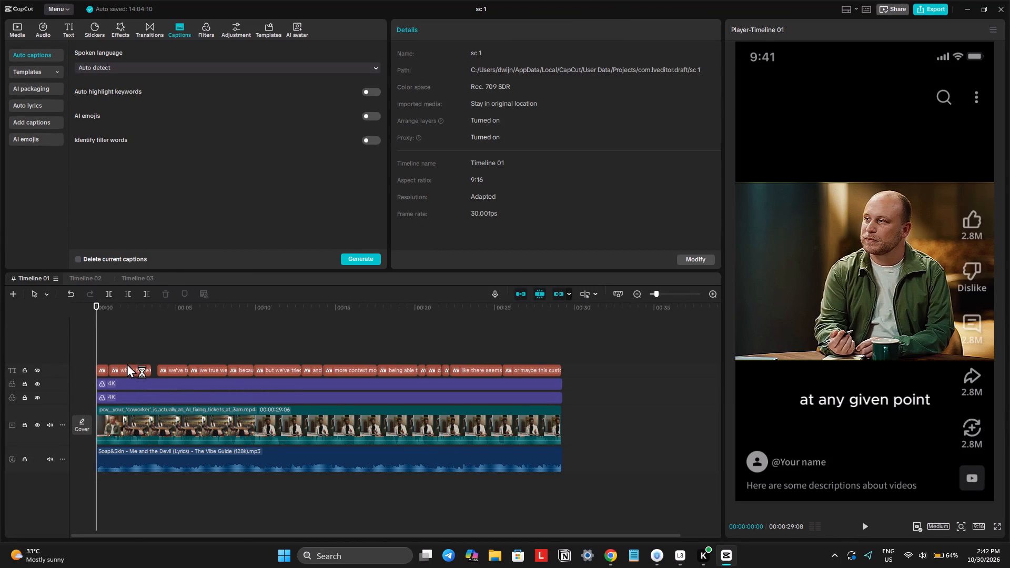
Set all Timeline 01 captions to the CreatoDisplay-ExtraBold font and tighten their character spacing.
{"action": "left_click_drag", "start_coordinate": [103, 350], "coordinate": [583, 373]}
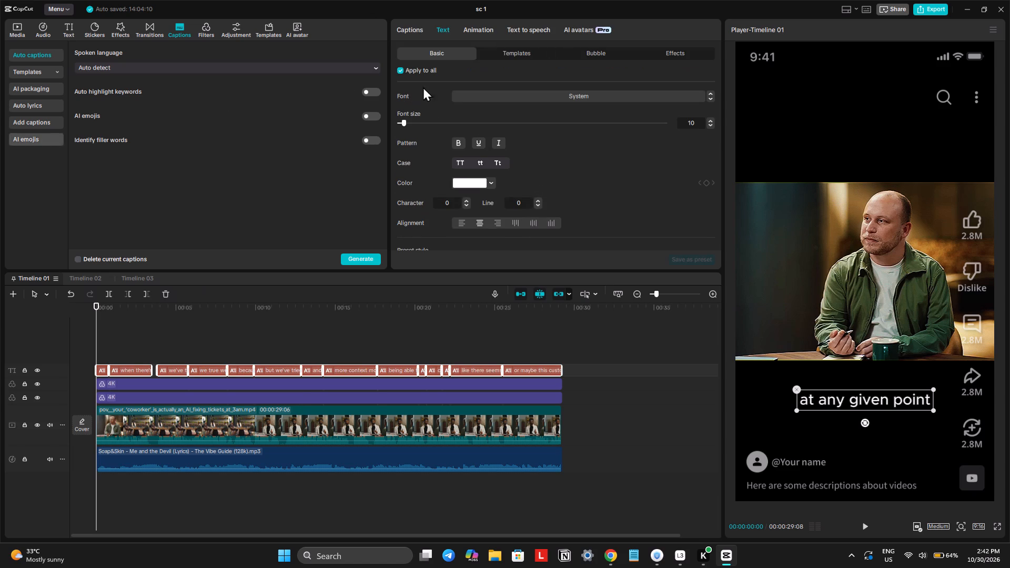
{"action": "left_click", "coordinate": [524, 89]}
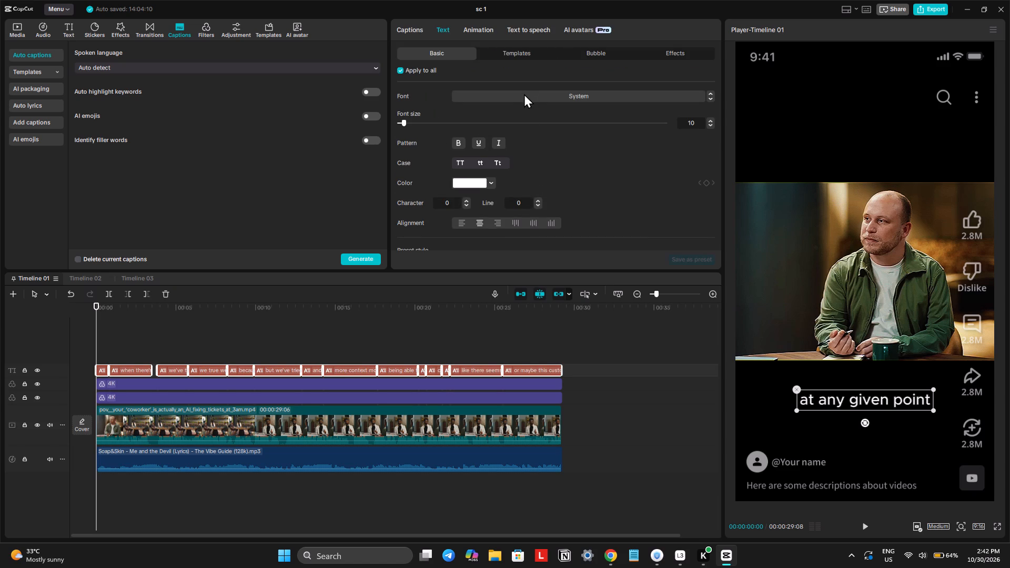
{"action": "left_click", "coordinate": [524, 94]}
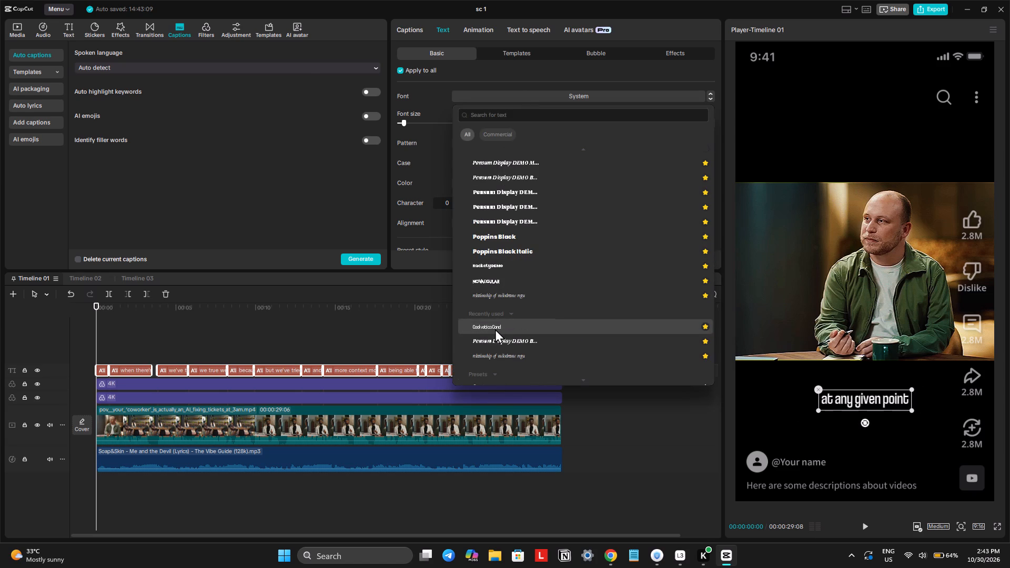
{"action": "scroll", "coordinate": [508, 272], "scroll_direction": "down", "scroll_amount": 1}
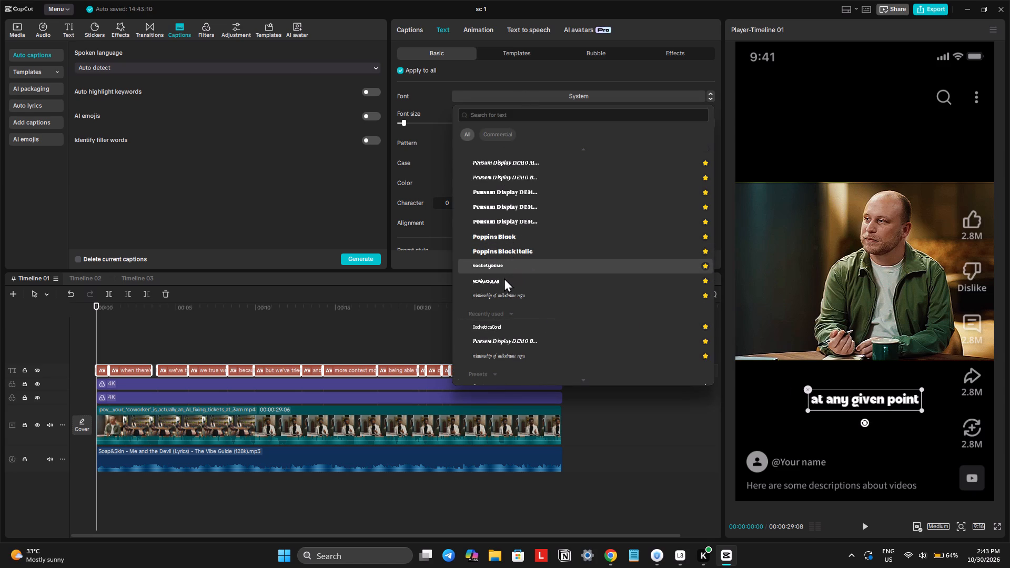
{"action": "scroll", "coordinate": [504, 302], "scroll_direction": "up", "scroll_amount": 4}
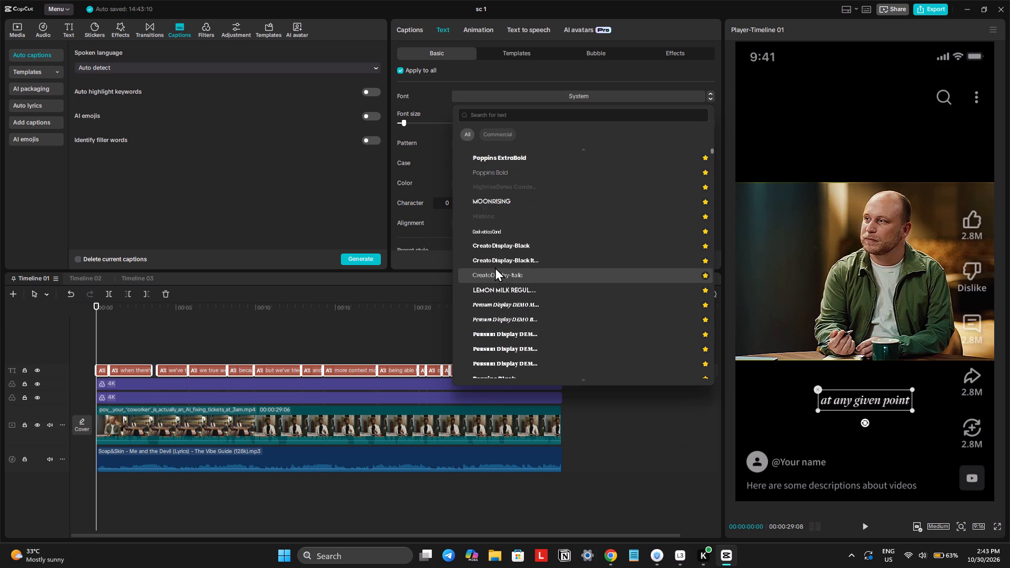
{"action": "scroll", "coordinate": [510, 263], "scroll_direction": "up", "scroll_amount": 2}
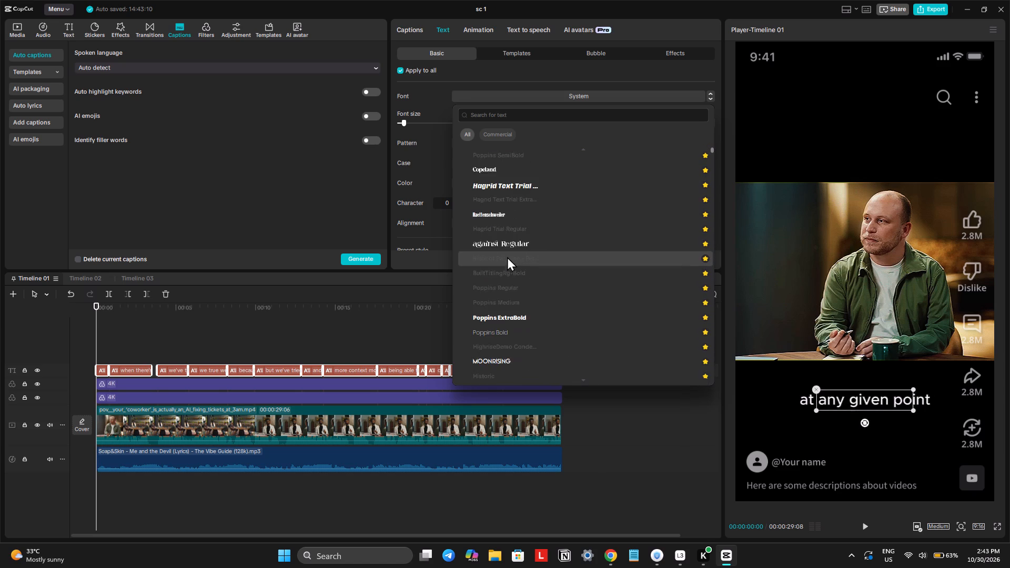
{"action": "scroll", "coordinate": [507, 257], "scroll_direction": "up", "scroll_amount": 3}
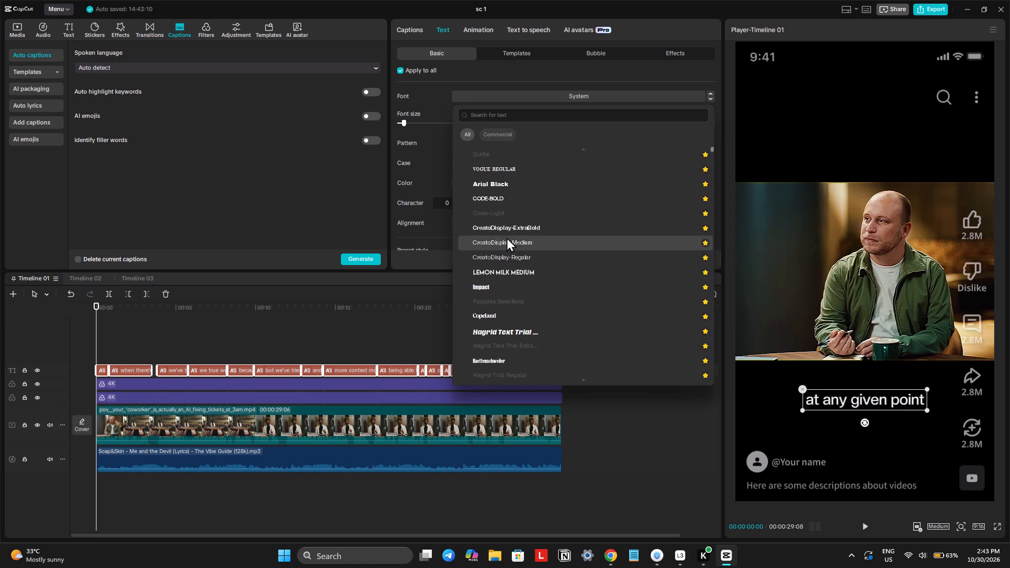
{"action": "scroll", "coordinate": [507, 237], "scroll_direction": "up", "scroll_amount": 1}
{"action": "left_click", "coordinate": [508, 230]}
{"action": "scroll", "coordinate": [508, 230], "scroll_direction": "up", "scroll_amount": 1}
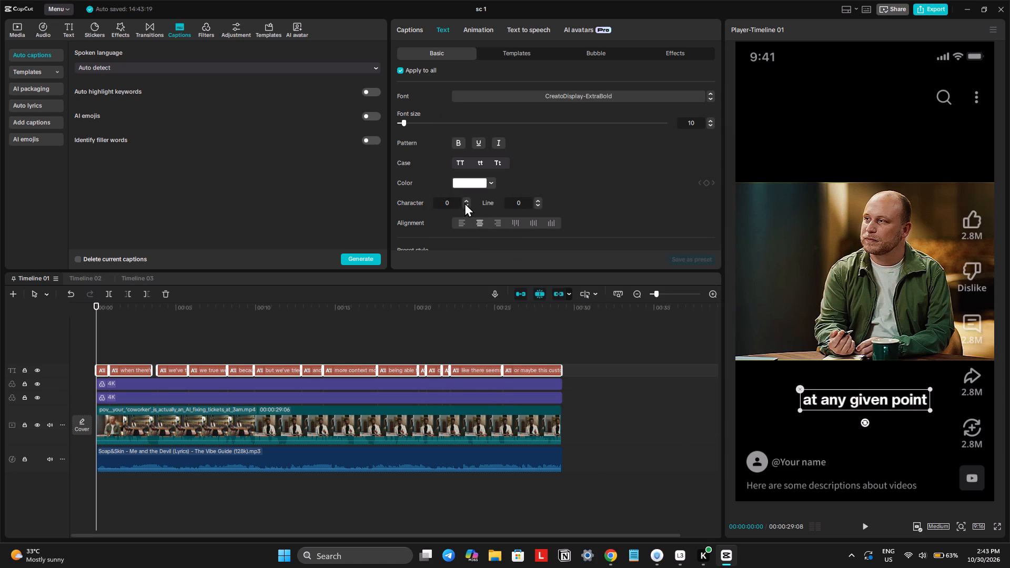
{"action": "left_click", "coordinate": [464, 202]}
{"action": "double_click", "coordinate": [468, 207]}
Give the main coworker video clip in Timeline 01 a Blur canvas background using the lightest blur level.
{"action": "left_click", "coordinate": [395, 423]}
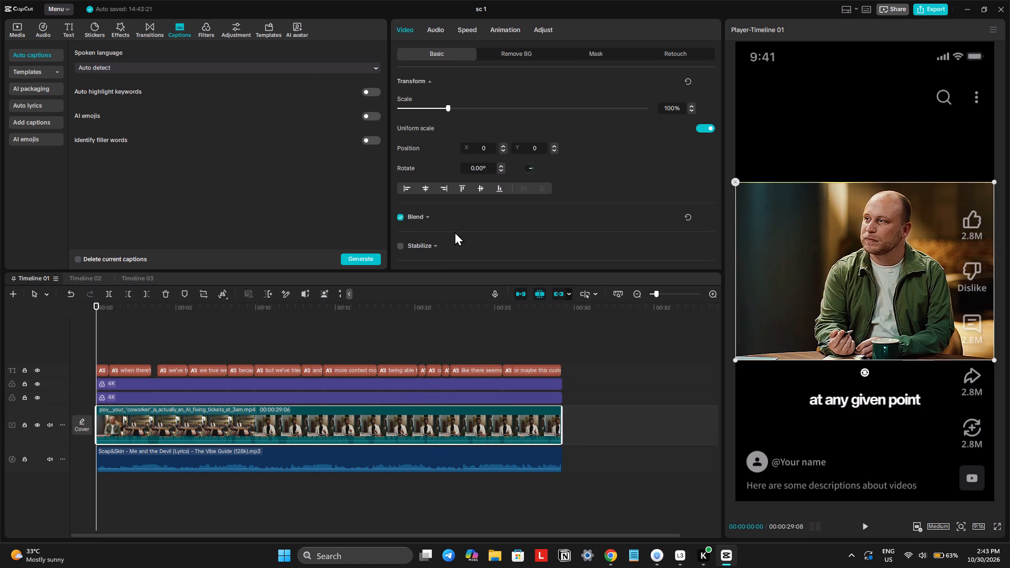
{"action": "scroll", "coordinate": [453, 230], "scroll_direction": "down", "scroll_amount": 6}
{"action": "left_click", "coordinate": [418, 251]}
{"action": "scroll", "coordinate": [418, 251], "scroll_direction": "down", "scroll_amount": 3}
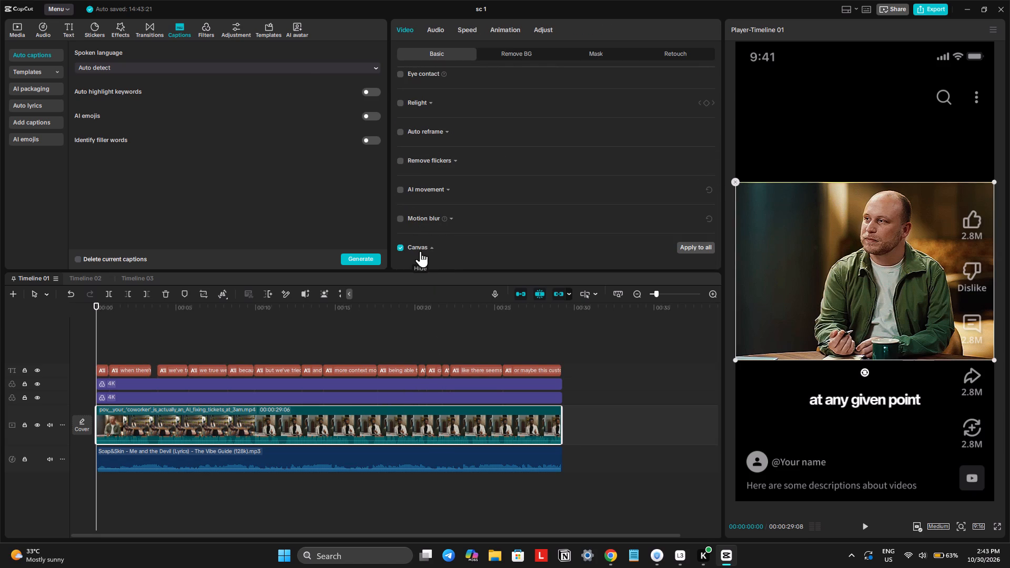
{"action": "scroll", "coordinate": [420, 251], "scroll_direction": "down", "scroll_amount": 8}
{"action": "left_click", "coordinate": [423, 248]}
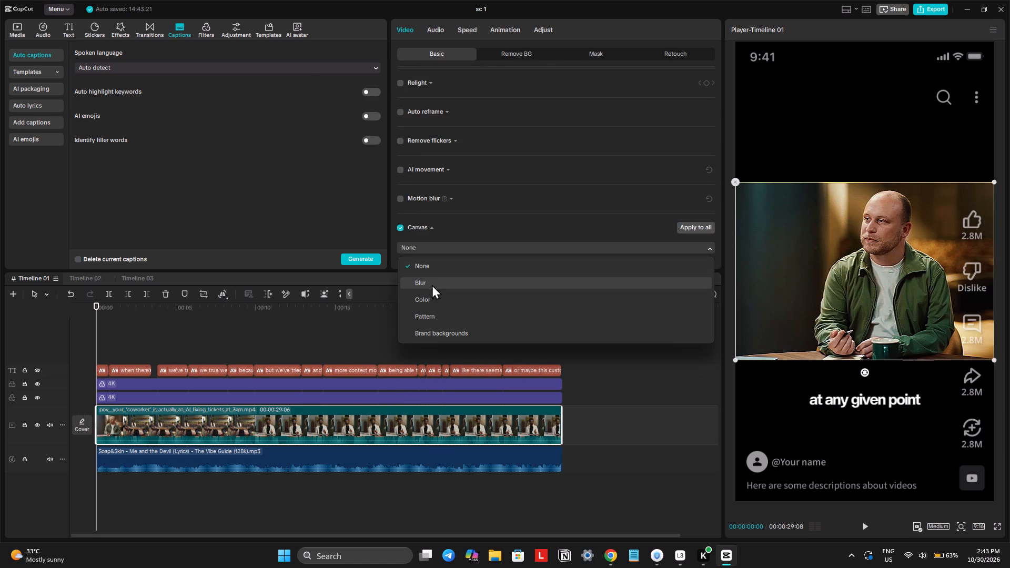
{"action": "left_click", "coordinate": [426, 272]}
{"action": "left_click", "coordinate": [426, 249]}
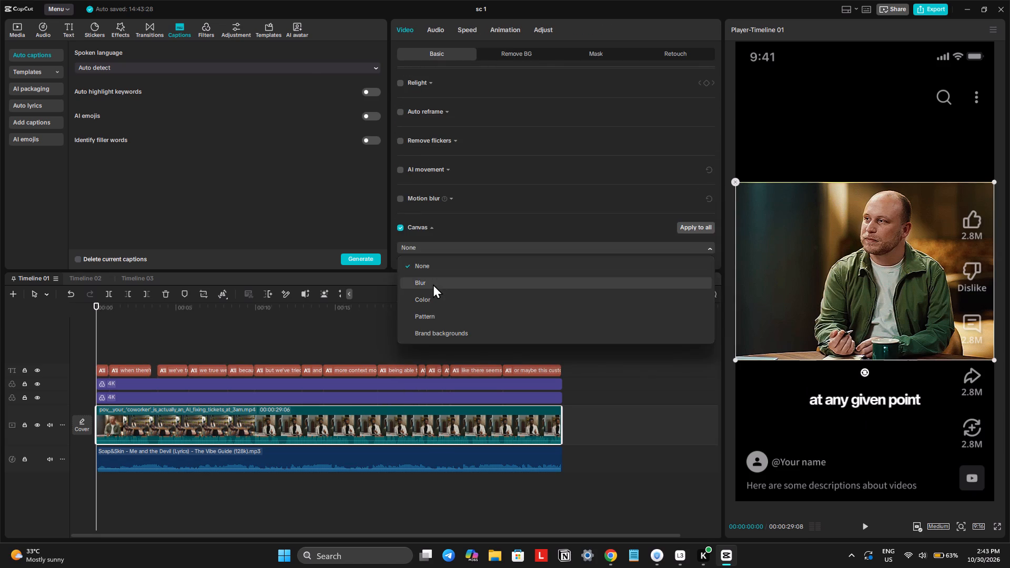
{"action": "left_click", "coordinate": [433, 284]}
{"action": "scroll", "coordinate": [428, 258], "scroll_direction": "down", "scroll_amount": 3}
{"action": "left_click", "coordinate": [410, 233]}
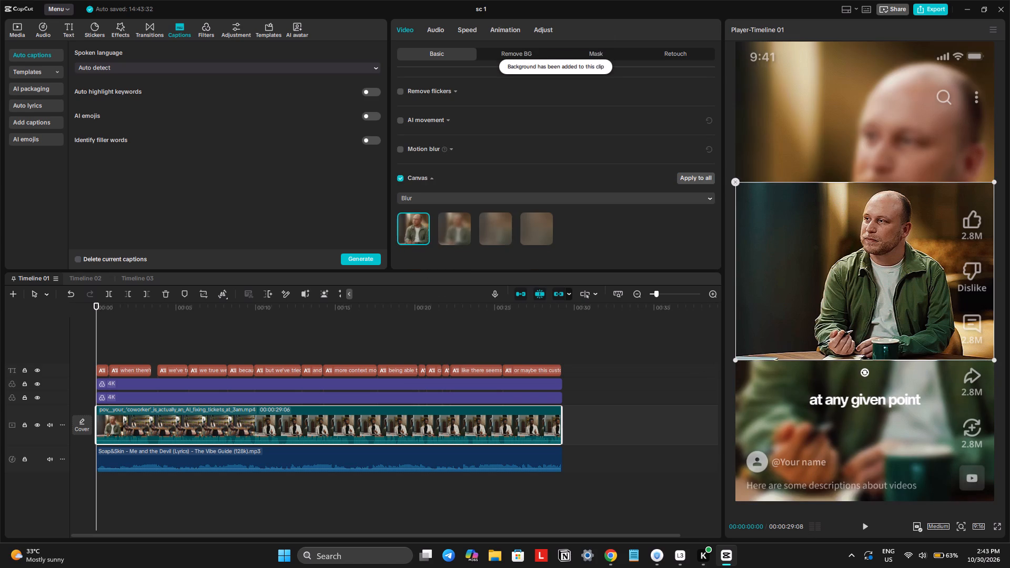
Enlarge the coworker clip within the vertical frame and shift it slightly to the left.
{"action": "left_click_drag", "start_coordinate": [990, 361], "coordinate": [1009, 435]}
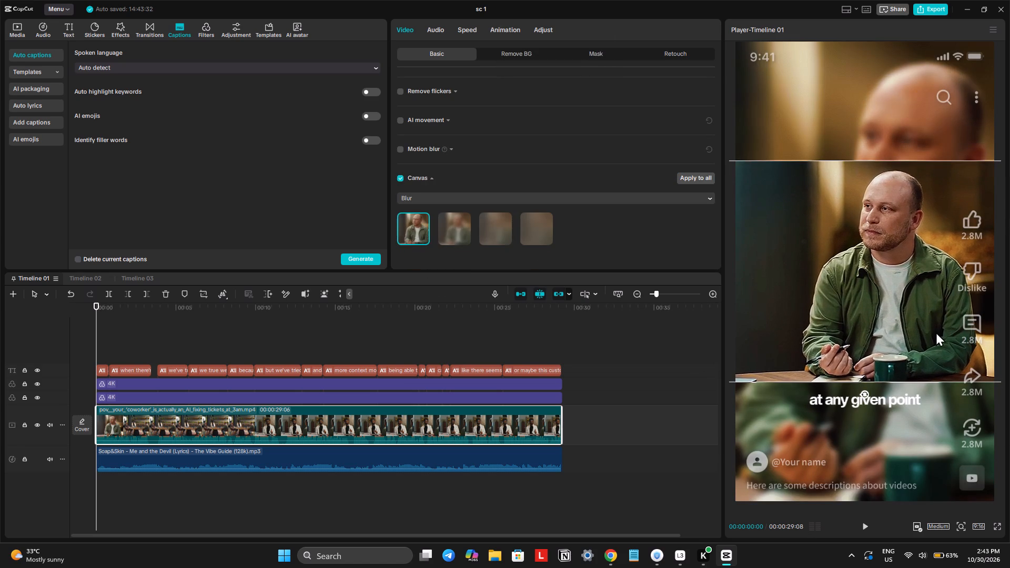
{"action": "left_click_drag", "start_coordinate": [936, 332], "coordinate": [923, 330]}
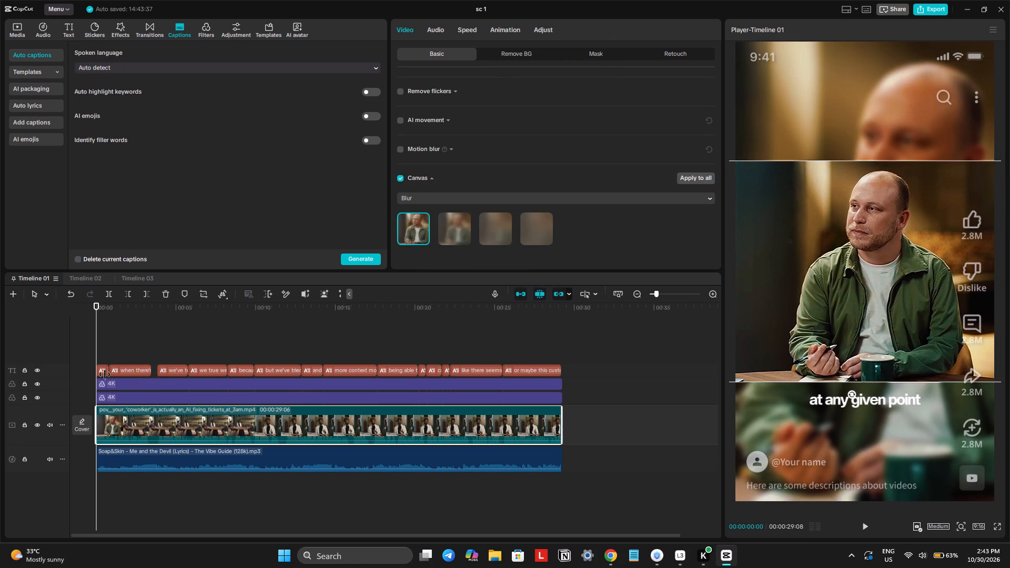
Copy the Timeline 01 caption list, from "at any given point" to "this out", using the Snipping Tool's text extraction.
{"action": "left_click", "coordinate": [103, 374]}
{"action": "left_click", "coordinate": [412, 32]}
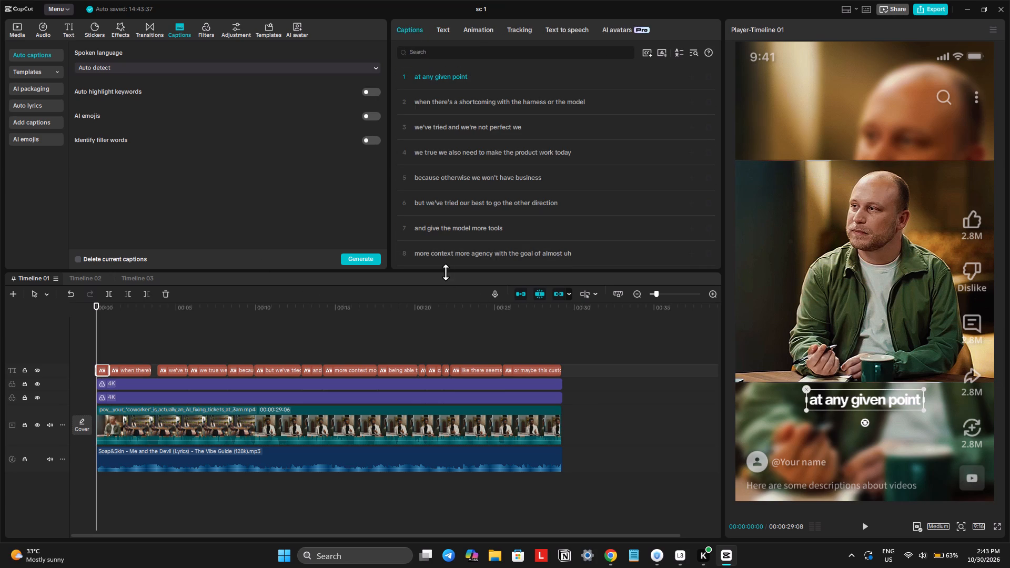
{"action": "left_click_drag", "start_coordinate": [446, 272], "coordinate": [459, 363]}
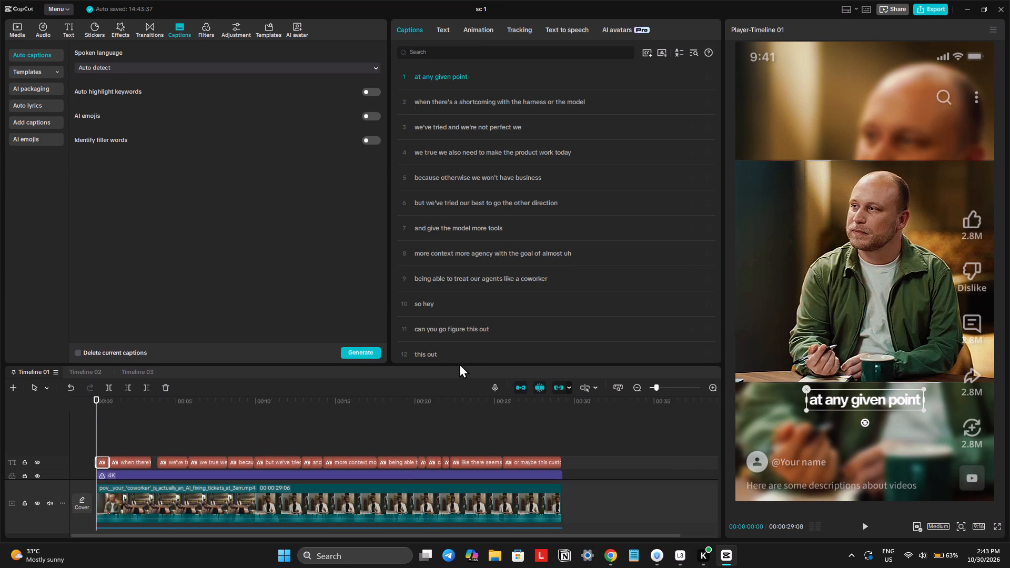
{"action": "left_click_drag", "start_coordinate": [459, 363], "coordinate": [463, 380]}
{"action": "scroll", "coordinate": [460, 331], "scroll_direction": "down", "scroll_amount": 5}
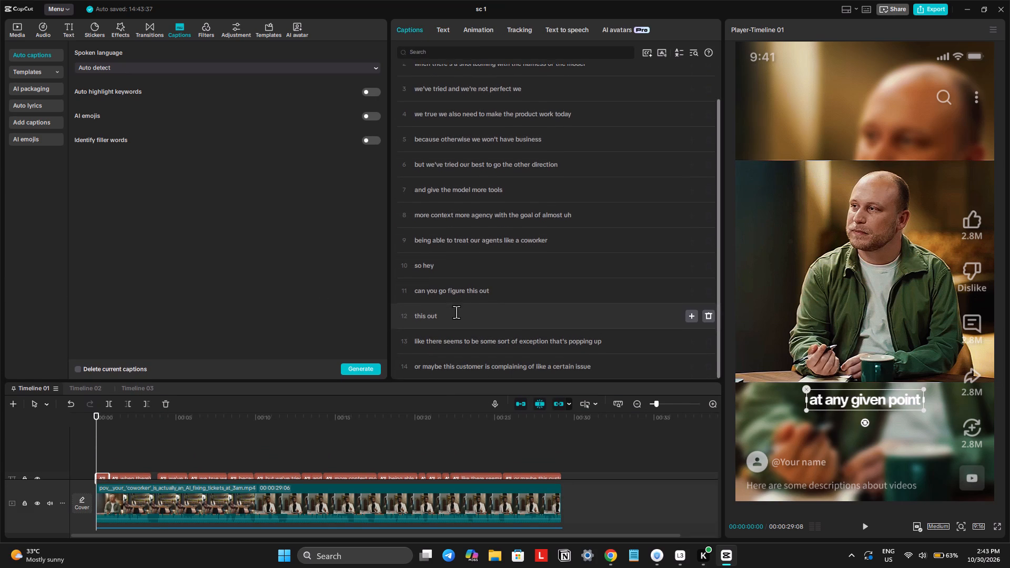
{"action": "scroll", "coordinate": [456, 311], "scroll_direction": "up", "scroll_amount": 6}
{"action": "key", "text": "shift+super+s"}
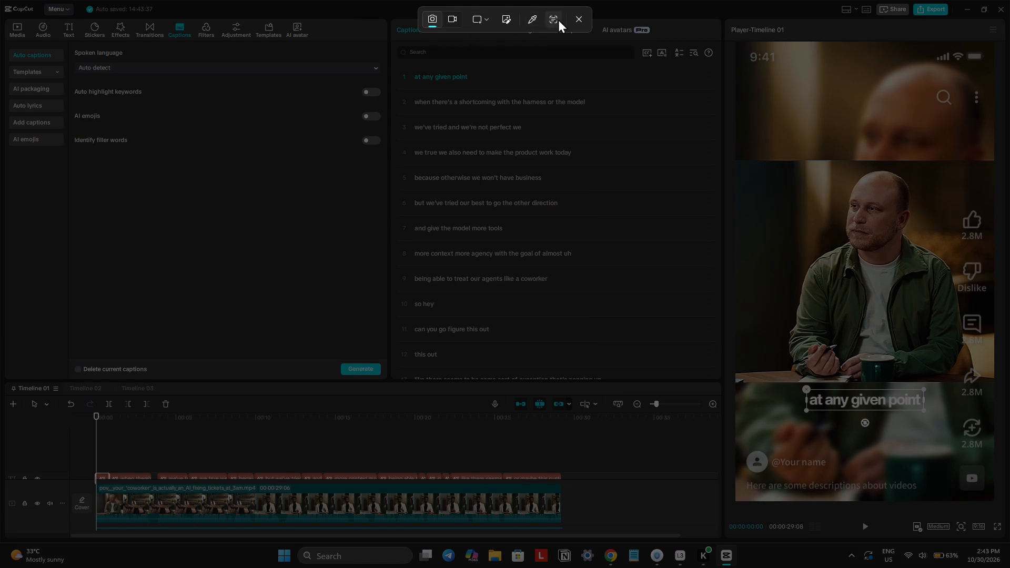
{"action": "left_click", "coordinate": [558, 19]}
{"action": "left_click_drag", "start_coordinate": [408, 60], "coordinate": [679, 376]}
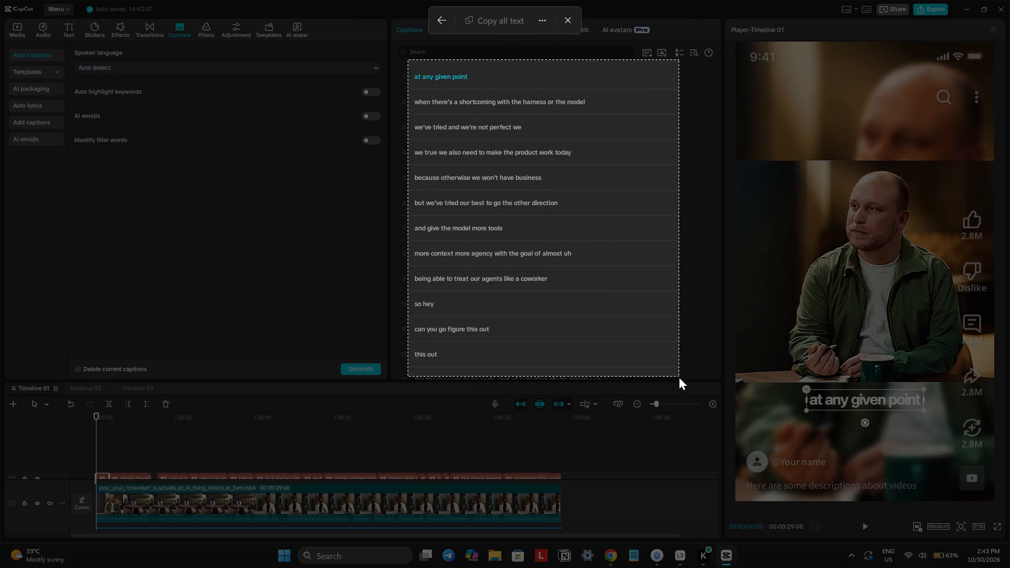
{"action": "left_click_drag", "start_coordinate": [679, 376], "coordinate": [684, 387]}
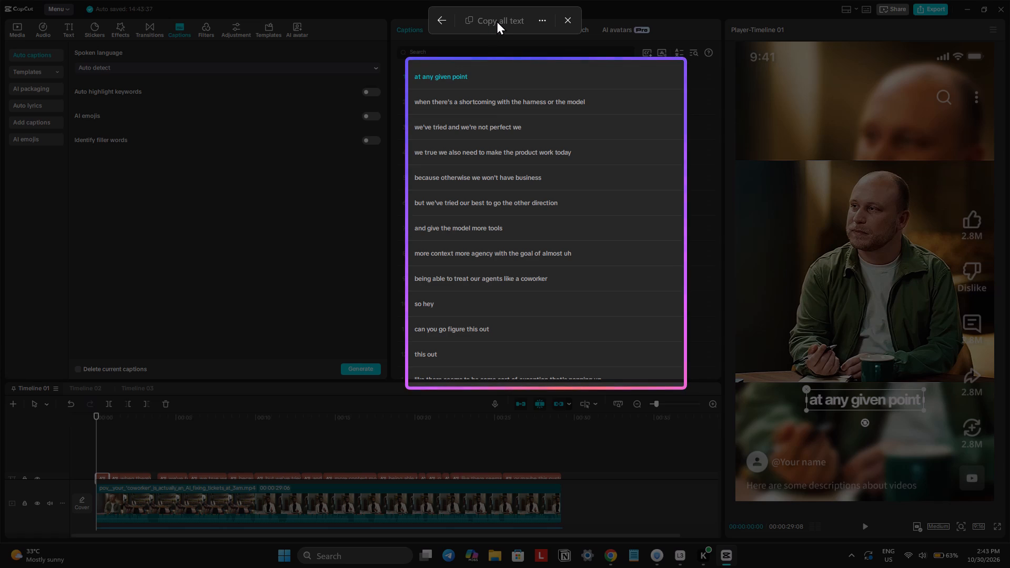
{"action": "left_click", "coordinate": [496, 23]}
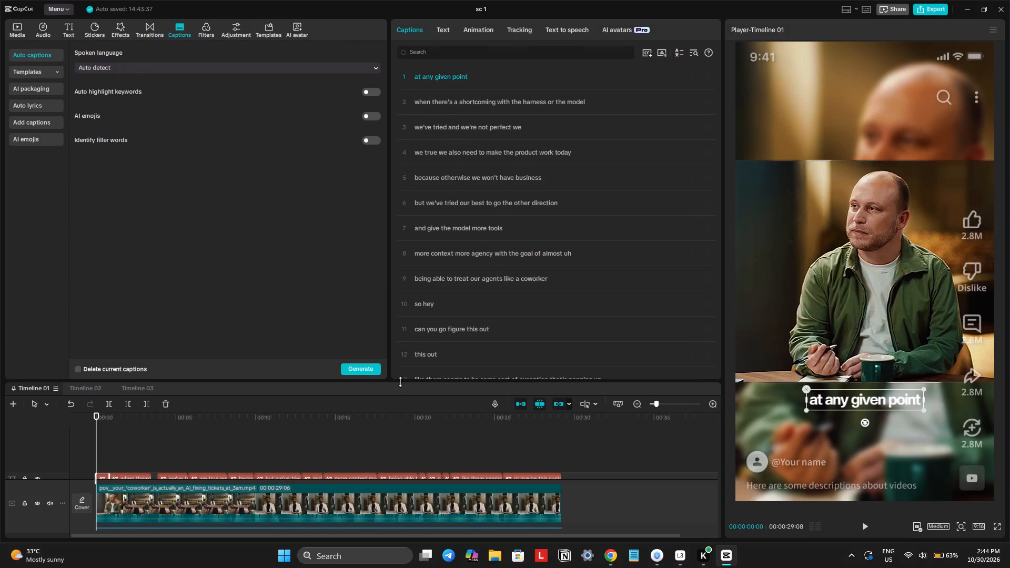
{"action": "left_click_drag", "start_coordinate": [400, 380], "coordinate": [405, 292]}
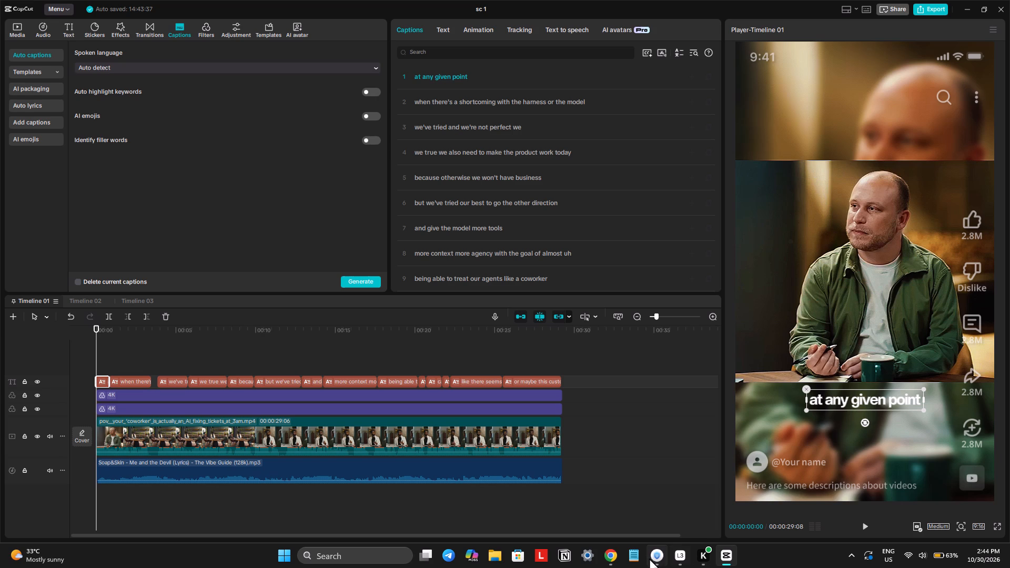
{"action": "left_click", "coordinate": [663, 560]}
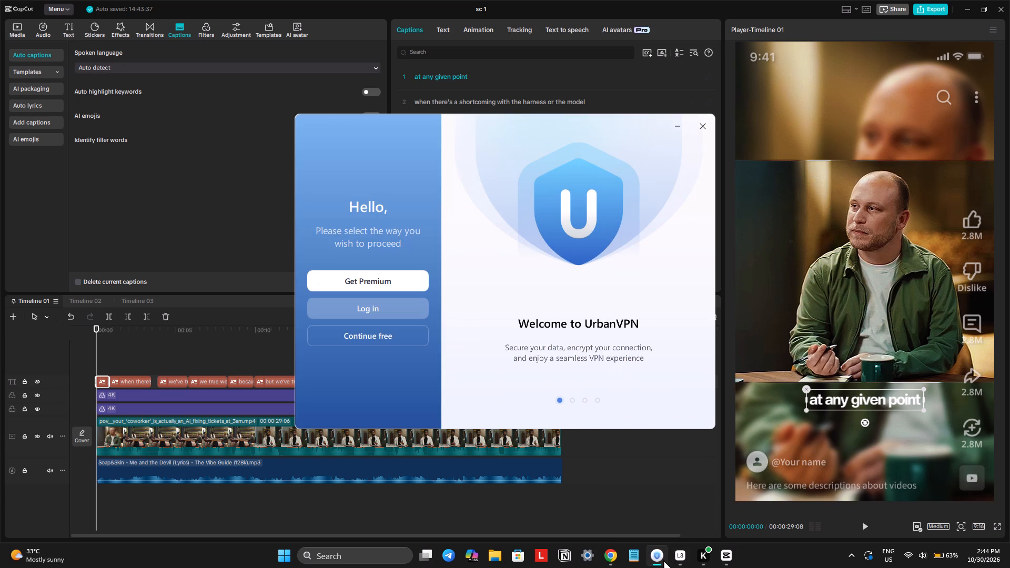
{"action": "left_click", "coordinate": [610, 557]}
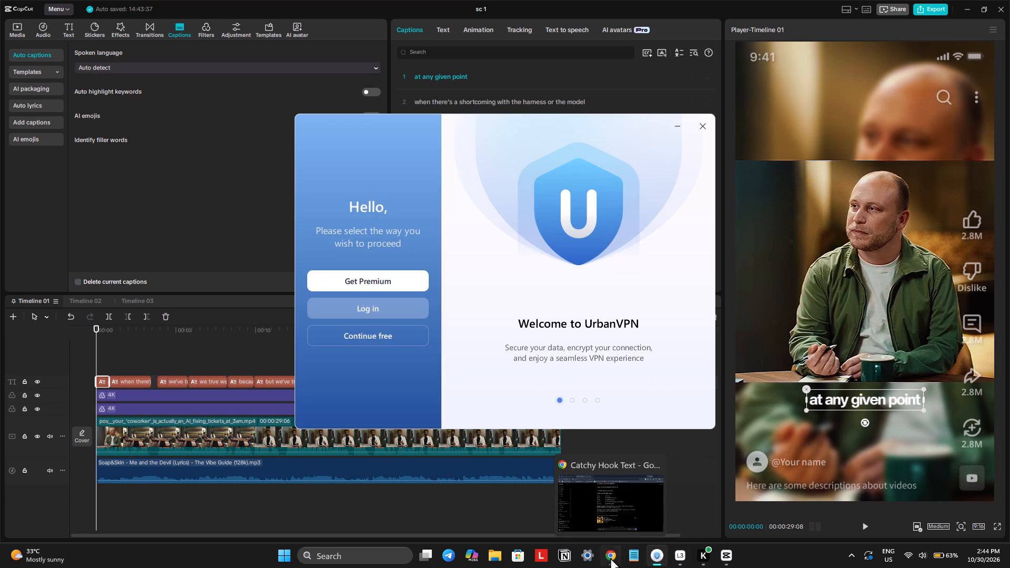
{"action": "left_click", "coordinate": [236, 16]}
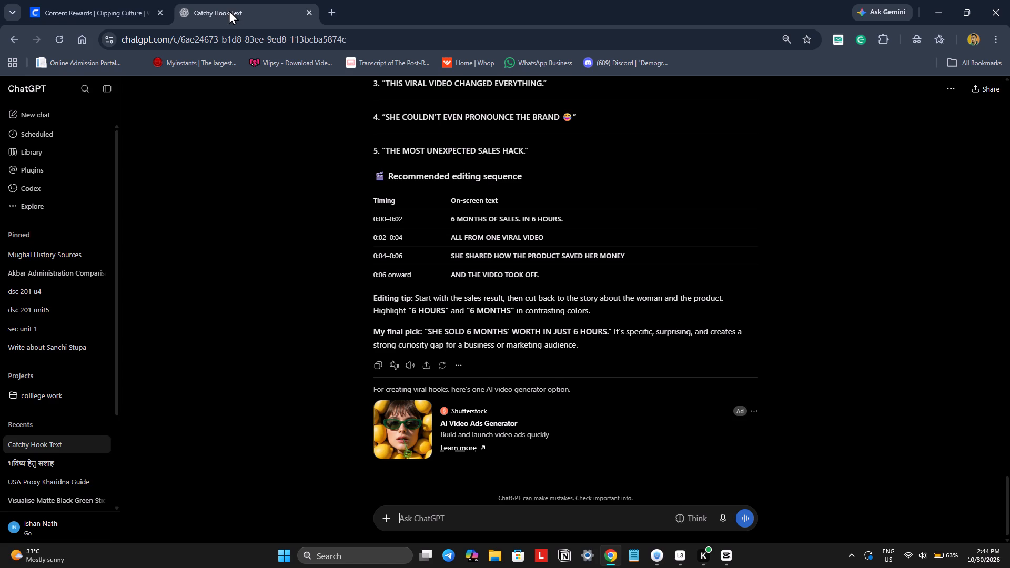
{"action": "left_click", "coordinate": [437, 512]}
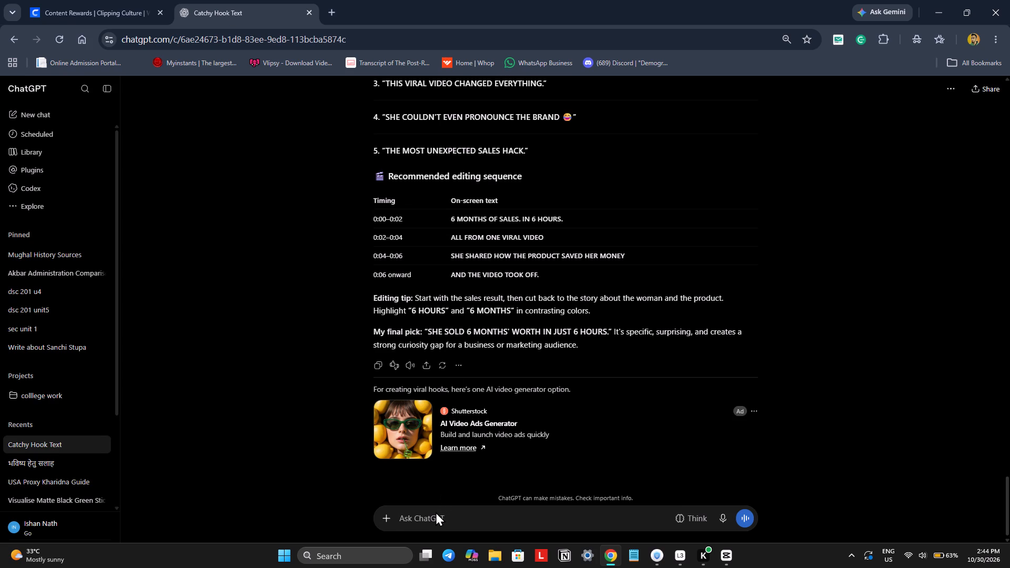
{"action": "key", "text": "ctrl+v"}
{"action": "left_click", "coordinate": [432, 516]}
{"action": "key", "text": "ctrl+v"}
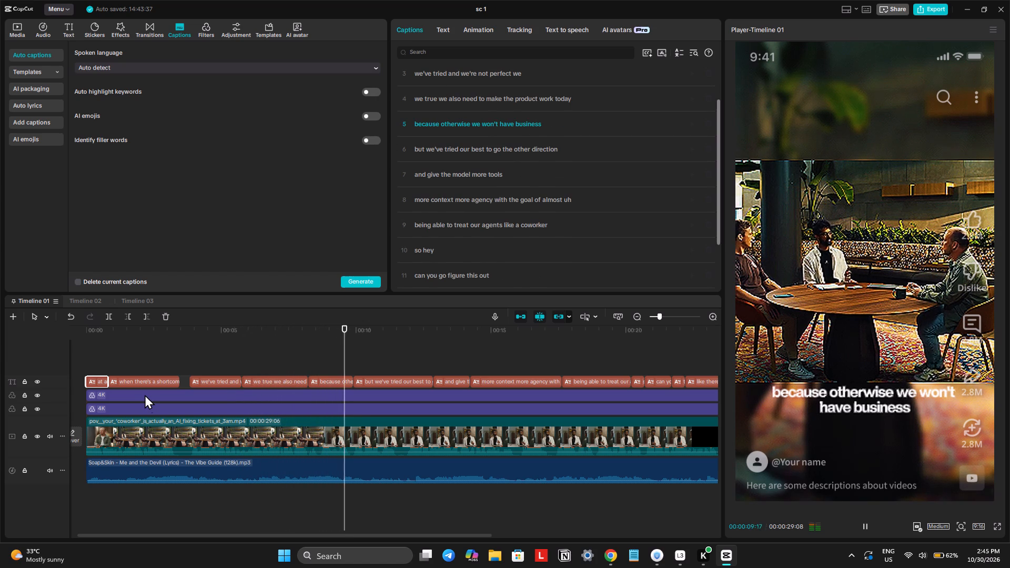
{"action": "left_click", "coordinate": [233, 432]}
{"action": "key", "text": "space"}
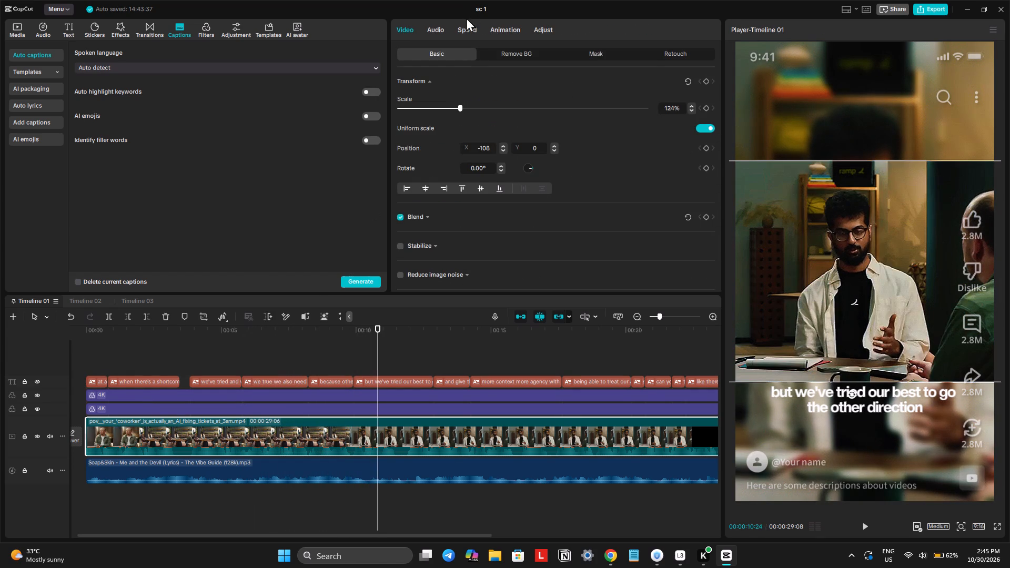
{"action": "left_click", "coordinate": [448, 34]}
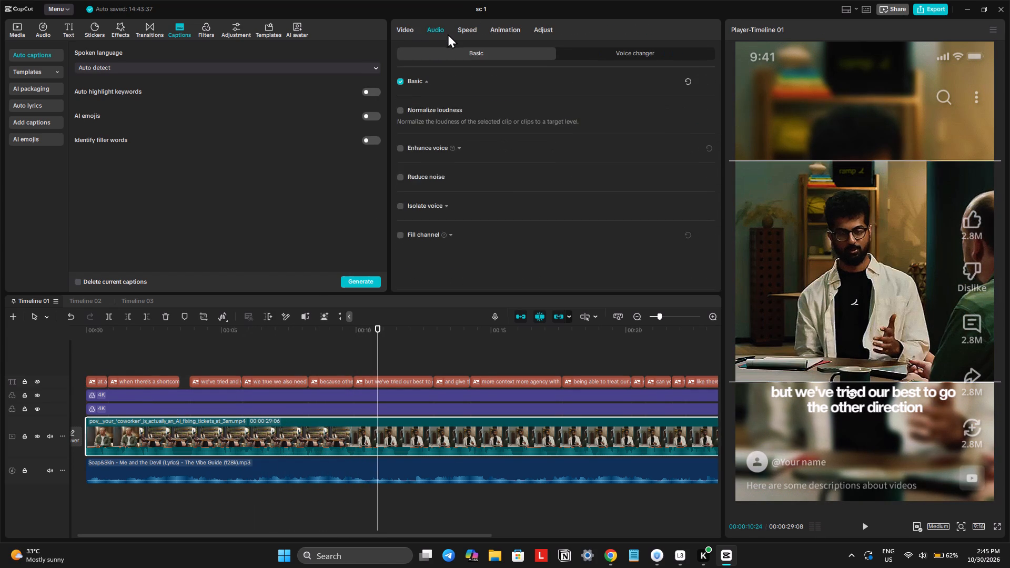
{"action": "left_click_drag", "start_coordinate": [589, 108], "coordinate": [603, 115]}
{"action": "key", "text": "space"}
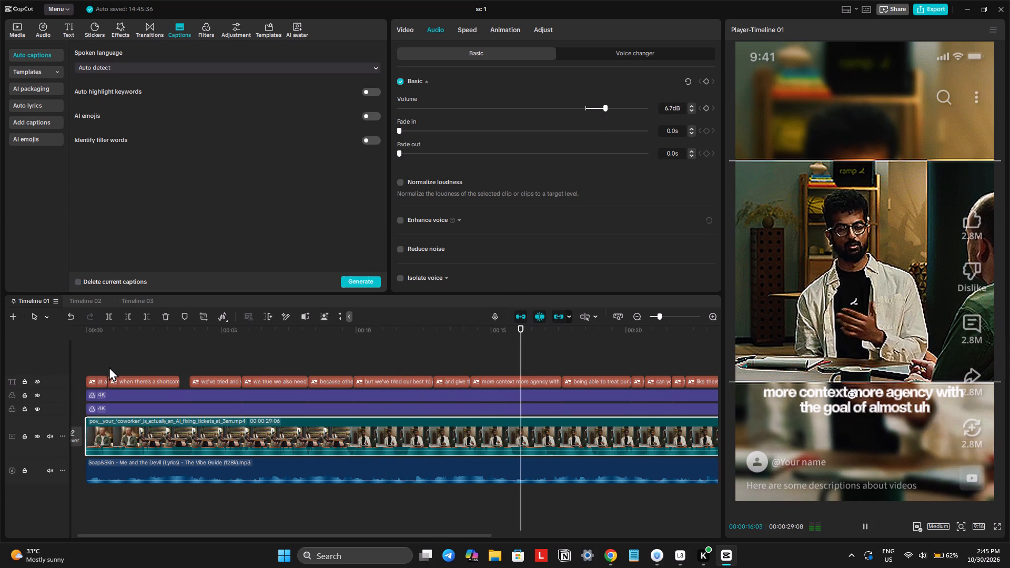
{"action": "key", "text": "space"}
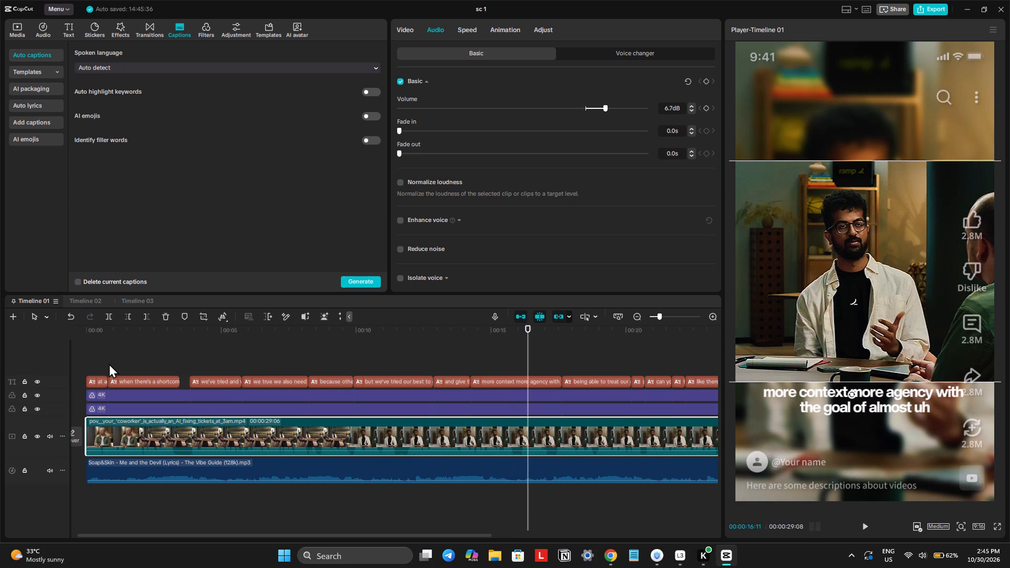
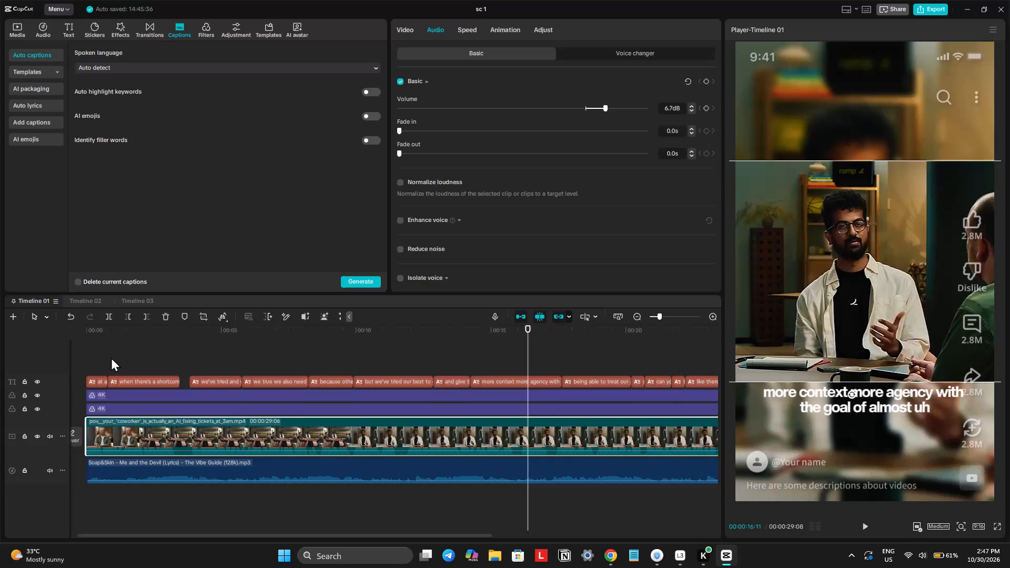
Play back Timeline 01 from the middle to near its end to find a spoken line suitable as an opening hook.
{"action": "key", "text": "space"}
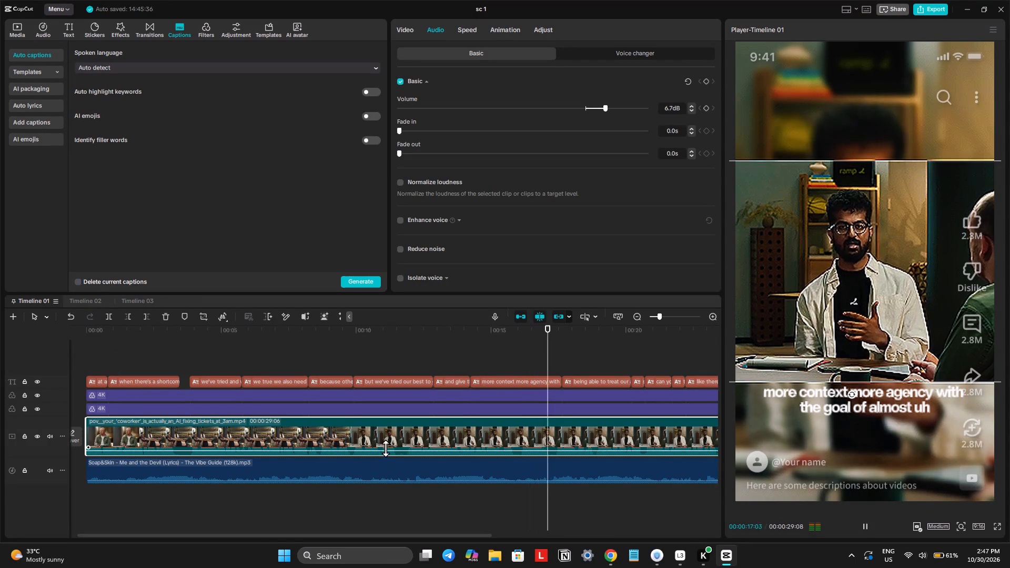
{"action": "scroll", "coordinate": [451, 461], "scroll_direction": "left", "scroll_amount": 1}
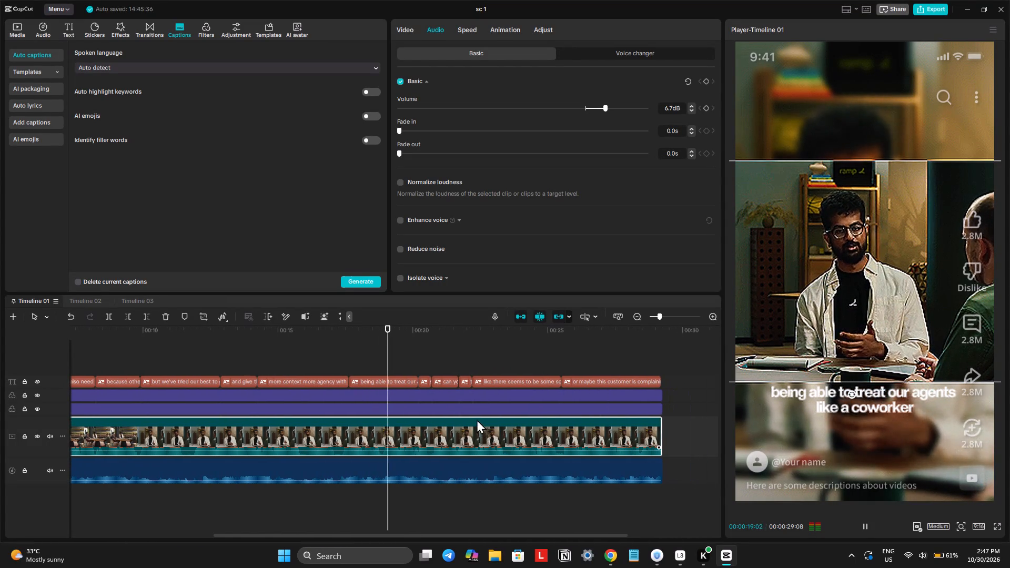
{"action": "scroll", "coordinate": [471, 417], "scroll_direction": "left", "scroll_amount": 1}
{"action": "scroll", "coordinate": [420, 408], "scroll_direction": "up", "scroll_amount": 1, "text": "ctrl"}
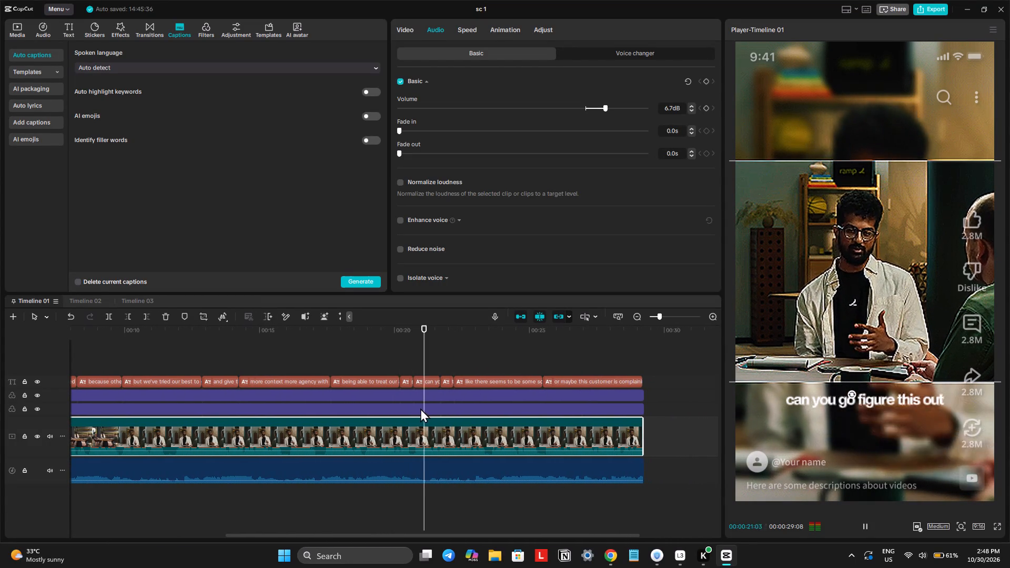
{"action": "scroll", "coordinate": [420, 408], "scroll_direction": "up", "scroll_amount": 3, "text": "ctrl"}
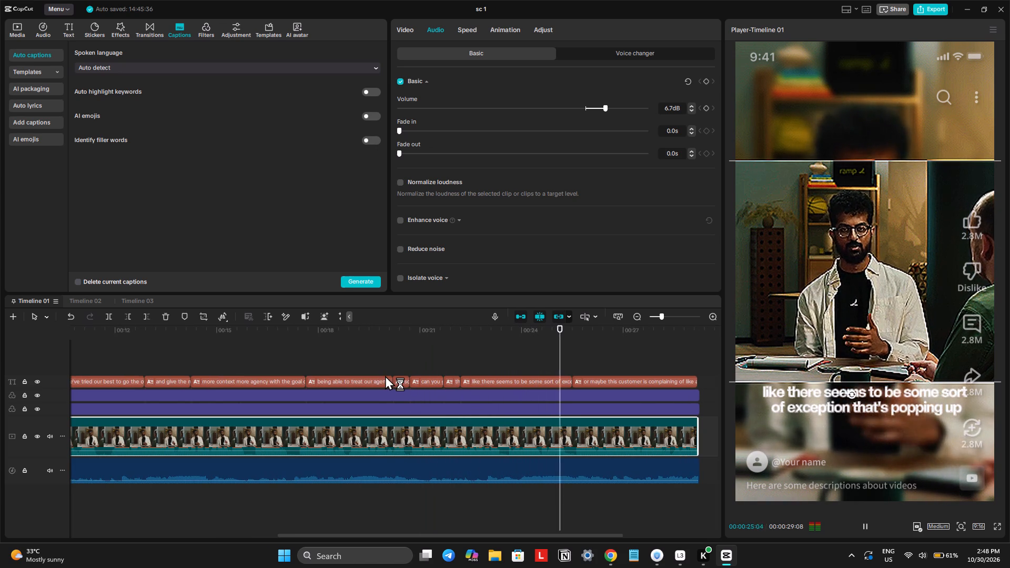
{"action": "key", "text": "alt+Tab"}
{"action": "key", "text": "alt+Tab"}
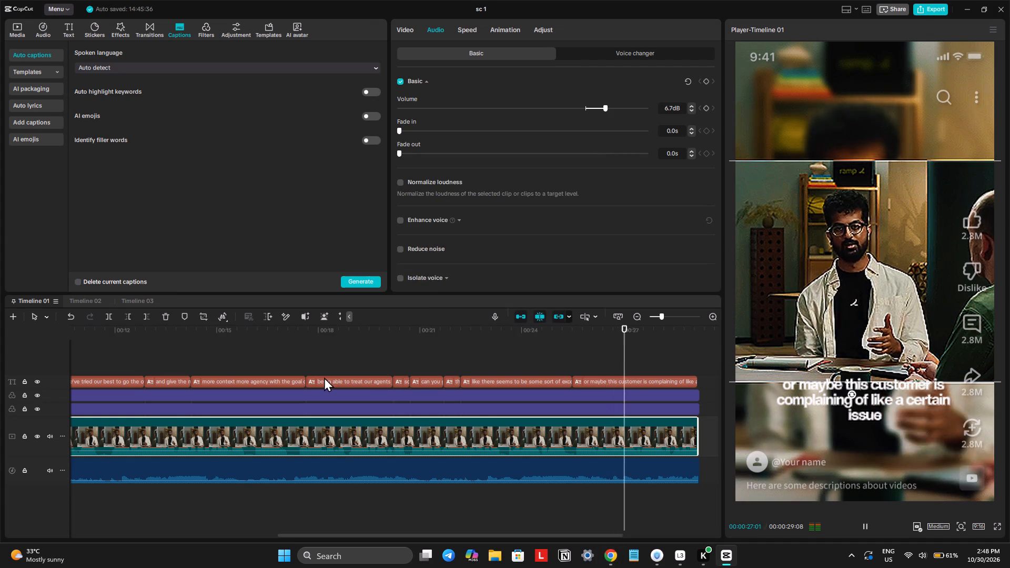
{"action": "left_click", "coordinate": [298, 354]}
{"action": "key", "text": "space"}
{"action": "key", "text": "space"}
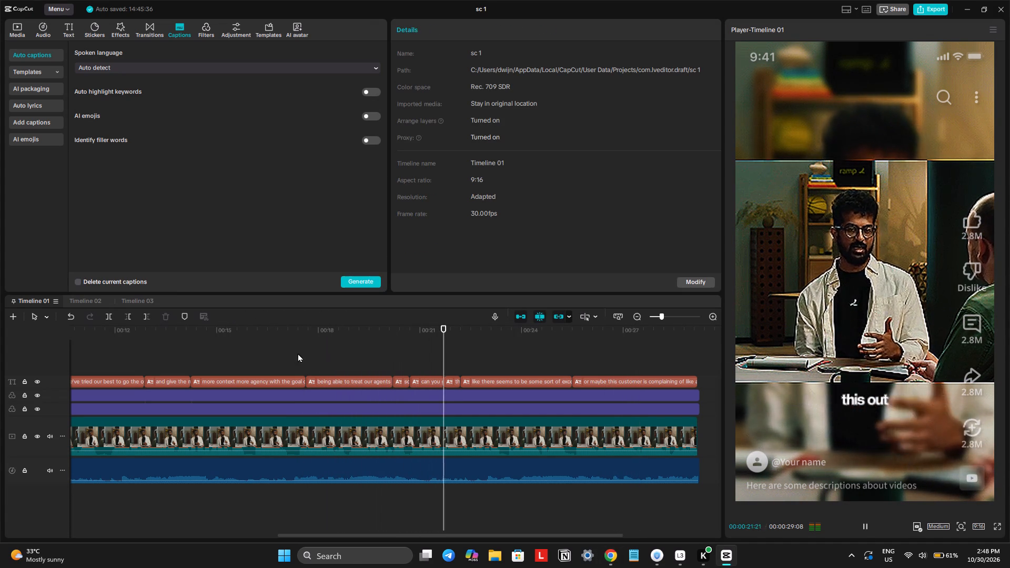
Split the main coworker clip at 00:00:17:19 and 00:00:20:05, around the line "being able to treat our agents like a coworker".
{"action": "left_click", "coordinate": [309, 351]}
{"action": "left_click", "coordinate": [309, 351]}
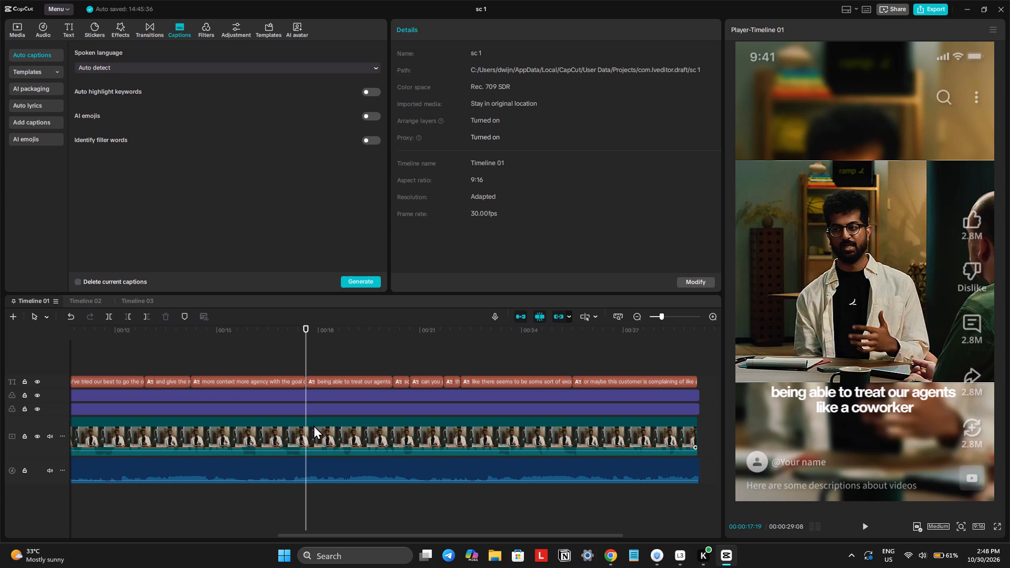
{"action": "left_click", "coordinate": [314, 425]}
{"action": "key", "text": "ctrl+b"}
{"action": "key", "text": "space"}
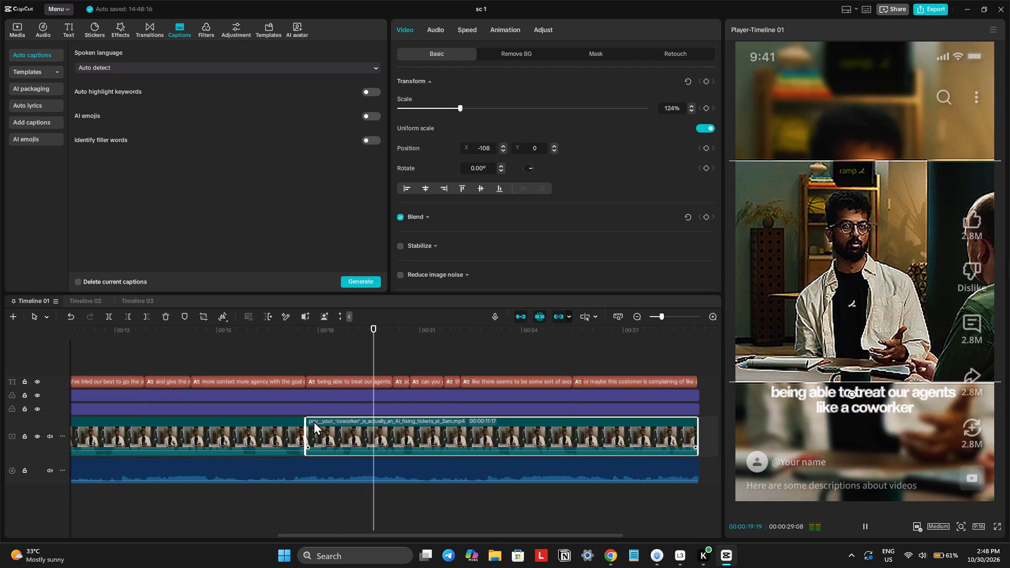
{"action": "key", "text": "space"}
{"action": "key", "text": "ctrl+b"}
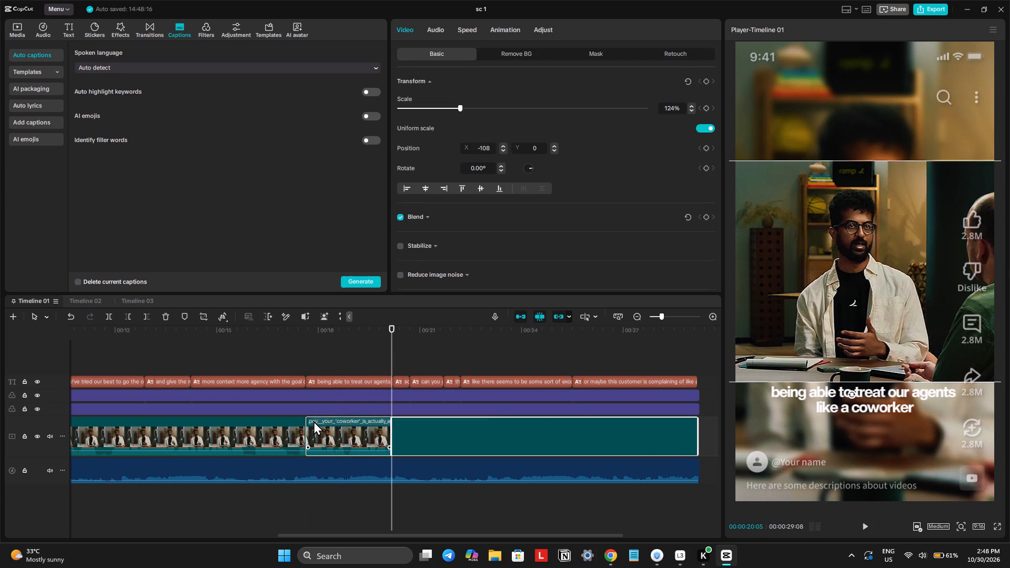
Duplicate the split-out "treat our agents like a coworker" segment and insert the copy at the very start of the main video track.
{"action": "left_click", "coordinate": [320, 420]}
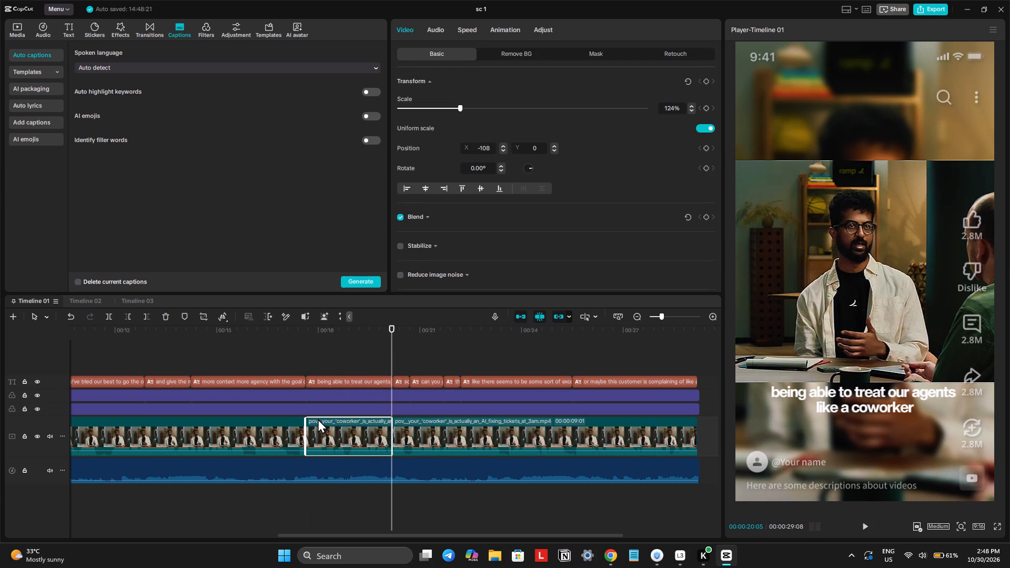
{"action": "key", "text": "ctrl+c"}
{"action": "key", "text": "ctrl+v"}
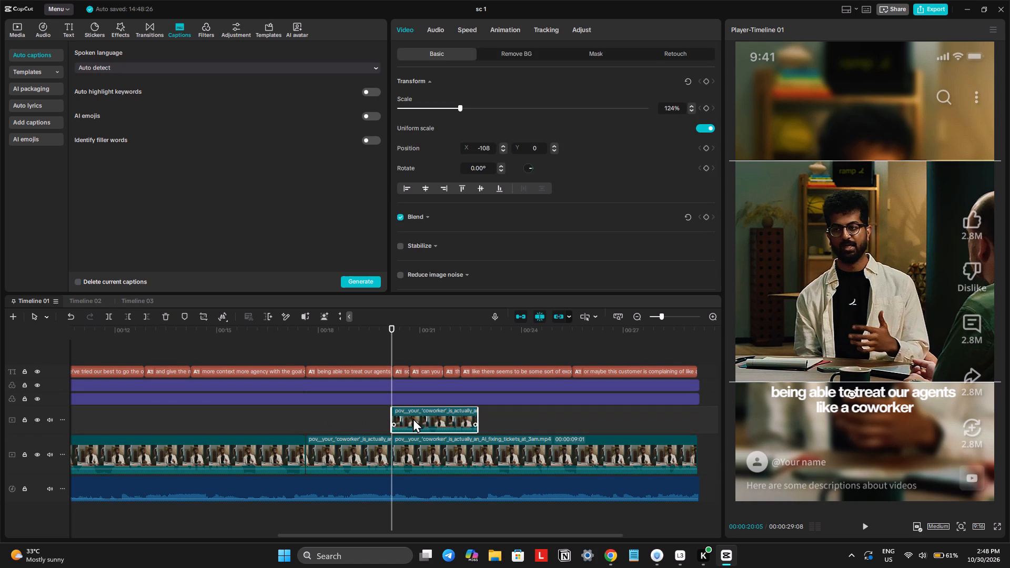
{"action": "left_click_drag", "start_coordinate": [413, 418], "coordinate": [9, 431]}
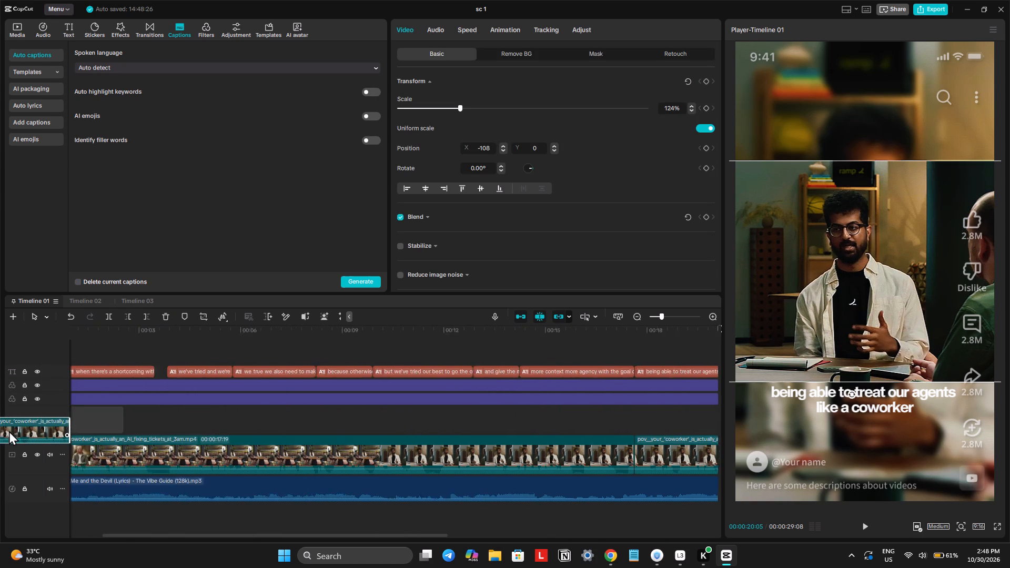
{"action": "left_click_drag", "start_coordinate": [9, 431], "coordinate": [58, 455]}
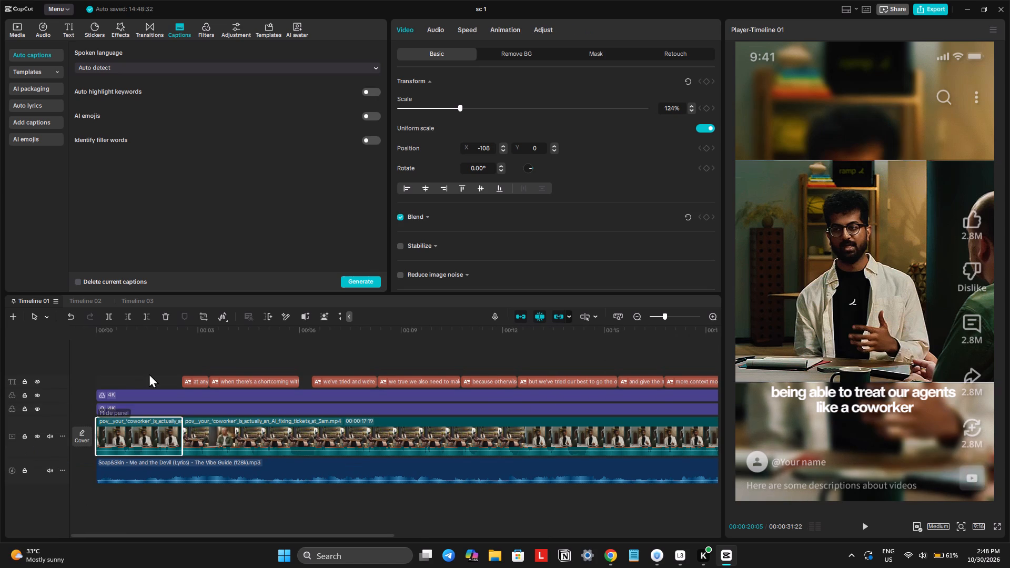
Extend both 4K filters together to the end of the lengthened main video.
{"action": "scroll", "coordinate": [289, 398], "scroll_direction": "left", "scroll_amount": 2}
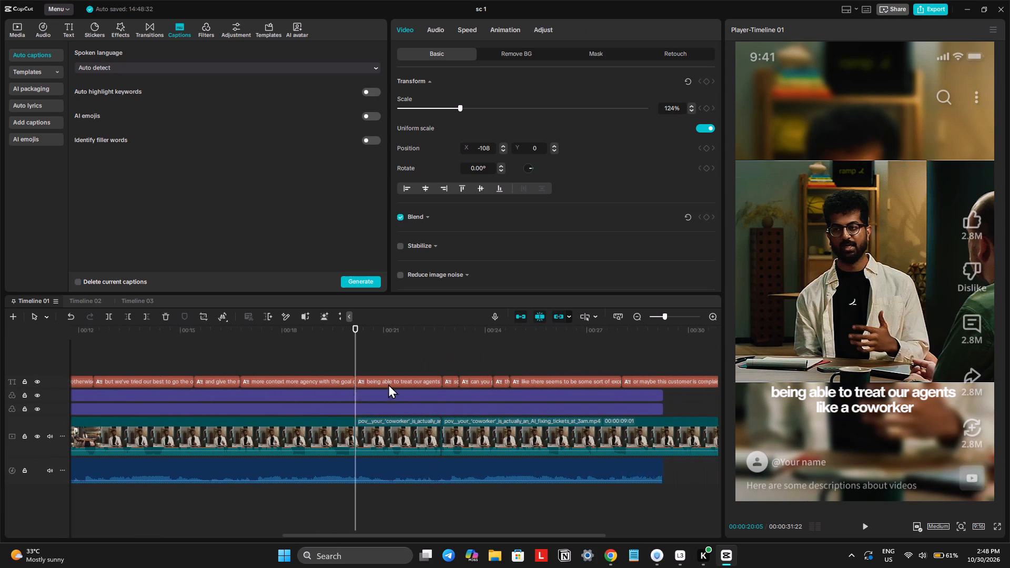
{"action": "scroll", "coordinate": [388, 384], "scroll_direction": "left", "scroll_amount": 2}
{"action": "left_click_drag", "start_coordinate": [568, 397], "coordinate": [524, 412]}
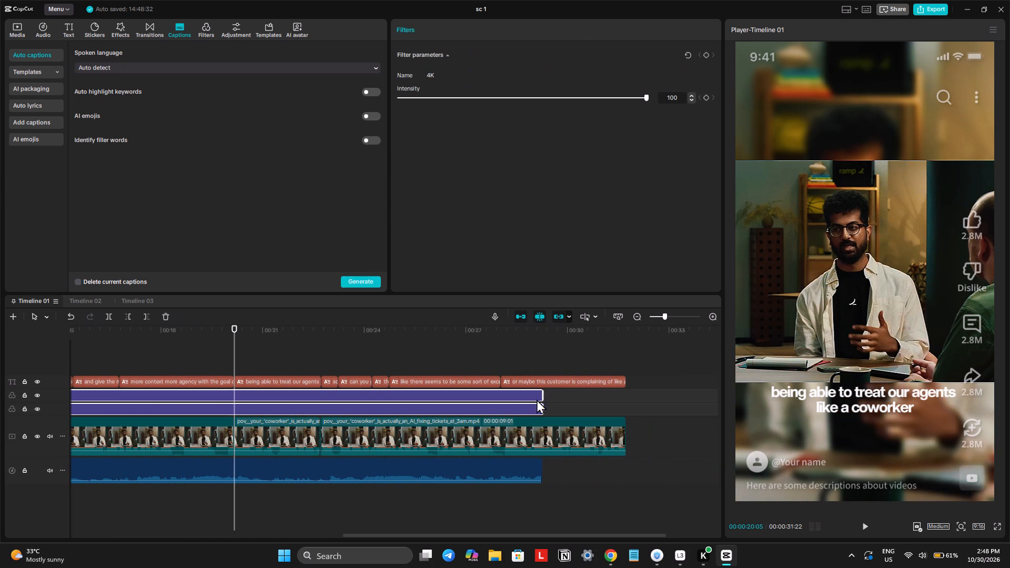
{"action": "left_click_drag", "start_coordinate": [543, 391], "coordinate": [627, 412]}
Extend the Soap&Skin background music clip to the end of the main video.
{"action": "left_click", "coordinate": [533, 468]}
{"action": "left_click", "coordinate": [544, 458]}
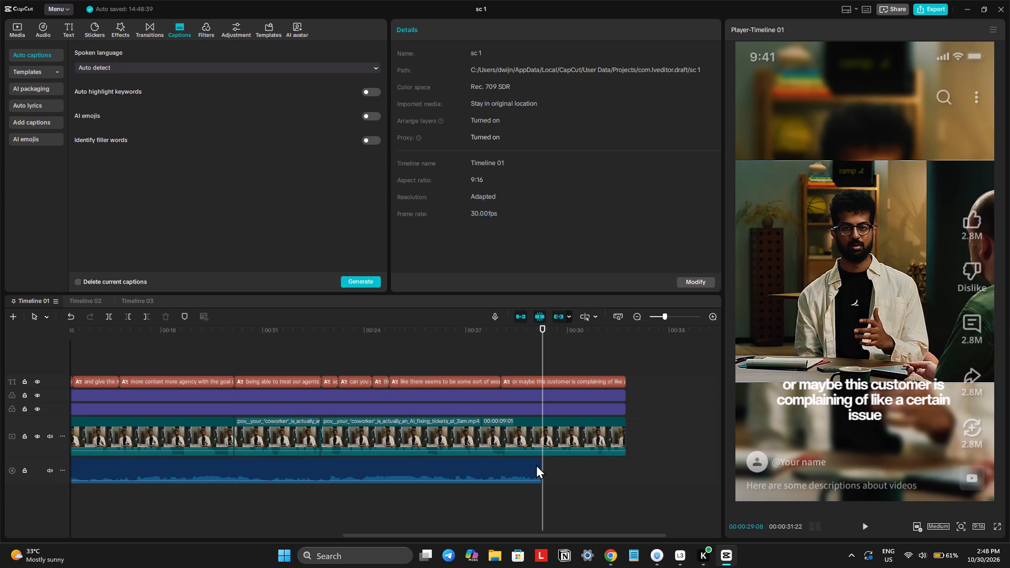
{"action": "left_click", "coordinate": [536, 464]}
{"action": "left_click_drag", "start_coordinate": [544, 461], "coordinate": [620, 474]}
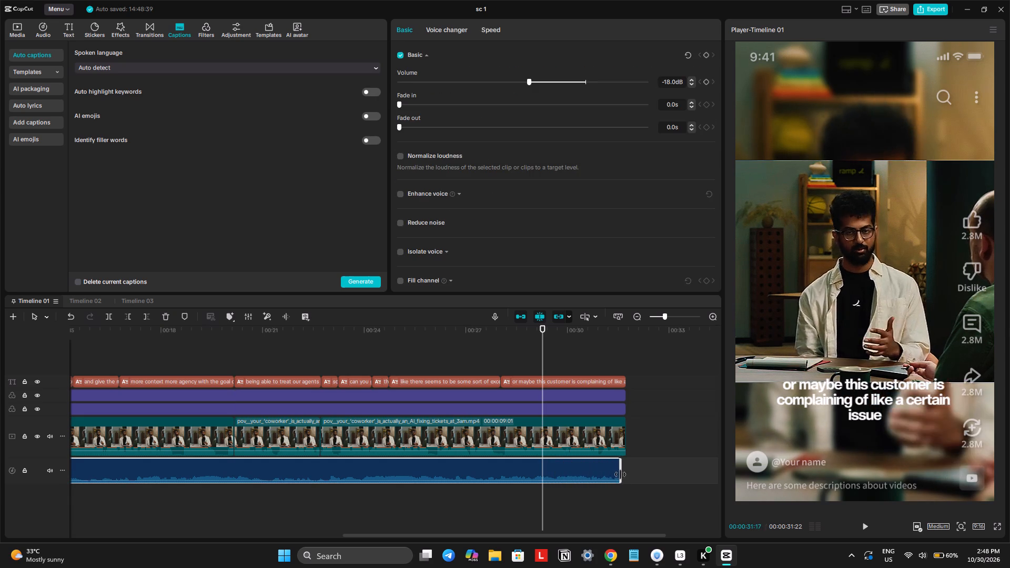
{"action": "left_click_drag", "start_coordinate": [620, 474], "coordinate": [624, 476]}
Return the playhead to the start of Timeline 01 and look over the captions towards the timeline's end.
{"action": "left_click", "coordinate": [518, 344]}
{"action": "left_click_drag", "start_coordinate": [518, 344], "coordinate": [0, 455]}
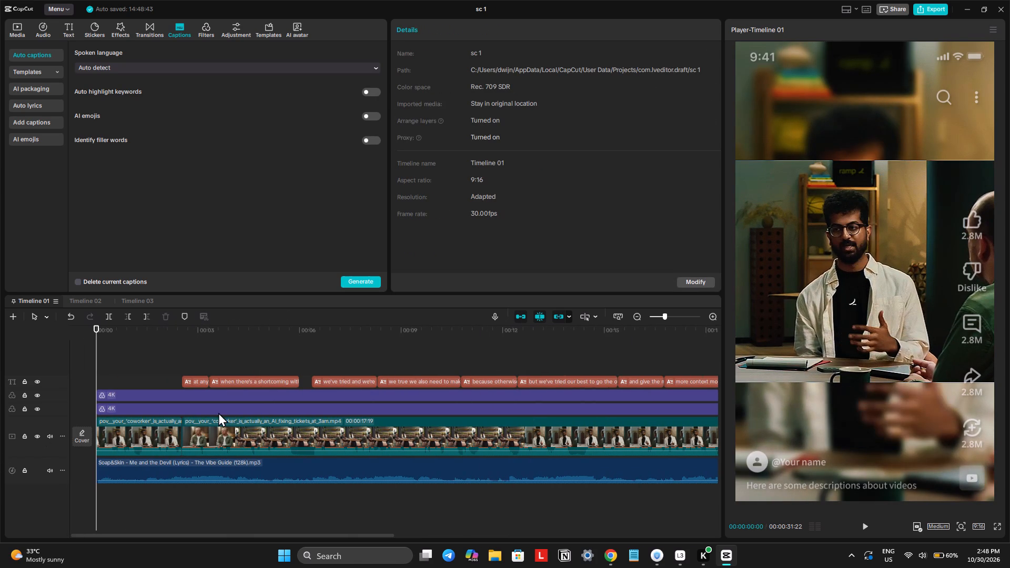
{"action": "scroll", "coordinate": [499, 399], "scroll_direction": "left", "scroll_amount": 2}
{"action": "scroll", "coordinate": [397, 395], "scroll_direction": "left", "scroll_amount": 1}
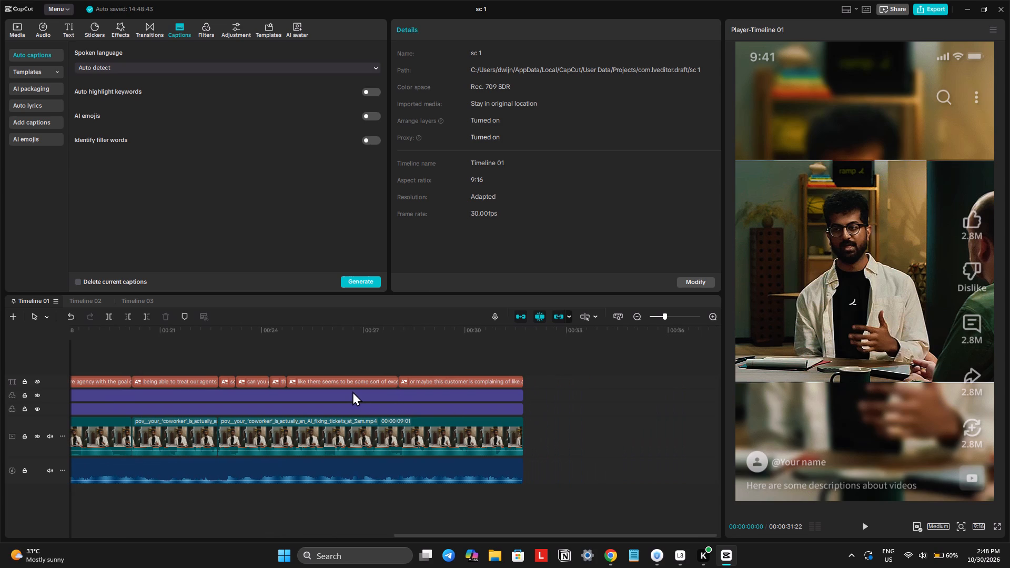
{"action": "scroll", "coordinate": [352, 391], "scroll_direction": "left", "scroll_amount": 1}
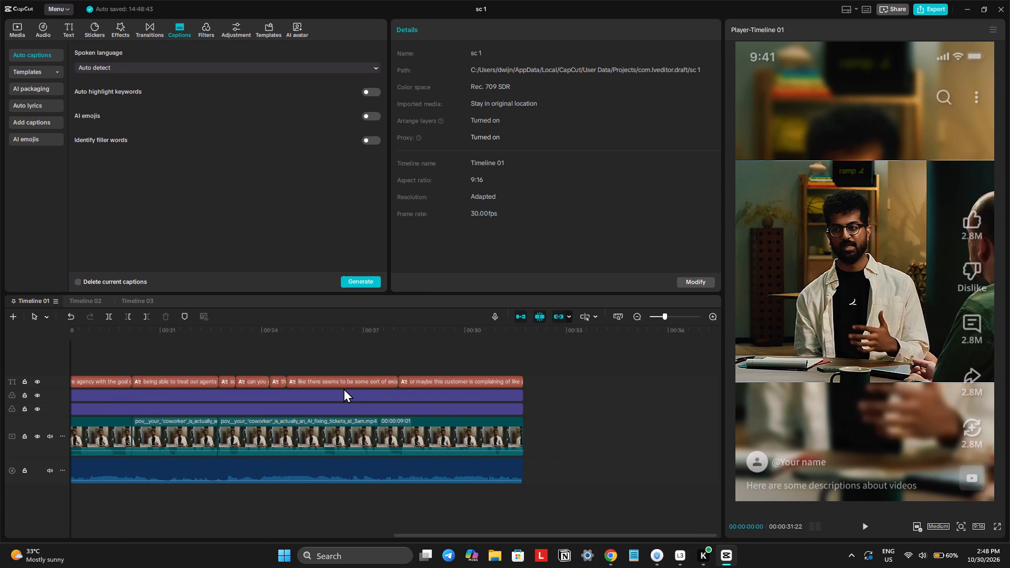
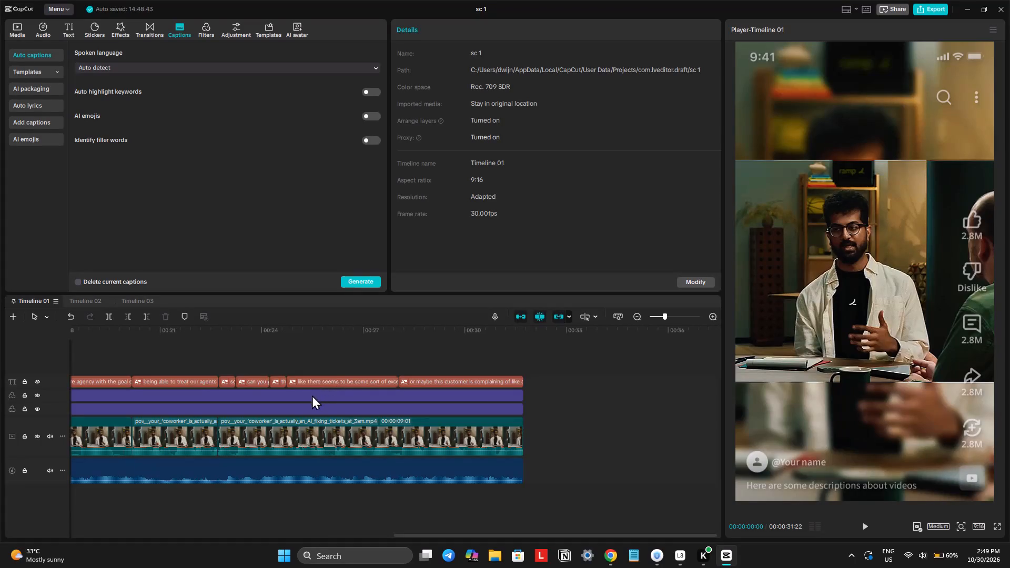
Duplicate the "being able to treat our agents like a coworker" caption at the start of Timeline 01 and play it briefly.
{"action": "scroll", "coordinate": [285, 414], "scroll_direction": "right", "scroll_amount": 6}
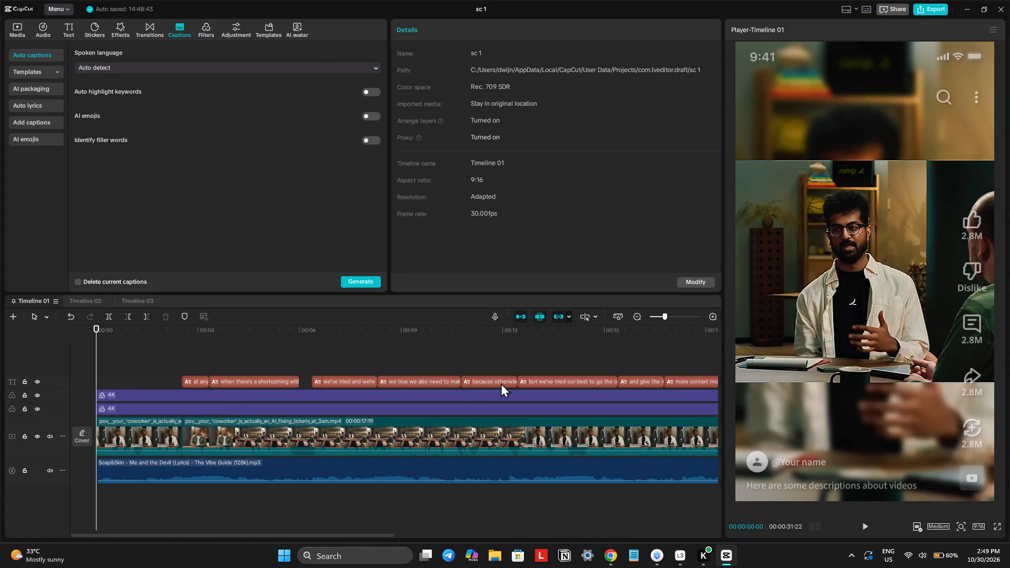
{"action": "scroll", "coordinate": [527, 384], "scroll_direction": "left", "scroll_amount": 1}
{"action": "scroll", "coordinate": [281, 410], "scroll_direction": "left", "scroll_amount": 1}
{"action": "scroll", "coordinate": [158, 442], "scroll_direction": "left", "scroll_amount": 1}
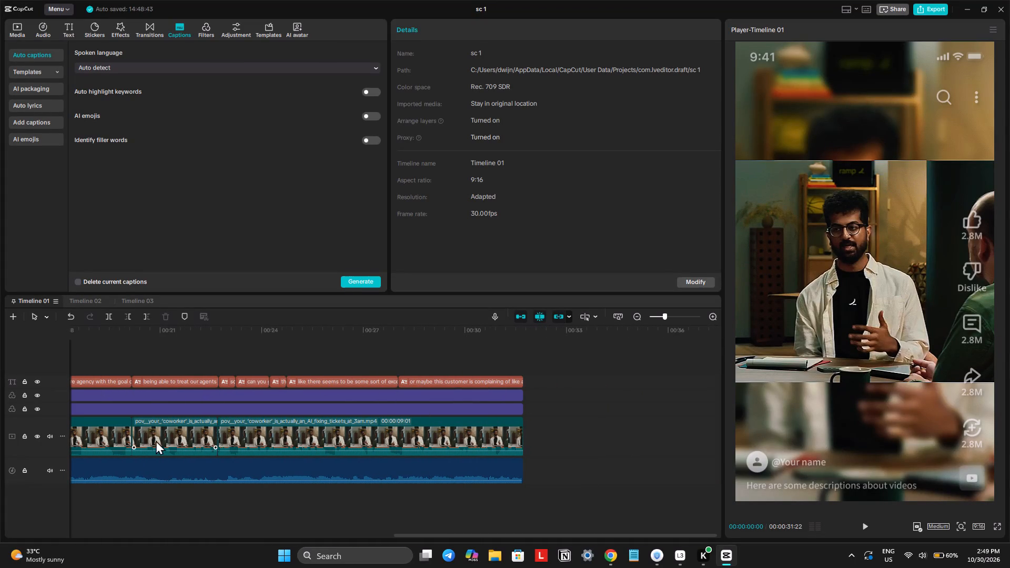
{"action": "scroll", "coordinate": [149, 392], "scroll_direction": "left", "scroll_amount": 2}
{"action": "left_click", "coordinate": [155, 383]}
{"action": "key", "text": "ctrl+c"}
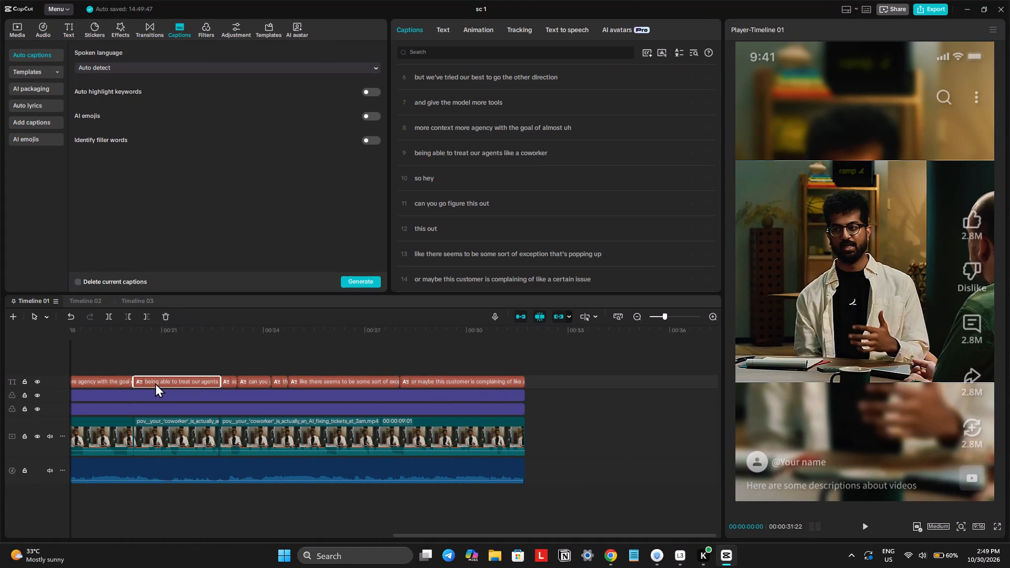
{"action": "scroll", "coordinate": [144, 379], "scroll_direction": "right", "scroll_amount": 5}
{"action": "left_click_drag", "start_coordinate": [116, 336], "coordinate": [73, 334]}
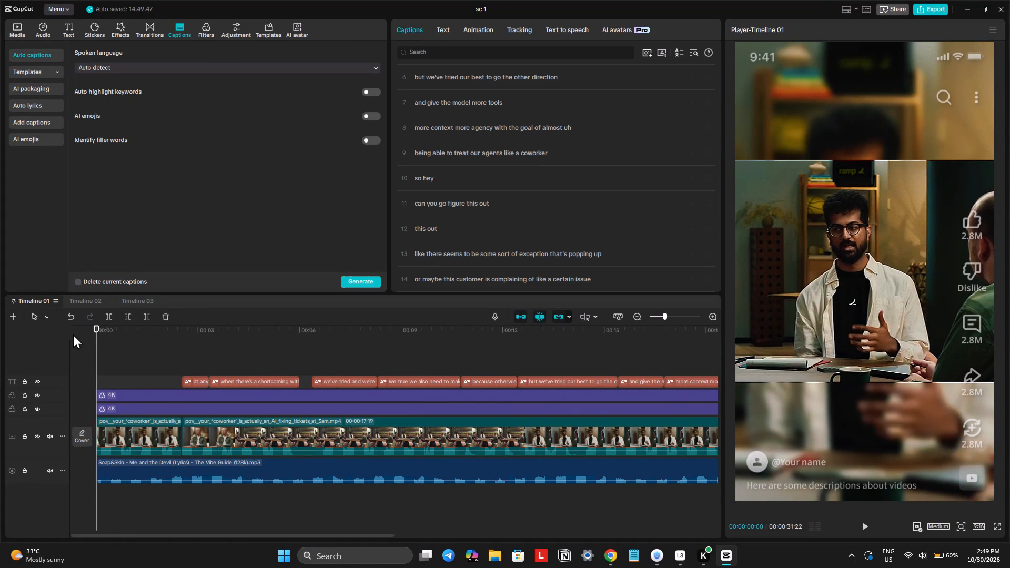
{"action": "key", "text": "ctrl+v"}
{"action": "key", "text": "space"}
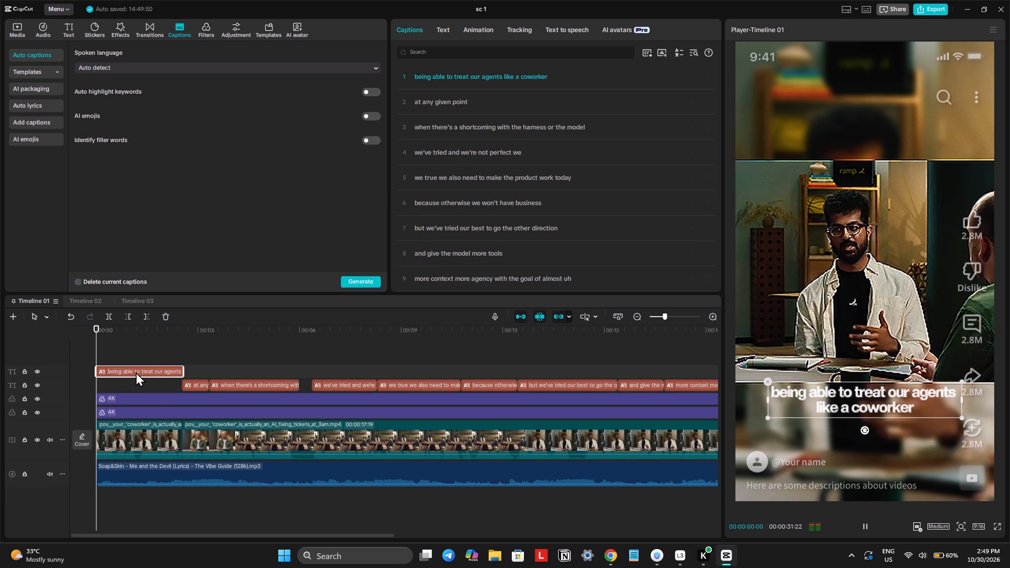
{"action": "key", "text": "space"}
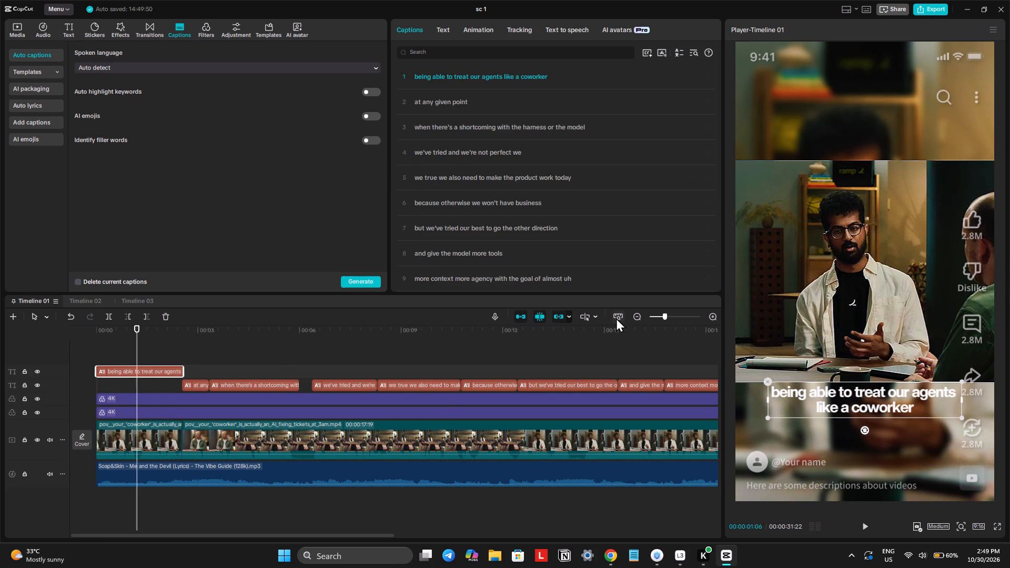
Apply the favourite Switch caption animation to all the captions after the opening one.
{"action": "left_click", "coordinate": [614, 317]}
{"action": "left_click_drag", "start_coordinate": [145, 362], "coordinate": [474, 381]}
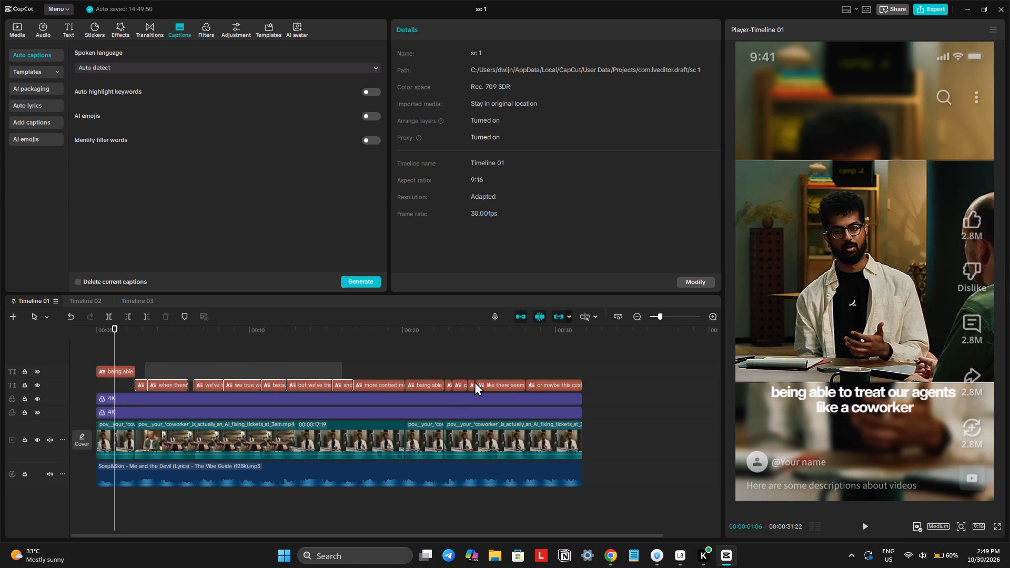
{"action": "left_click_drag", "start_coordinate": [474, 381], "coordinate": [616, 381]}
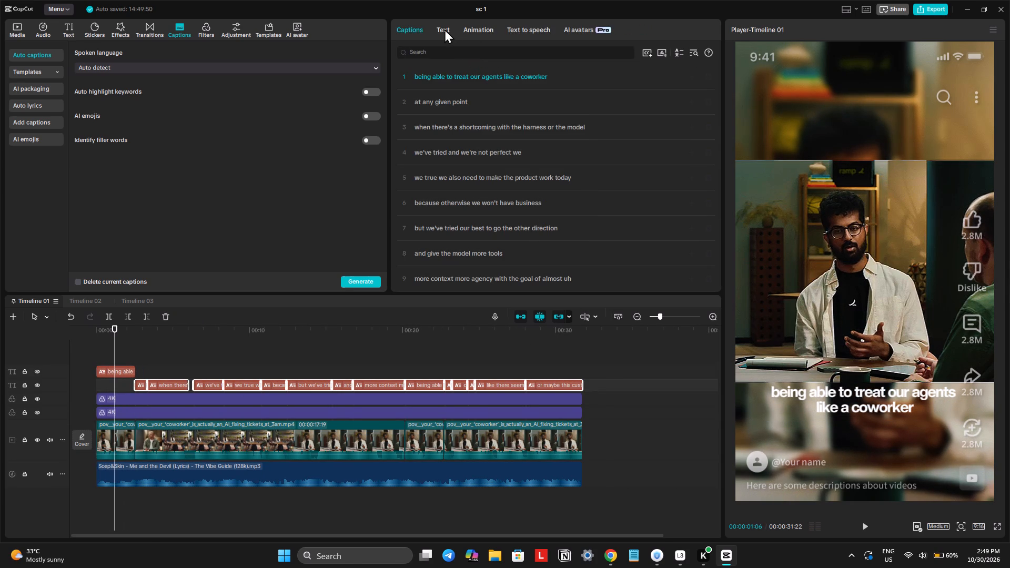
{"action": "left_click", "coordinate": [445, 29]}
{"action": "left_click", "coordinate": [477, 31]}
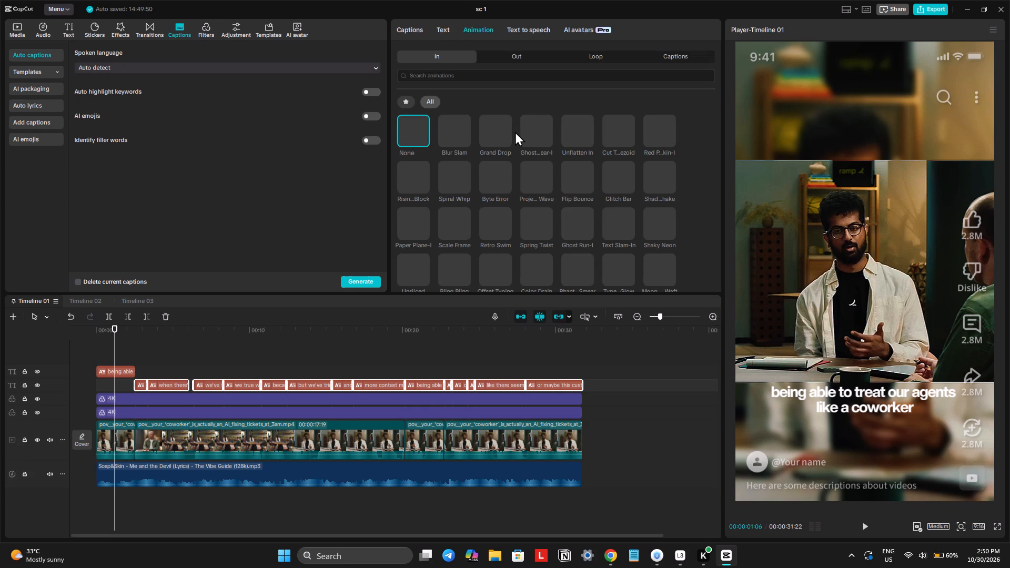
{"action": "left_click", "coordinate": [664, 57]}
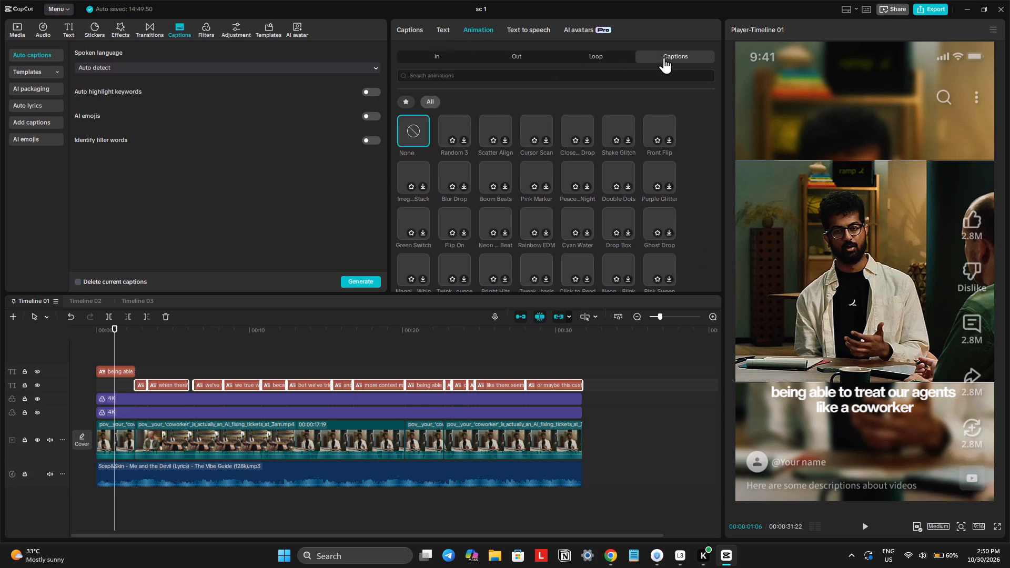
{"action": "left_click", "coordinate": [407, 96]}
{"action": "left_click", "coordinate": [457, 128]}
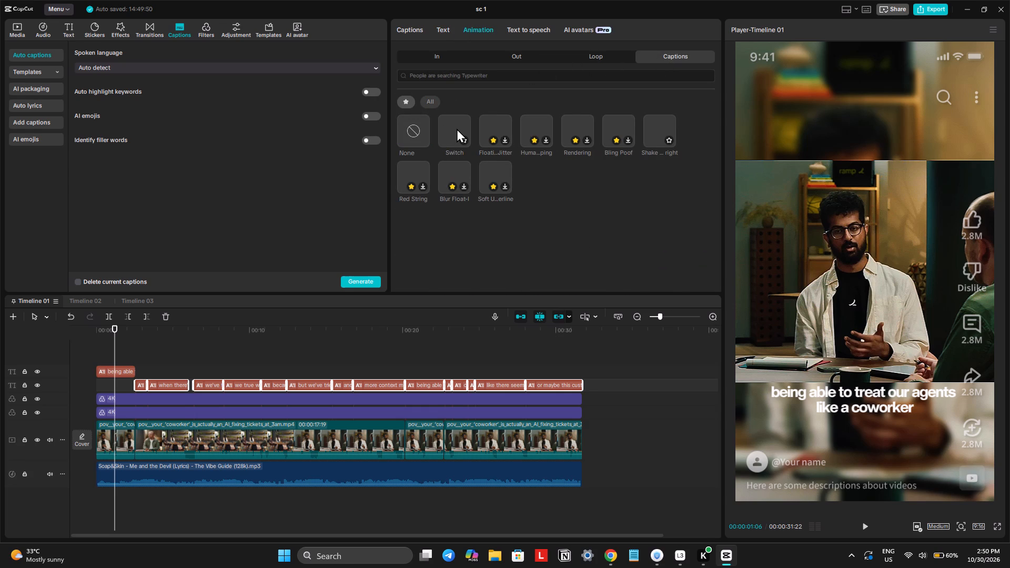
{"action": "left_click", "coordinate": [416, 126]}
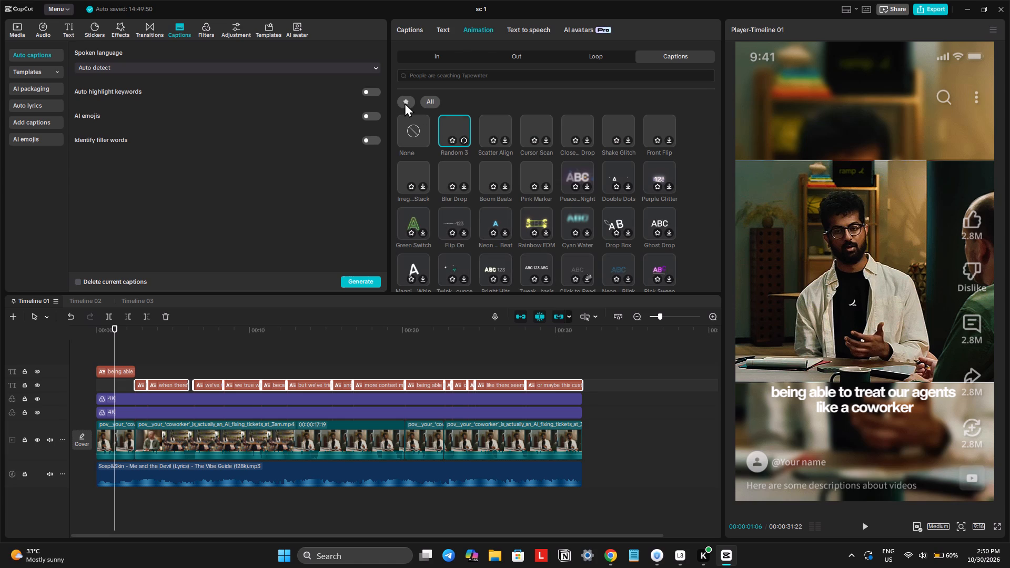
{"action": "left_click", "coordinate": [405, 103]}
{"action": "left_click", "coordinate": [458, 127]}
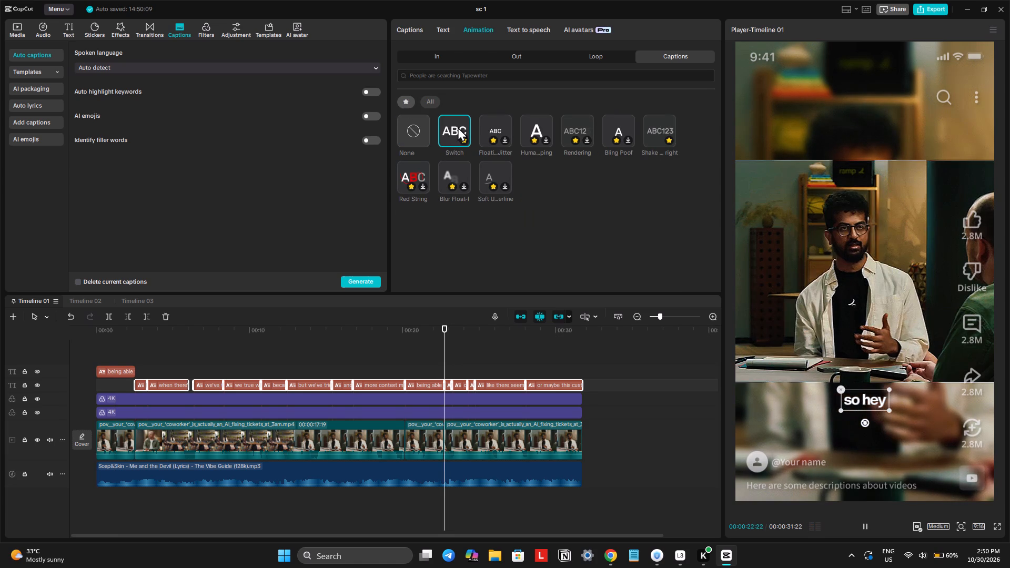
Move the animated captions up from the blurred area onto the speaker's chest, to about Y -212.
{"action": "key", "text": "space"}
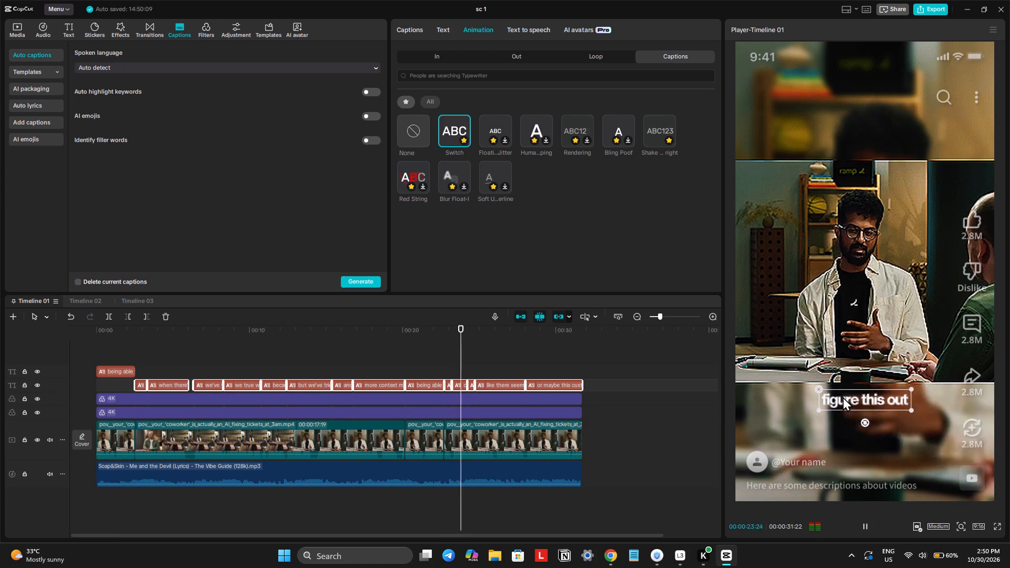
{"action": "key", "text": "space"}
{"action": "left_click_drag", "start_coordinate": [849, 398], "coordinate": [834, 347]}
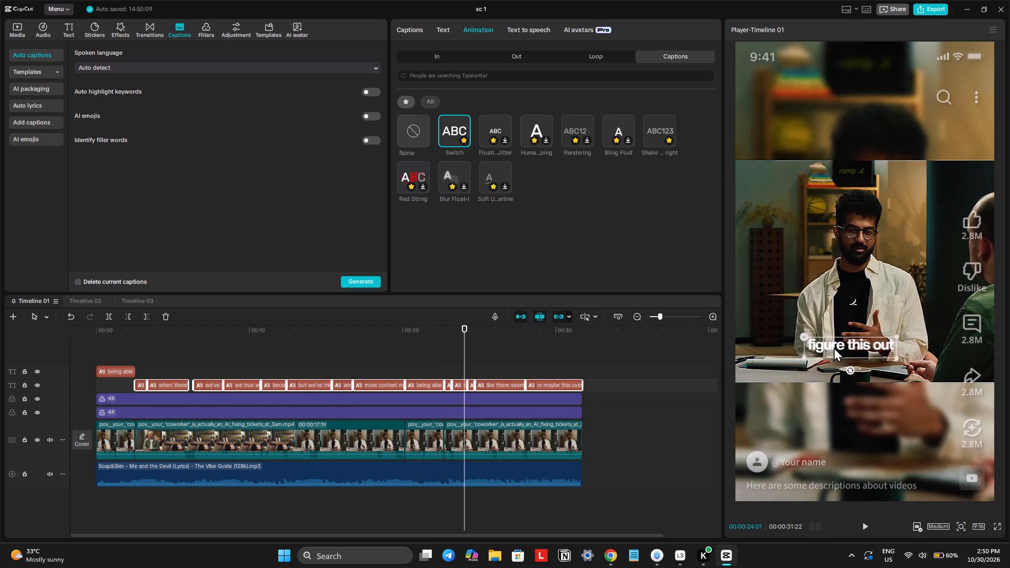
{"action": "left_click_drag", "start_coordinate": [834, 347], "coordinate": [840, 295]}
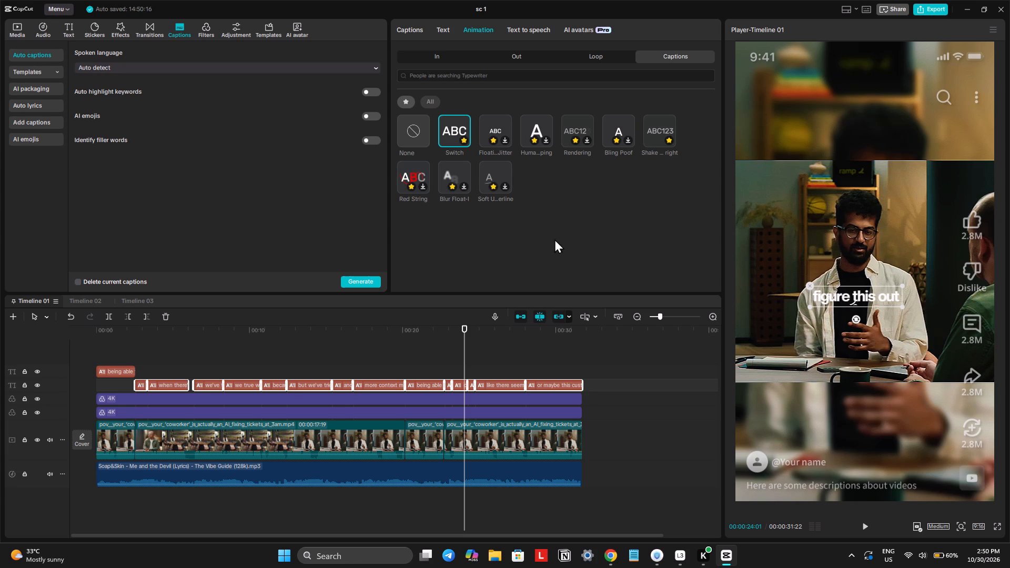
Enable a black shadow on the selected captions with 64% opacity and 44% blurriness.
{"action": "left_click", "coordinate": [446, 28]}
{"action": "scroll", "coordinate": [472, 152], "scroll_direction": "down", "scroll_amount": 3}
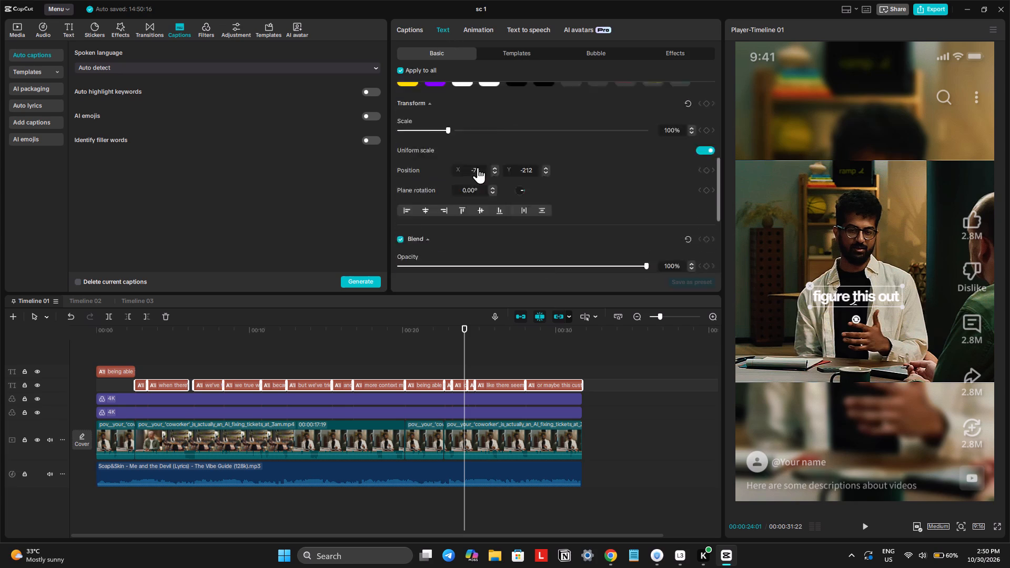
{"action": "scroll", "coordinate": [478, 167], "scroll_direction": "down", "scroll_amount": 4}
{"action": "left_click", "coordinate": [401, 230]}
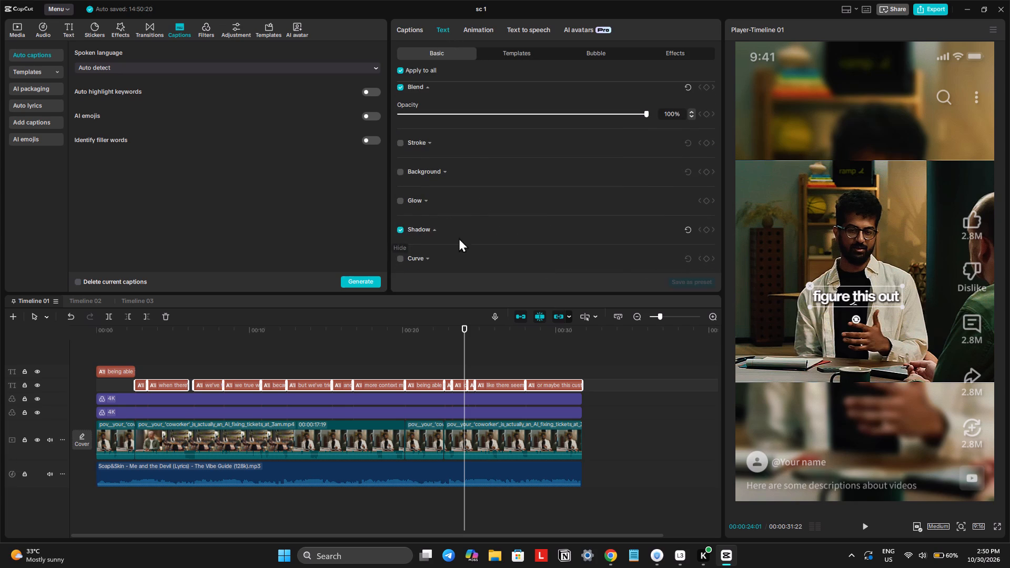
{"action": "scroll", "coordinate": [477, 250], "scroll_direction": "down", "scroll_amount": 1}
{"action": "left_click_drag", "start_coordinate": [472, 185], "coordinate": [476, 183]}
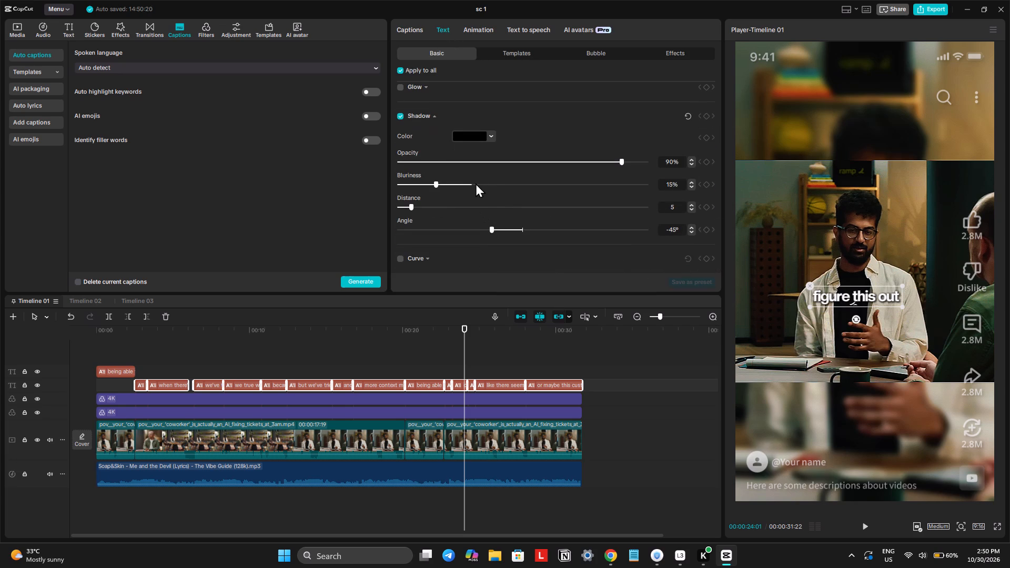
{"action": "left_click_drag", "start_coordinate": [476, 183], "coordinate": [507, 192]}
{"action": "left_click", "coordinate": [557, 161]}
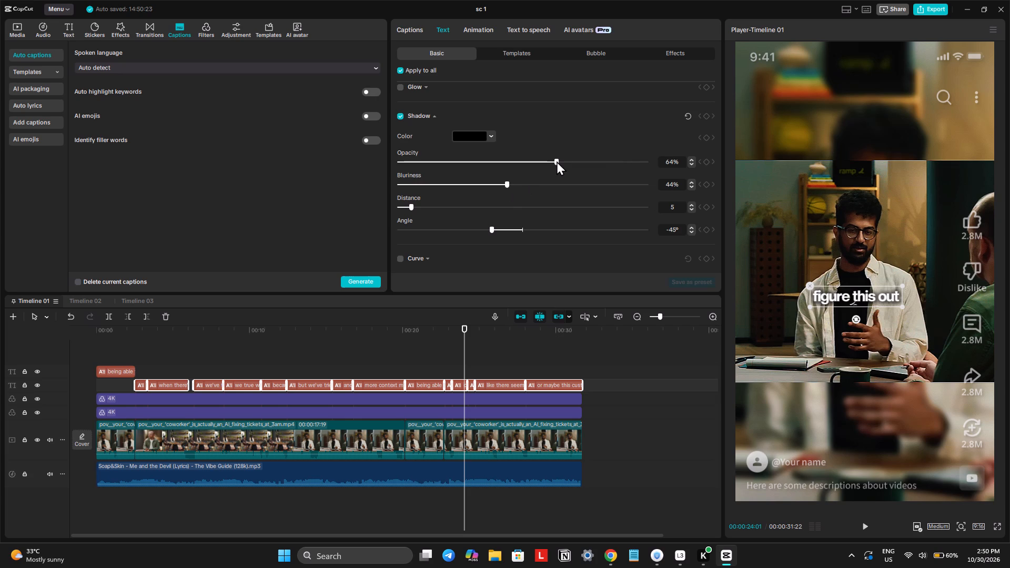
Set the selected captions' font size to 11 and nudge them slightly in the frame.
{"action": "scroll", "coordinate": [451, 111], "scroll_direction": "up", "scroll_amount": 1}
{"action": "left_click", "coordinate": [414, 32]}
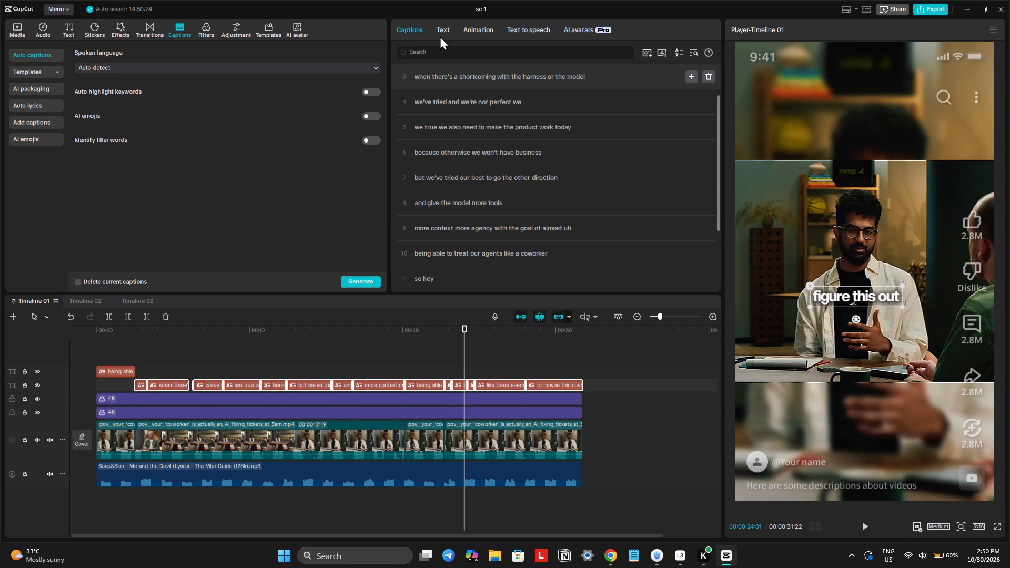
{"action": "left_click", "coordinate": [440, 36]}
{"action": "scroll", "coordinate": [489, 116], "scroll_direction": "up", "scroll_amount": 3}
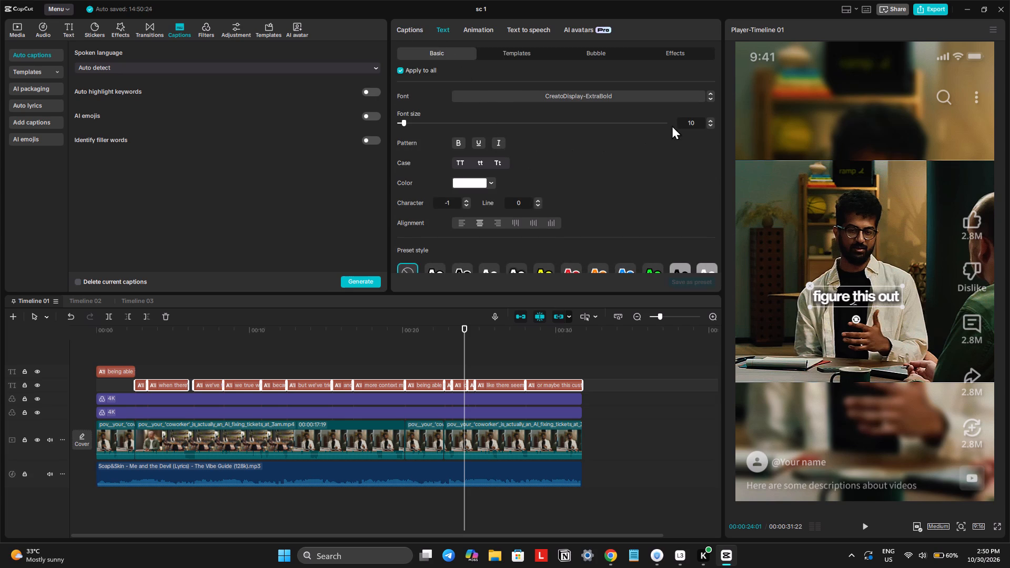
{"action": "left_click", "coordinate": [710, 120]}
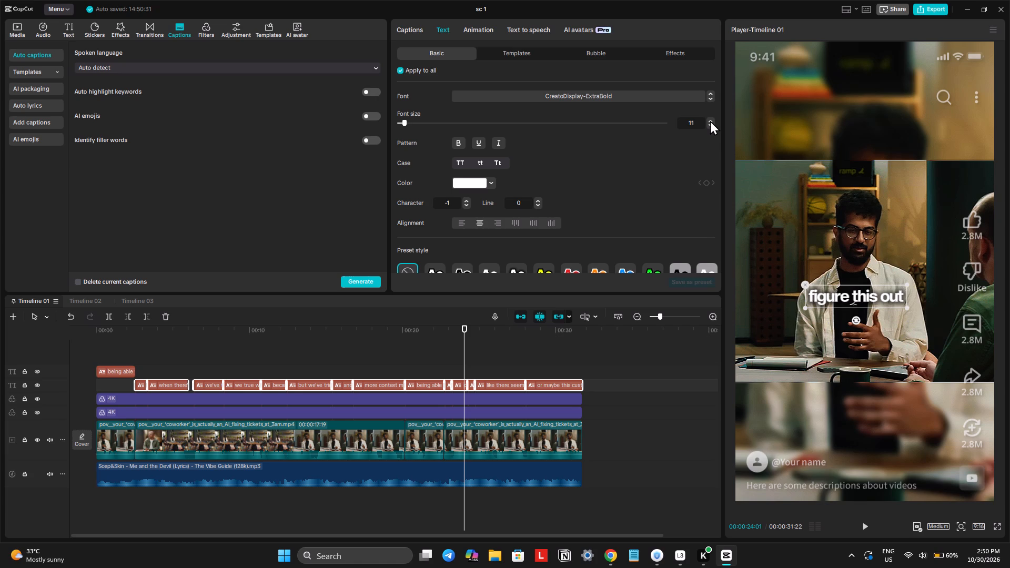
{"action": "left_click", "coordinate": [877, 298]}
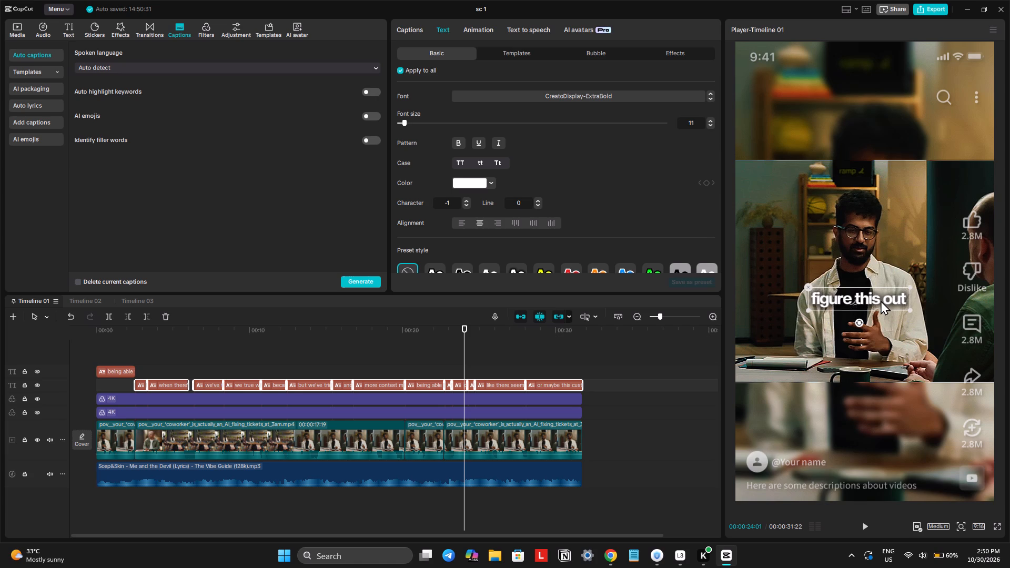
Play the opening, then stack a copy of its "being able to treat our agents like a coworker" caption at the timeline start.
{"action": "left_click", "coordinate": [121, 340]}
{"action": "left_click_drag", "start_coordinate": [121, 340], "coordinate": [40, 357]}
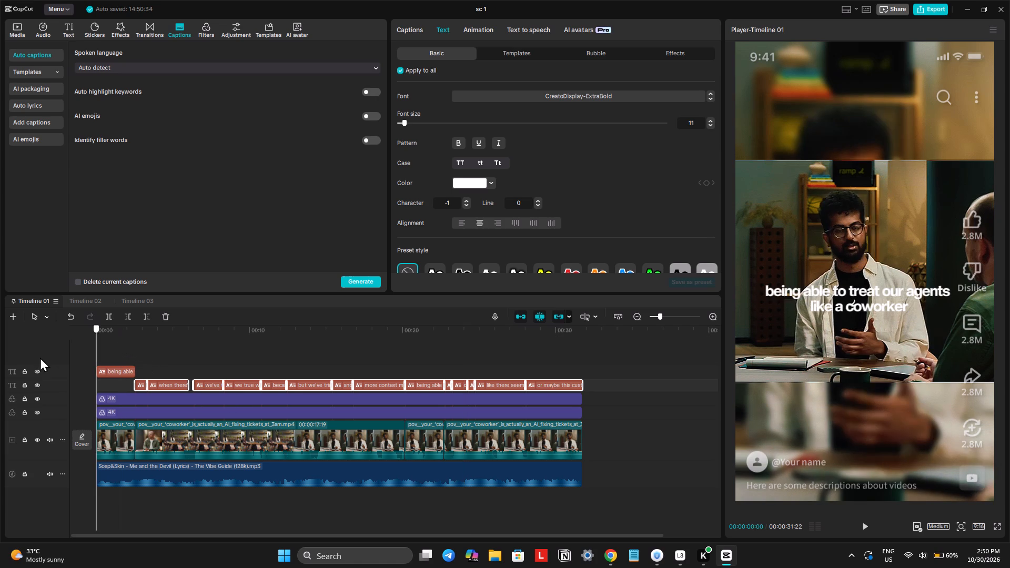
{"action": "left_click_drag", "start_coordinate": [40, 357], "coordinate": [37, 358]}
{"action": "scroll", "coordinate": [37, 363], "scroll_direction": "right", "scroll_amount": 1}
{"action": "scroll", "coordinate": [37, 365], "scroll_direction": "up", "scroll_amount": 6, "text": "ctrl"}
{"action": "scroll", "coordinate": [105, 405], "scroll_direction": "right", "scroll_amount": 1}
{"action": "scroll", "coordinate": [105, 405], "scroll_direction": "up", "scroll_amount": 15, "text": "ctrl"}
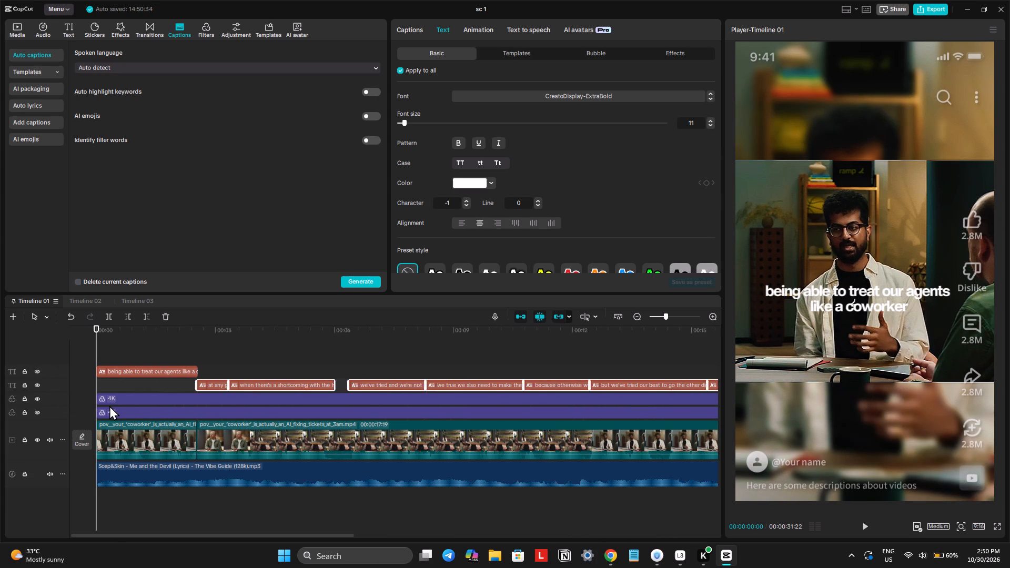
{"action": "key", "text": "space"}
{"action": "left_click", "coordinate": [129, 371]}
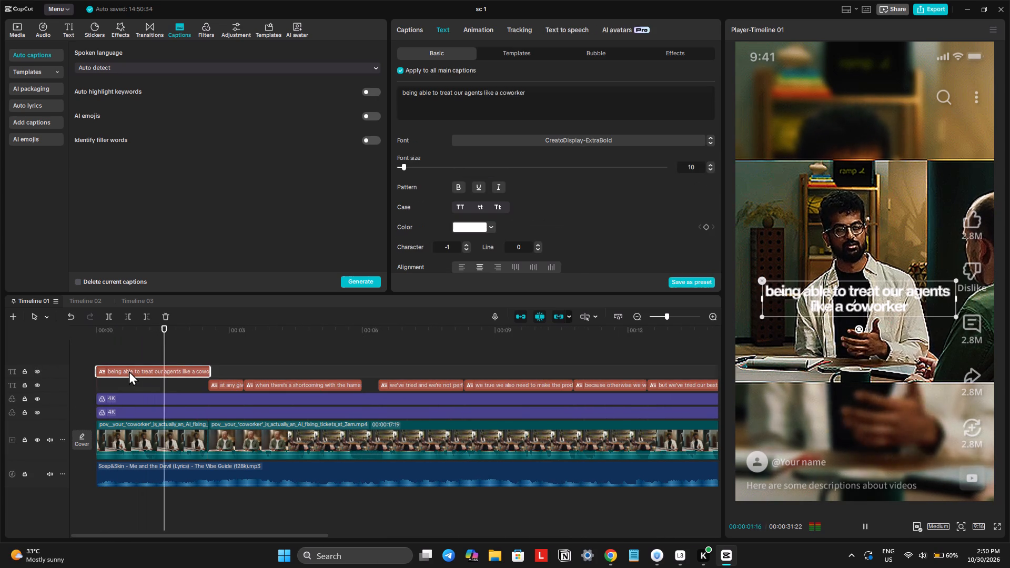
{"action": "key", "text": "ctrl+c"}
{"action": "left_click", "coordinate": [113, 330]}
{"action": "left_click_drag", "start_coordinate": [113, 330], "coordinate": [44, 350]}
{"action": "key", "text": "ctrl+v"}
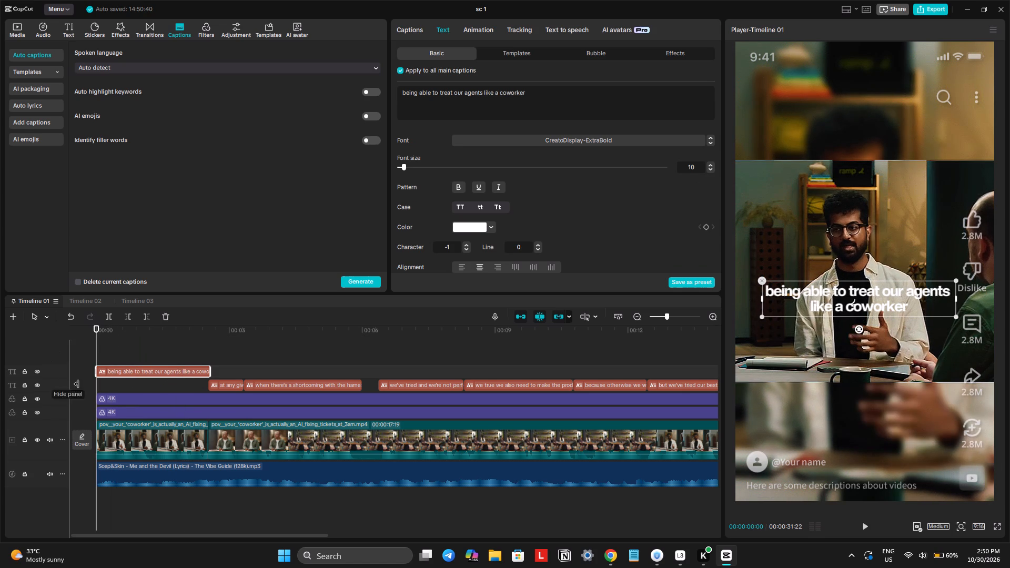
Check the opening clip's volume and set the Soap&Skin background music to -19.0 dB.
{"action": "left_click", "coordinate": [127, 448]}
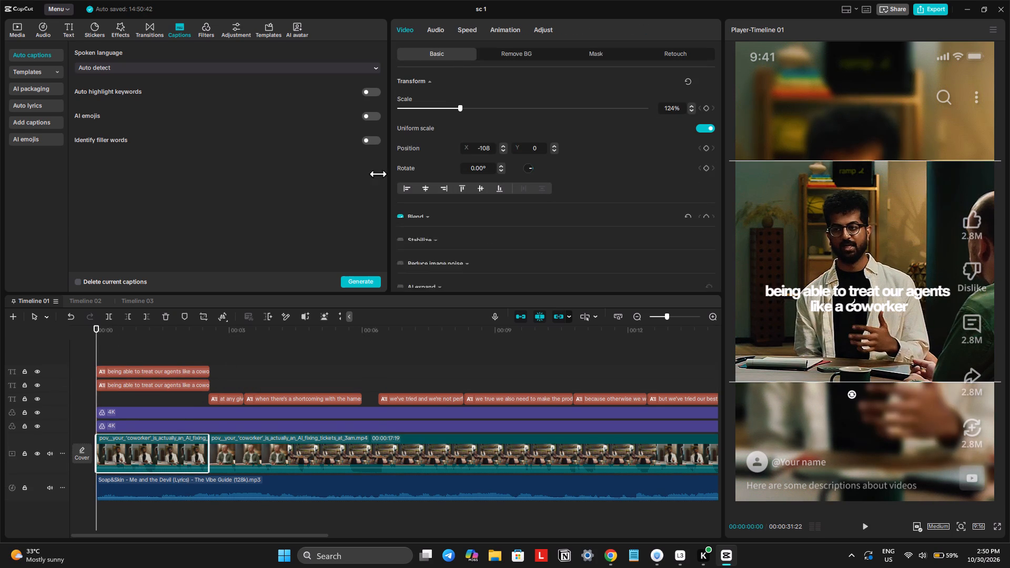
{"action": "left_click", "coordinate": [441, 31]}
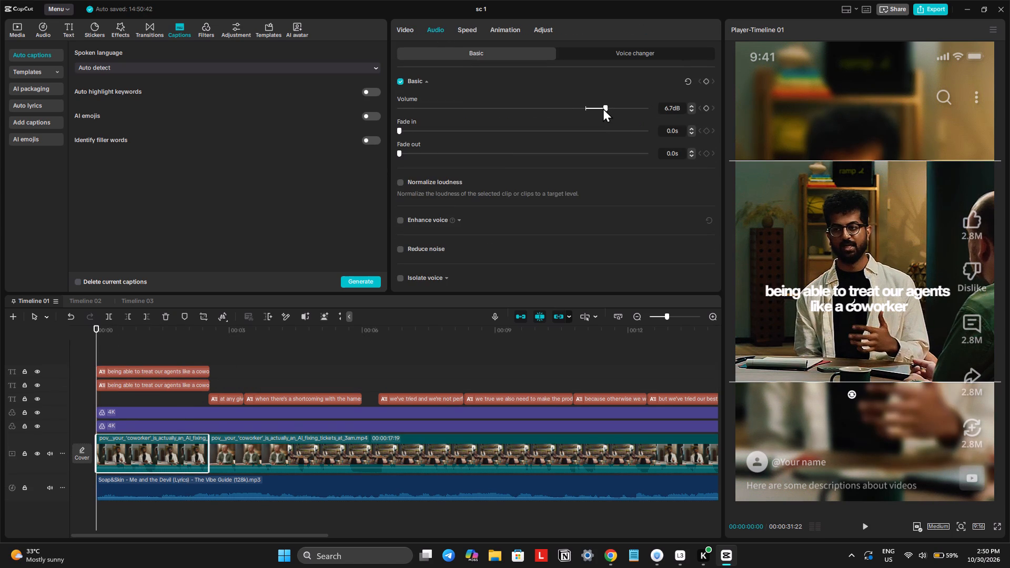
{"action": "left_click", "coordinate": [156, 489]}
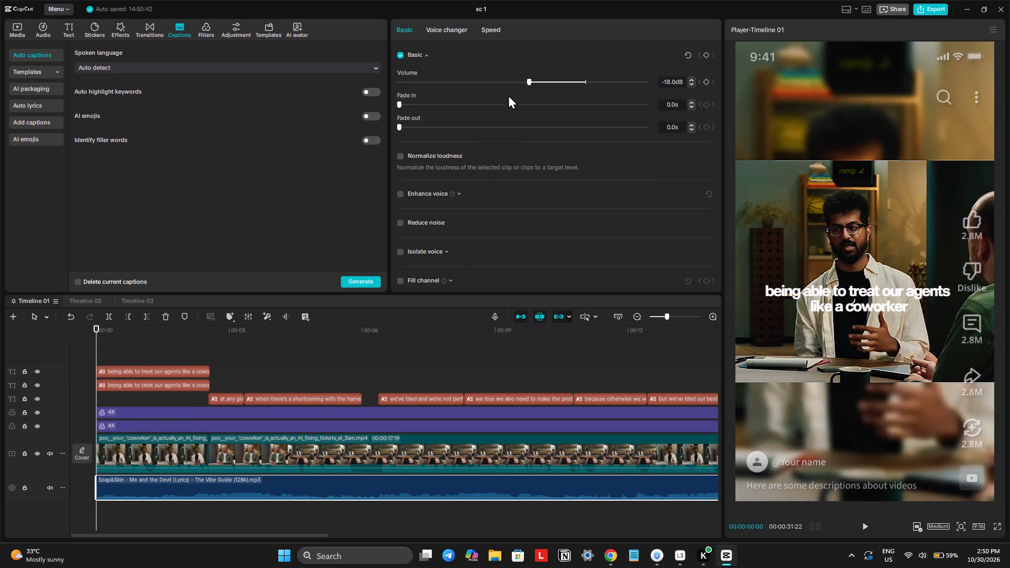
{"action": "left_click", "coordinate": [524, 83]}
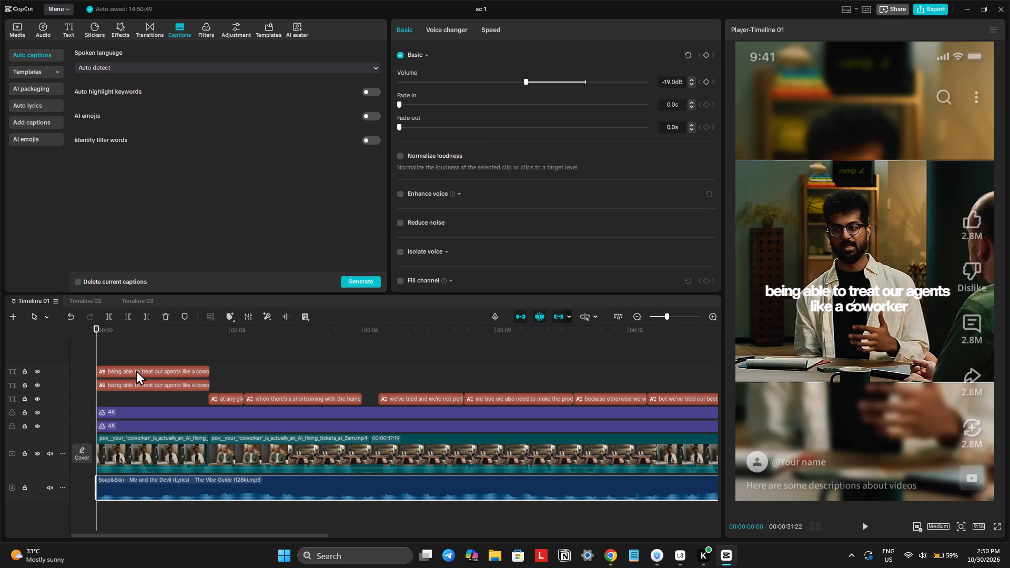
Stack two more copies of the "being able to treat our agents like a coworker" caption at the start of the timeline.
{"action": "left_click", "coordinate": [136, 370]}
{"action": "key", "text": "ctrl+c"}
{"action": "key", "text": "ctrl+v"}
{"action": "left_click", "coordinate": [118, 361]}
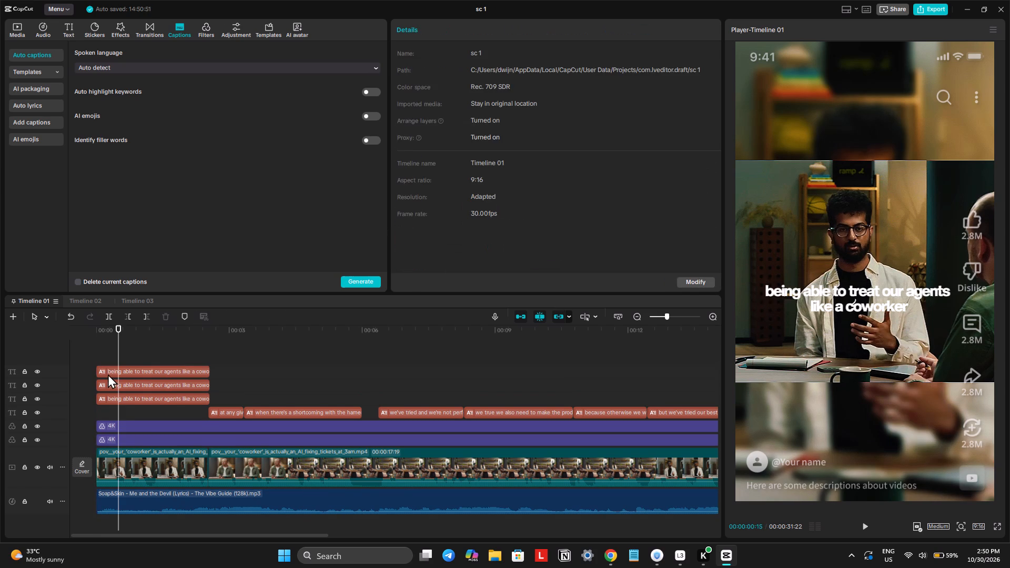
{"action": "left_click", "coordinate": [108, 374]}
{"action": "left_click", "coordinate": [108, 374]}
{"action": "key", "text": "ctrl+c"}
{"action": "left_click_drag", "start_coordinate": [107, 321], "coordinate": [19, 340]}
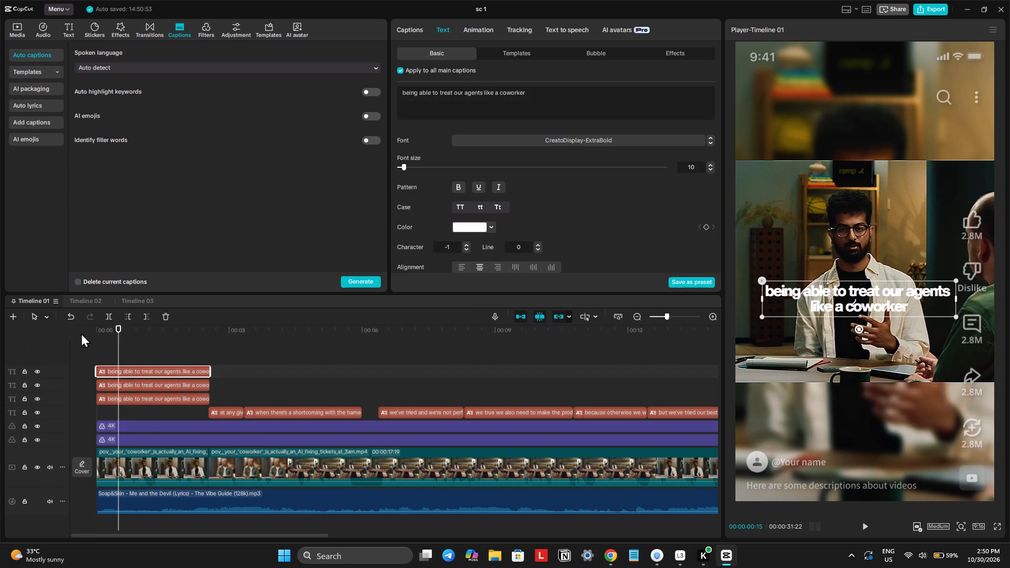
{"action": "left_click_drag", "start_coordinate": [106, 331], "coordinate": [35, 339]}
{"action": "key", "text": "ctrl+v"}
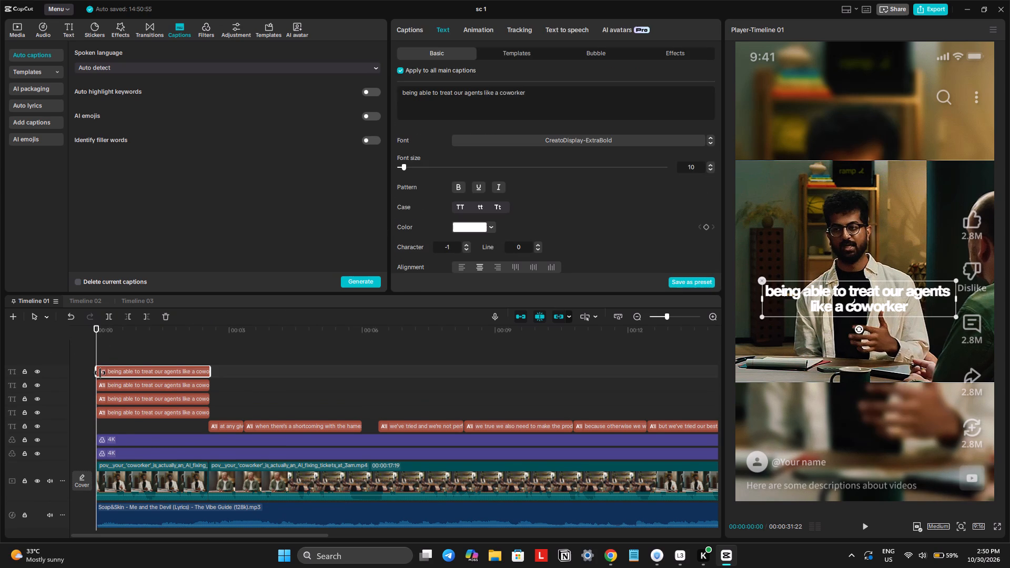
Stagger the three upper "being able to treat our agents like a coworker" copies by trimming their starts to about 0.5, 0.9 and 1.4 seconds.
{"action": "left_click_drag", "start_coordinate": [98, 373], "coordinate": [159, 387]}
{"action": "left_click", "coordinate": [150, 388]}
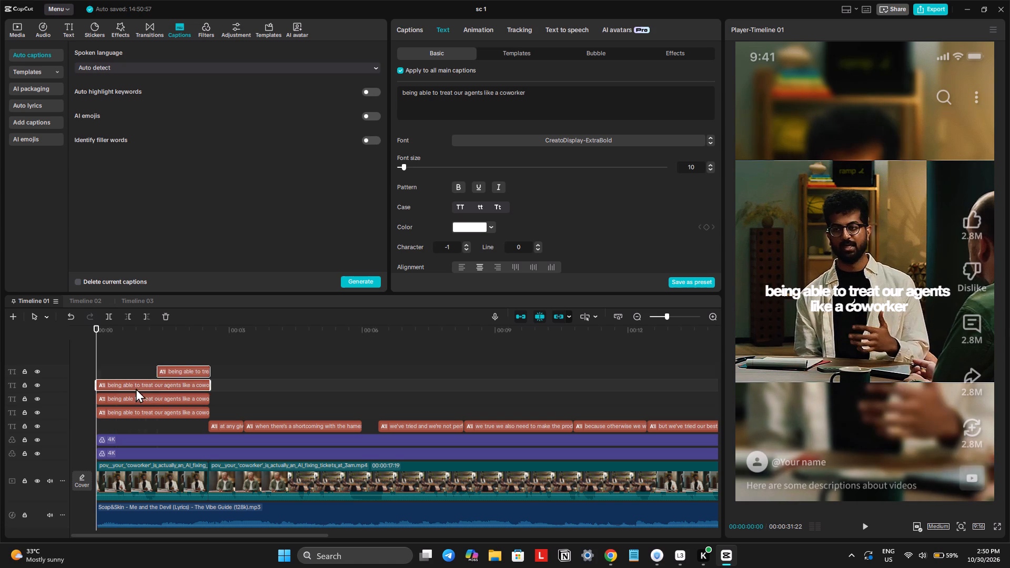
{"action": "left_click_drag", "start_coordinate": [97, 382], "coordinate": [139, 400]}
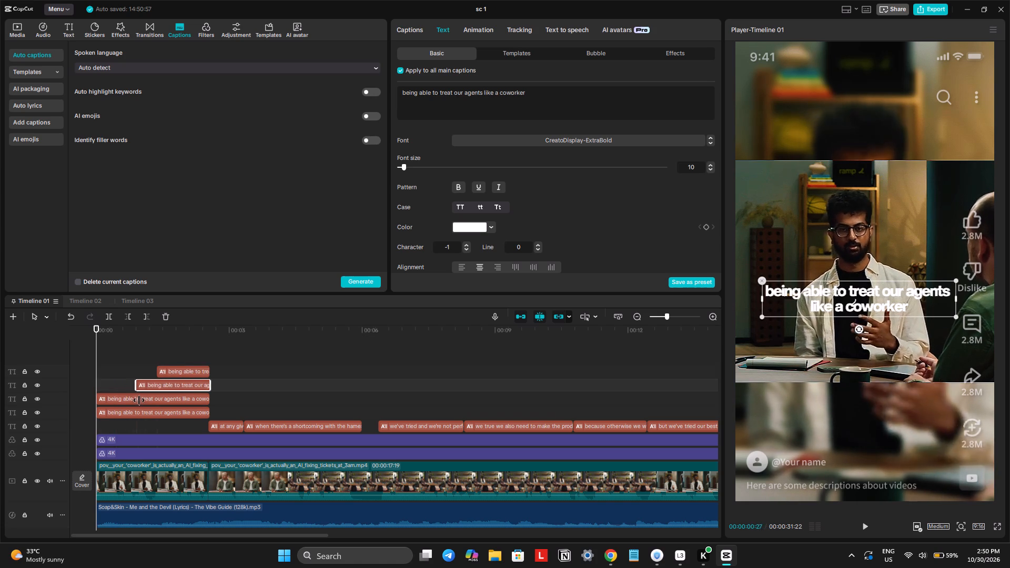
{"action": "left_click_drag", "start_coordinate": [139, 400], "coordinate": [139, 401]}
{"action": "left_click", "coordinate": [119, 398]}
{"action": "left_click_drag", "start_coordinate": [100, 398], "coordinate": [121, 402]}
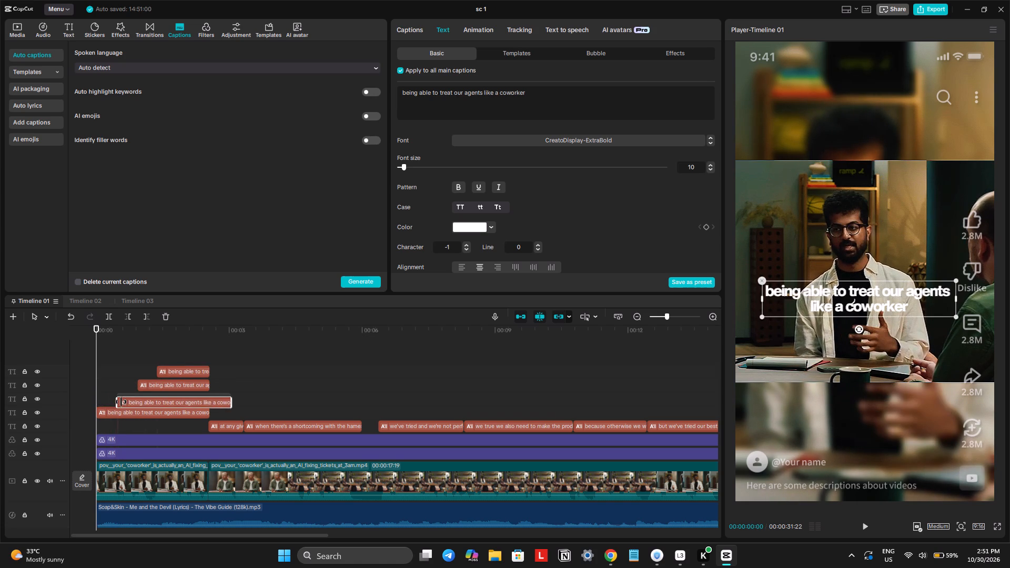
{"action": "left_click_drag", "start_coordinate": [121, 402], "coordinate": [120, 401]}
{"action": "key", "text": "ctrl+z"}
{"action": "left_click_drag", "start_coordinate": [97, 395], "coordinate": [109, 396]}
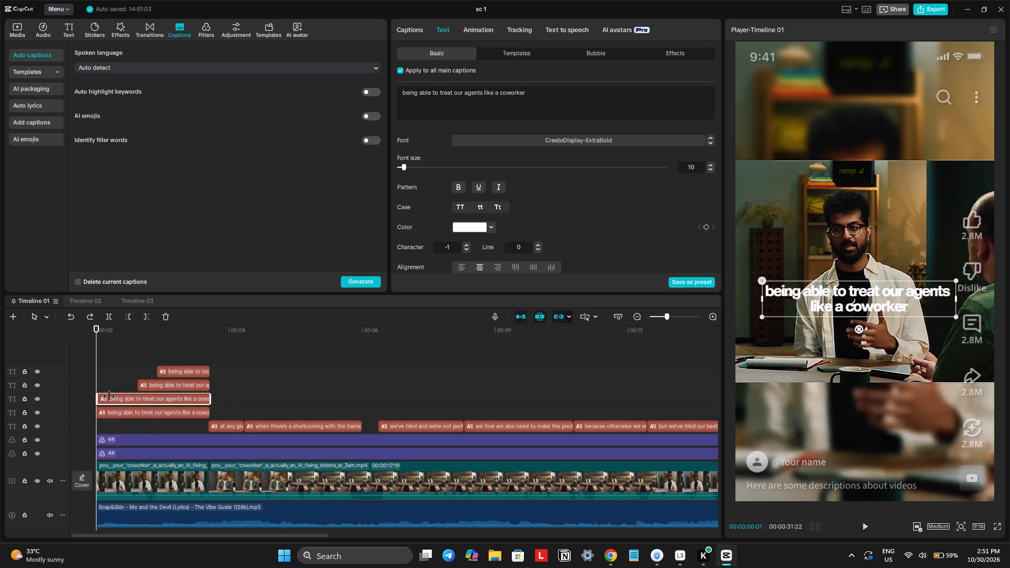
{"action": "left_click_drag", "start_coordinate": [109, 396], "coordinate": [120, 399]}
Shorten the lowest full-length caption, which starts at the timeline beginning, to "being able".
{"action": "left_click", "coordinate": [120, 413]}
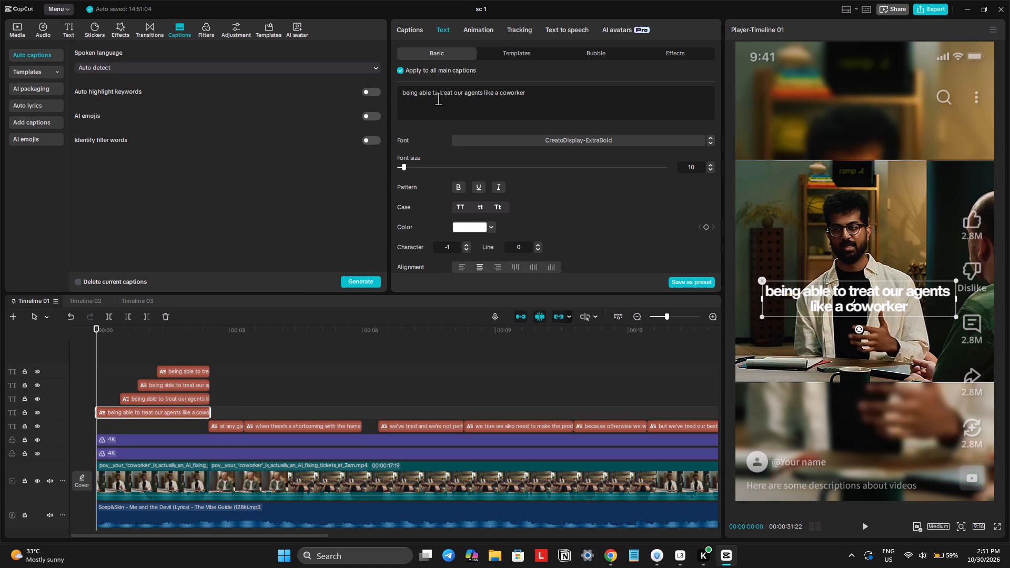
{"action": "left_click_drag", "start_coordinate": [433, 96], "coordinate": [565, 95]}
{"action": "key", "text": "BackSpace"}
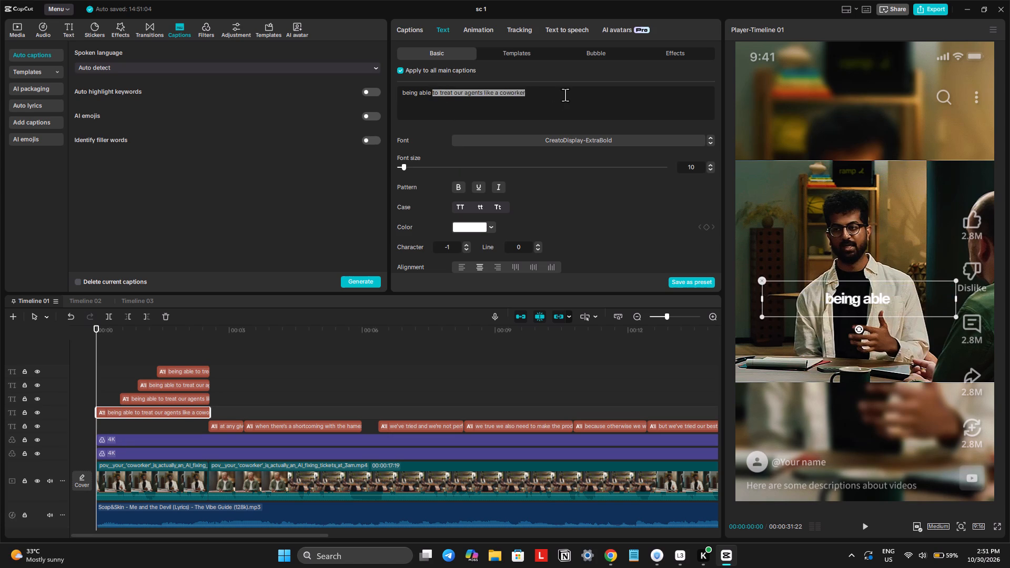
{"action": "key", "text": "BackSpace"}
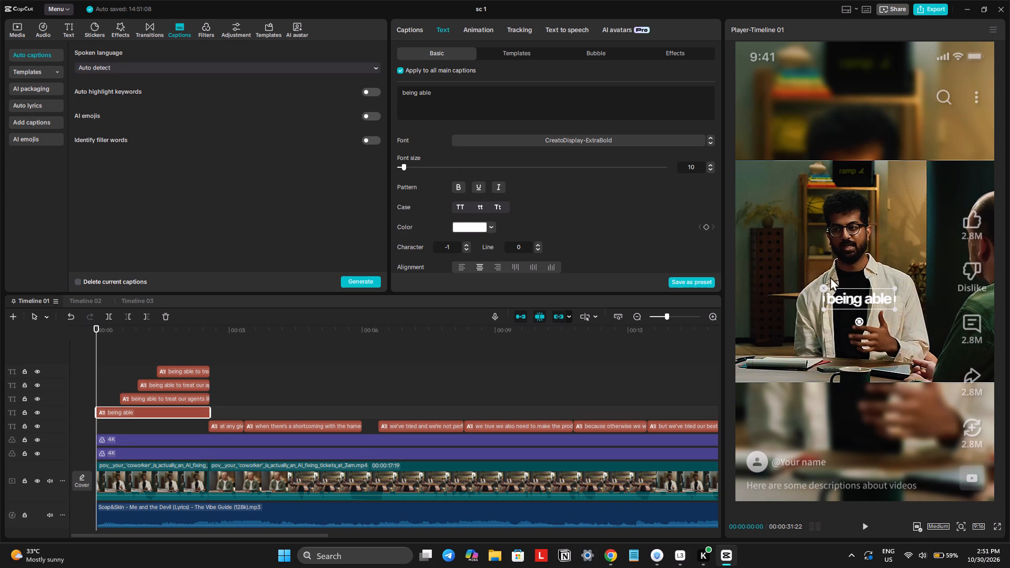
Shorten the second staggered caption, directly above "being able", to "to treat".
{"action": "left_click", "coordinate": [125, 403]}
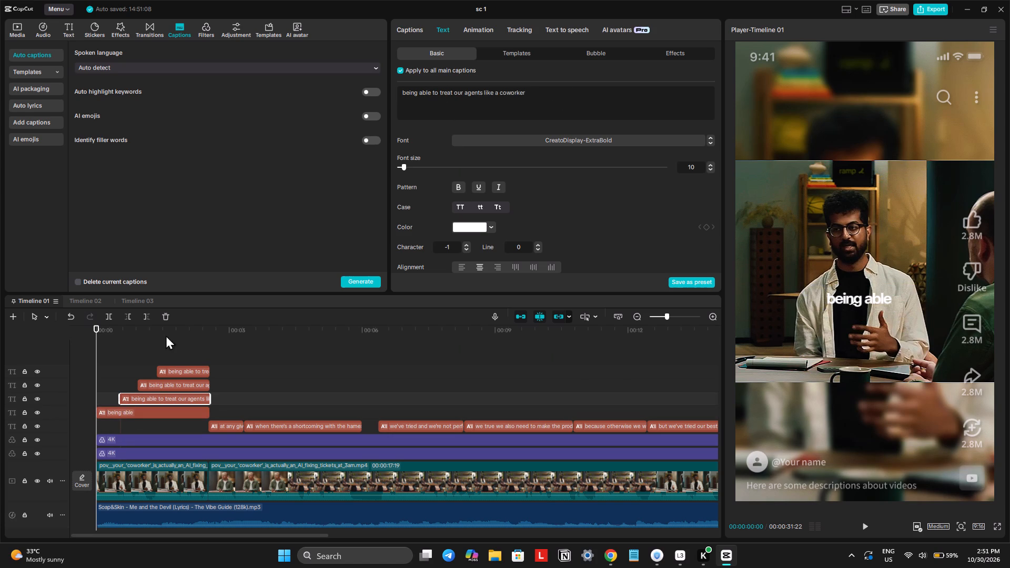
{"action": "left_click_drag", "start_coordinate": [432, 94], "coordinate": [381, 94]}
{"action": "left_click_drag", "start_coordinate": [381, 94], "coordinate": [372, 94]}
{"action": "key", "text": "BackSpace"}
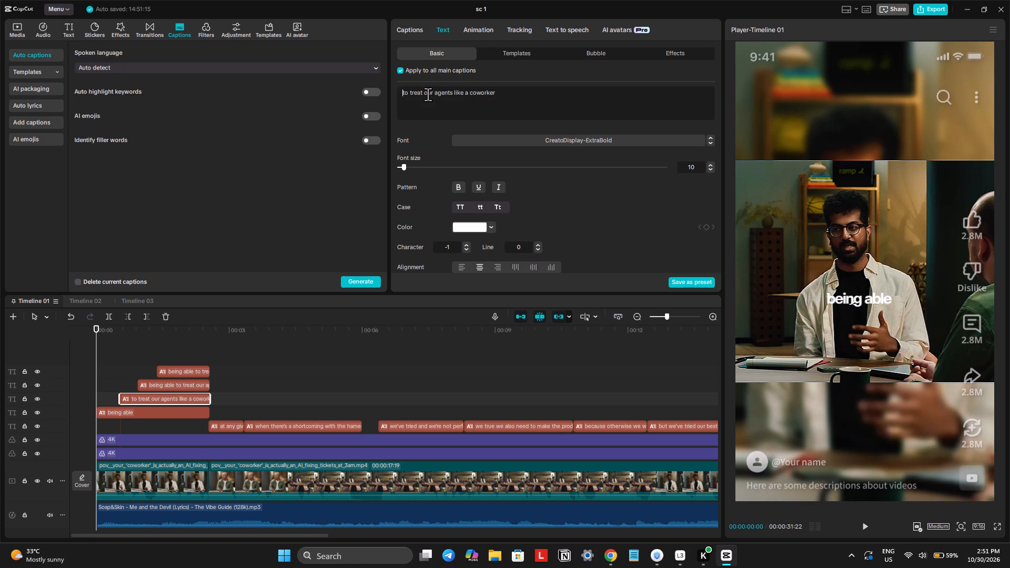
{"action": "left_click_drag", "start_coordinate": [423, 94], "coordinate": [528, 92]}
{"action": "key", "text": "BackSpace"}
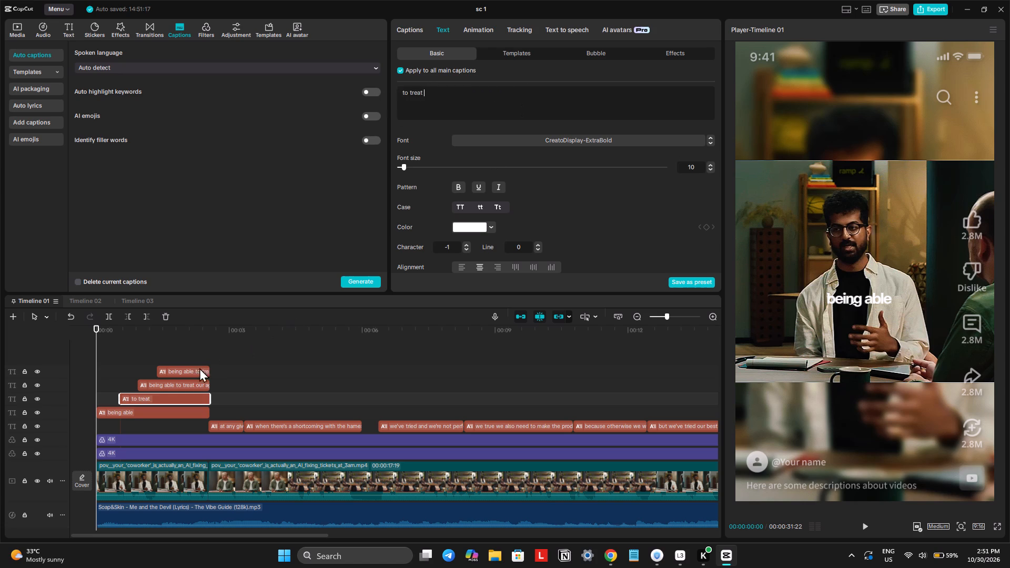
Shorten the third staggered caption, directly above "to treat", to "our agents".
{"action": "left_click", "coordinate": [175, 380]}
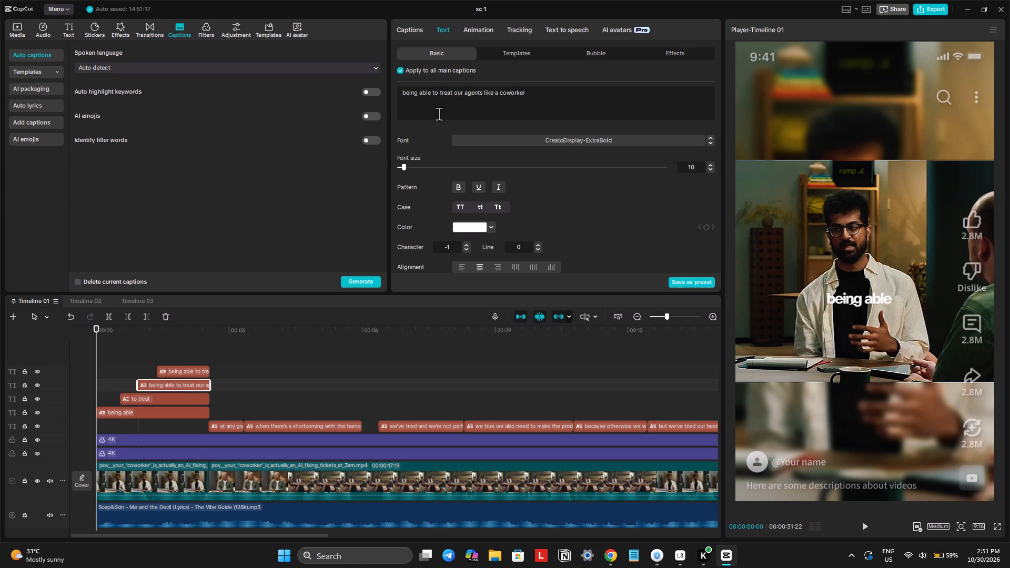
{"action": "left_click_drag", "start_coordinate": [453, 94], "coordinate": [351, 94]}
{"action": "key", "text": "BackSpace"}
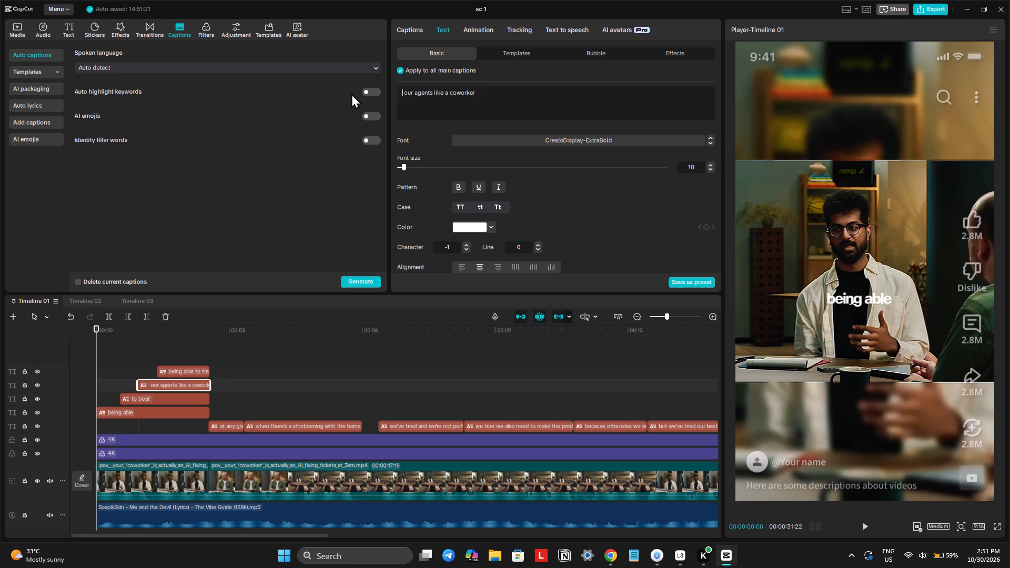
{"action": "key", "text": "Right"}
{"action": "key", "text": "BackSpace"}
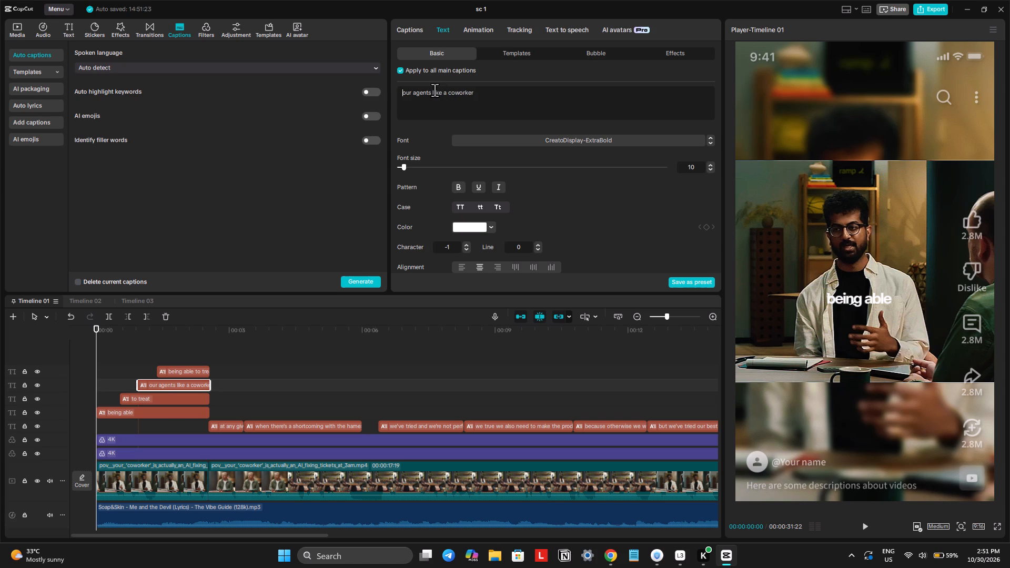
{"action": "left_click_drag", "start_coordinate": [431, 90], "coordinate": [482, 90]}
{"action": "key", "text": "BackSpace"}
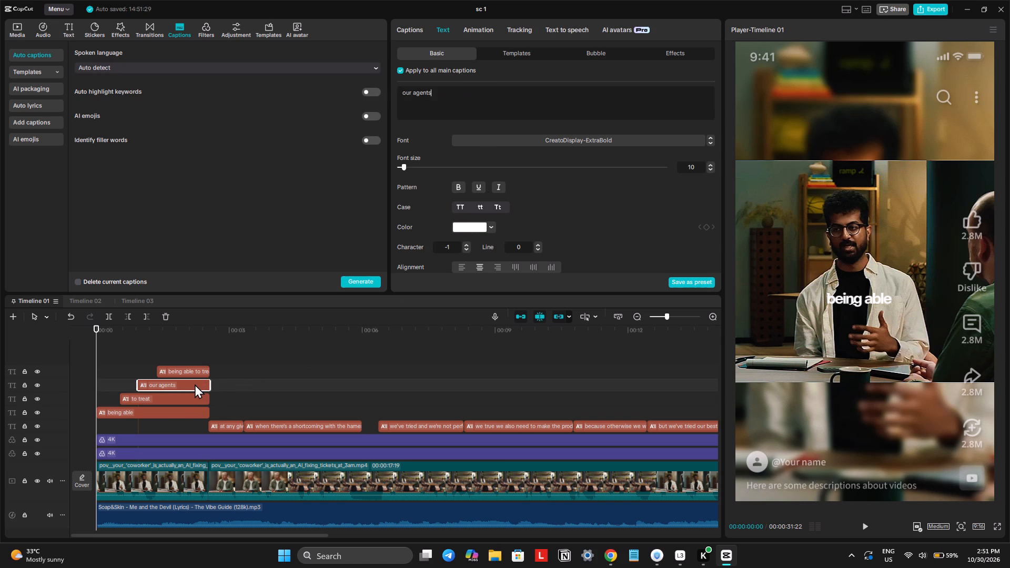
Duplicate the topmost "being able to treat our agents like a coworker" caption onto a new track, aligned with its start.
{"action": "left_click", "coordinate": [169, 357]}
{"action": "left_click", "coordinate": [169, 372]}
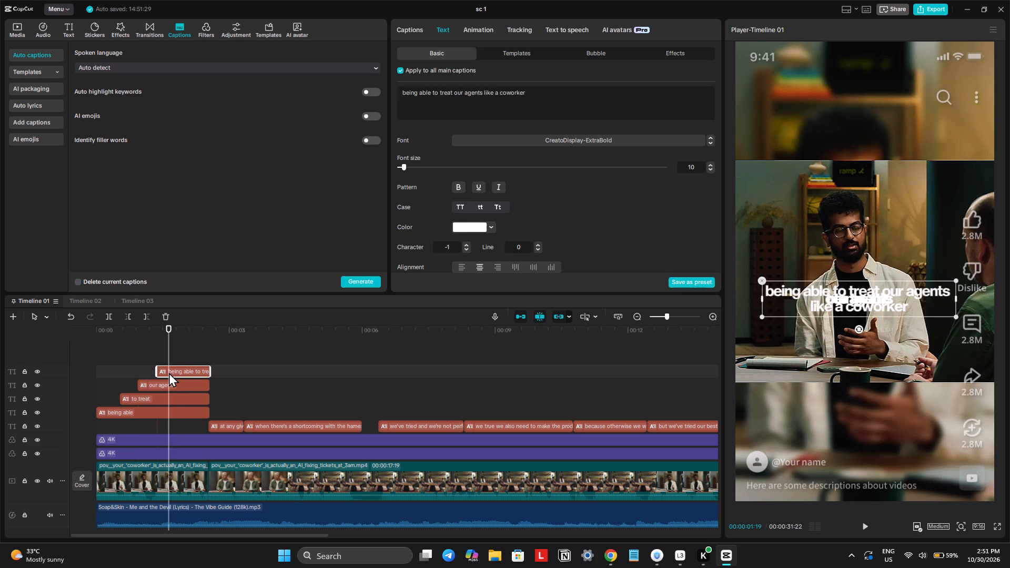
{"action": "key", "text": "ctrl+c"}
{"action": "left_click_drag", "start_coordinate": [167, 361], "coordinate": [158, 364]}
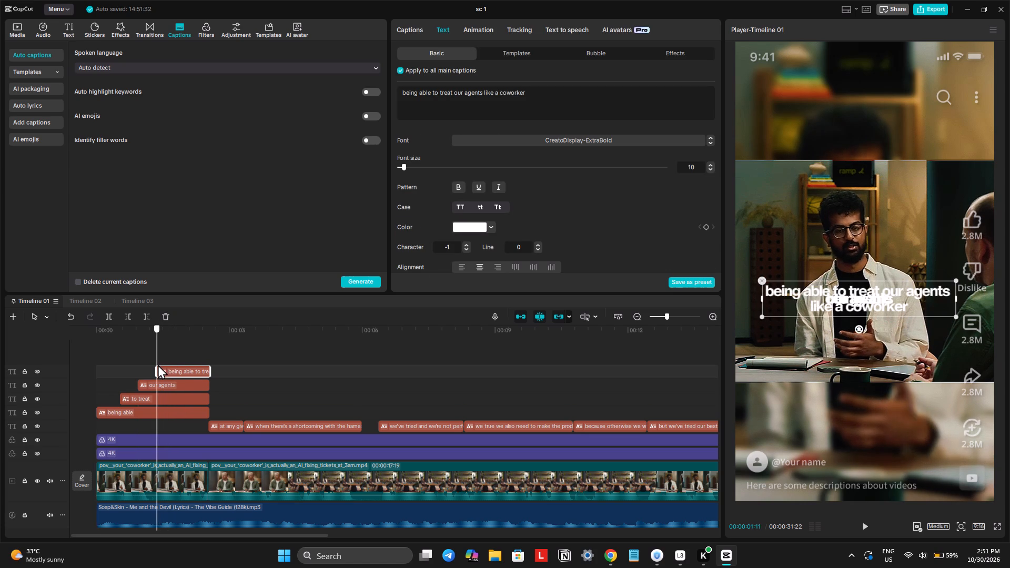
{"action": "left_click_drag", "start_coordinate": [158, 364], "coordinate": [157, 365]}
{"action": "key", "text": "ctrl+v"}
{"action": "left_click", "coordinate": [165, 371]}
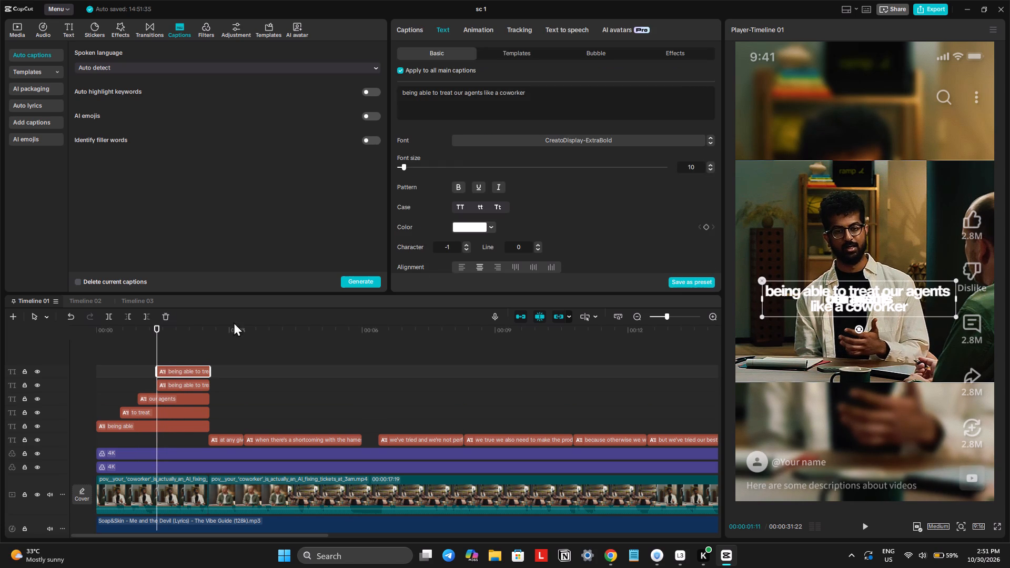
Shorten the caption directly above "our agents" to "like a".
{"action": "left_click", "coordinate": [159, 398]}
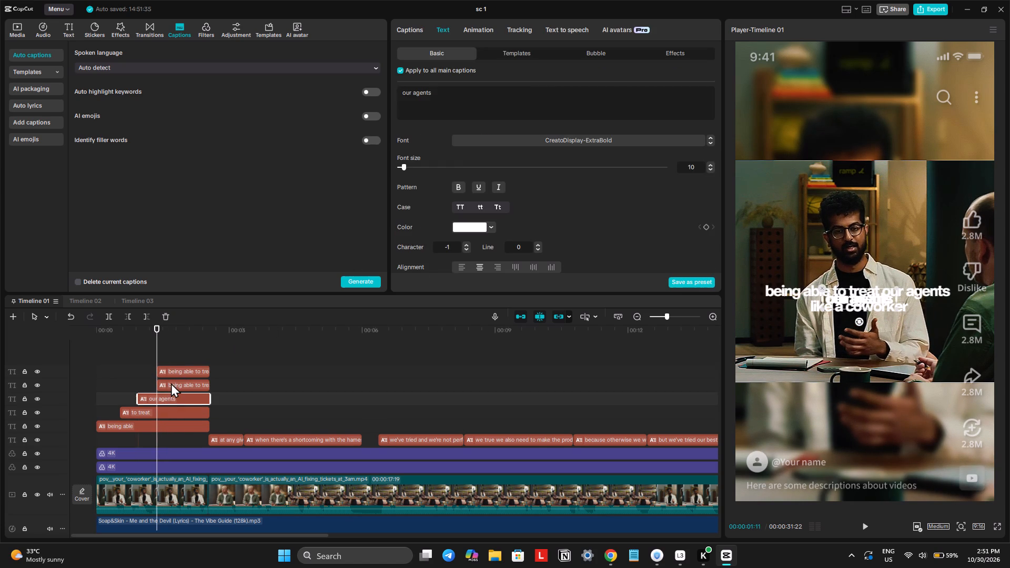
{"action": "left_click", "coordinate": [171, 383]}
{"action": "left_click_drag", "start_coordinate": [482, 94], "coordinate": [415, 95]}
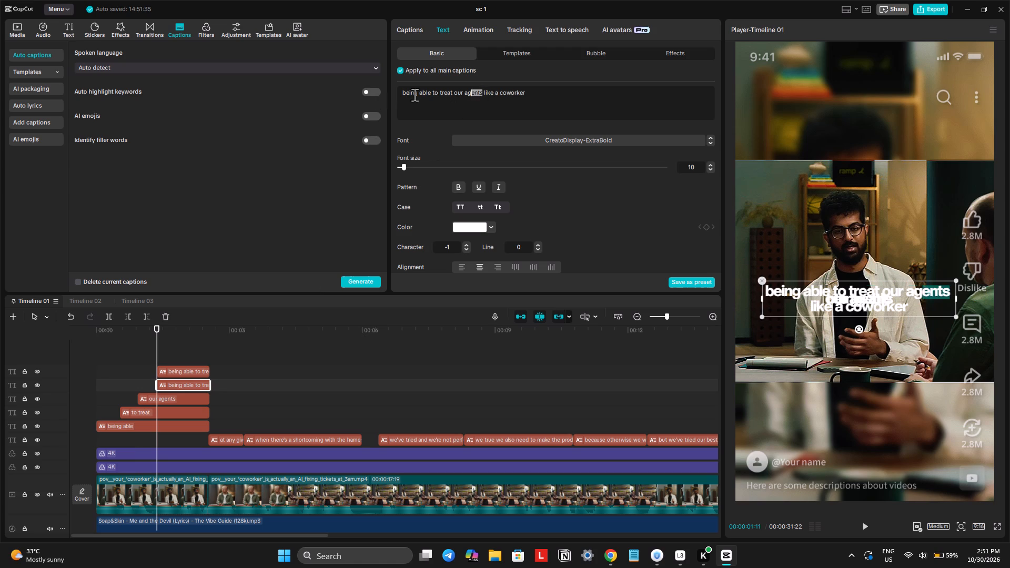
{"action": "left_click_drag", "start_coordinate": [415, 95], "coordinate": [376, 95]}
{"action": "key", "text": "BackSpace"}
{"action": "key", "text": "Right"}
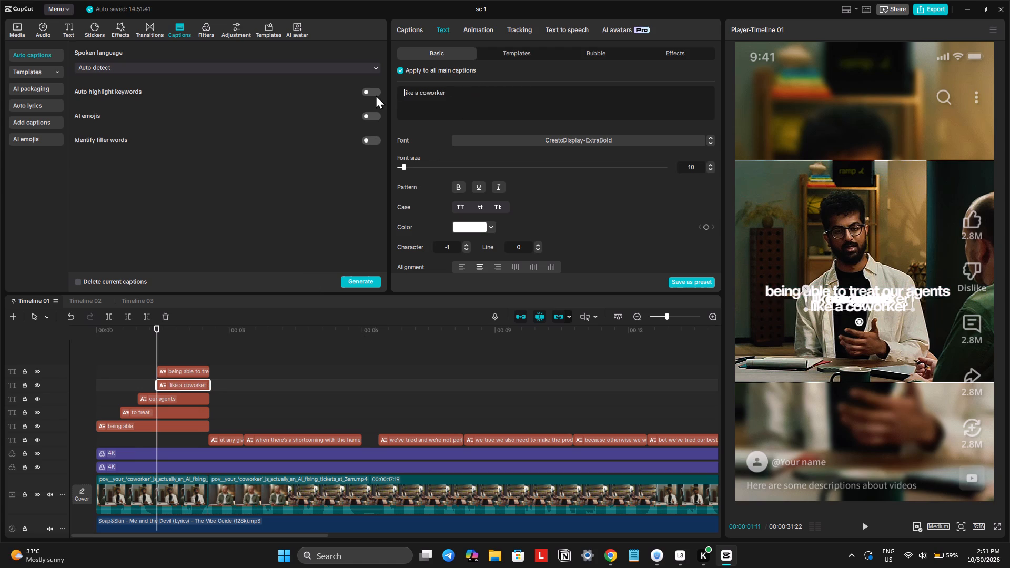
{"action": "key", "text": "BackSpace"}
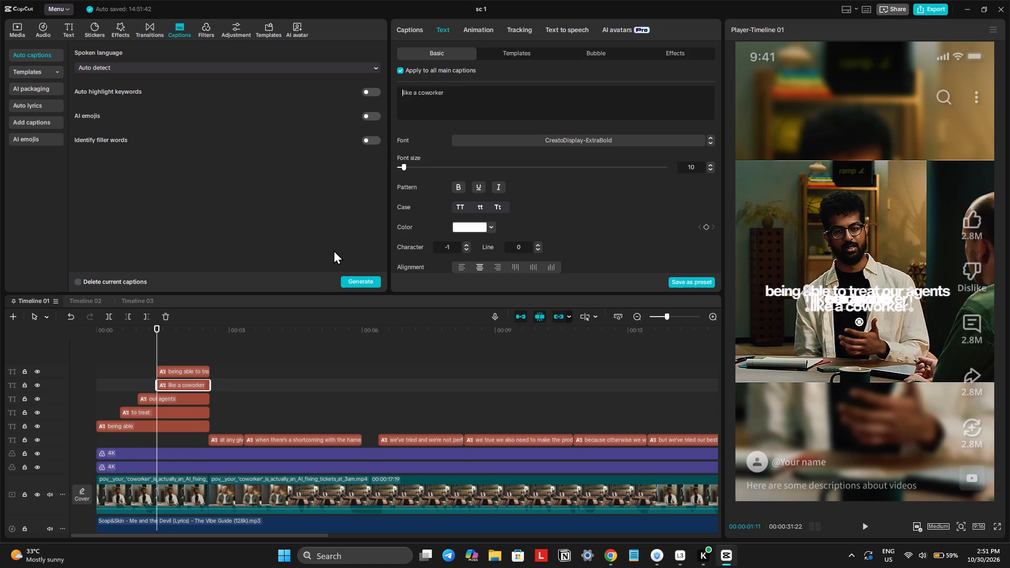
{"action": "left_click", "coordinate": [179, 368]}
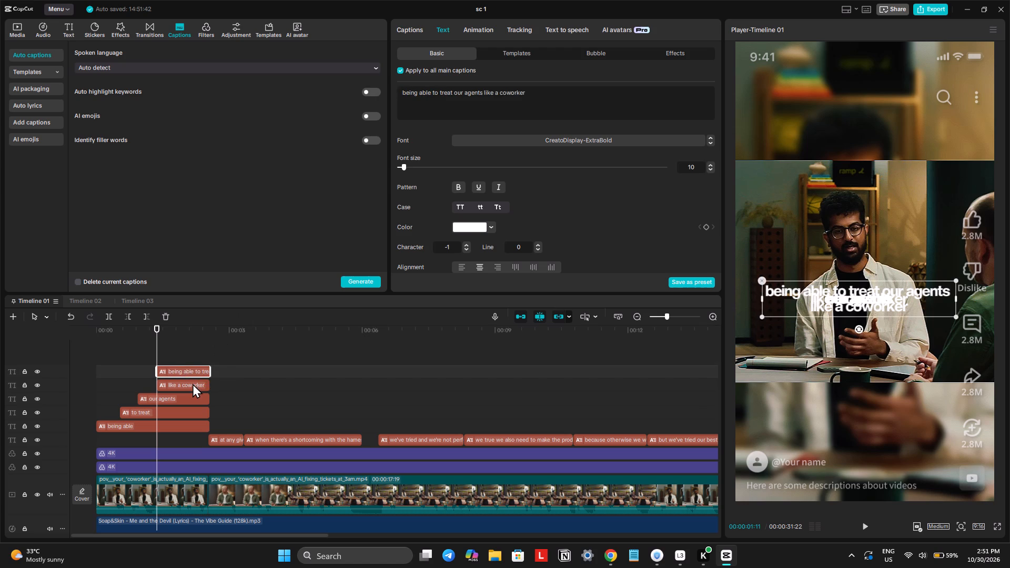
{"action": "left_click", "coordinate": [193, 383]}
{"action": "double_click", "coordinate": [427, 90]}
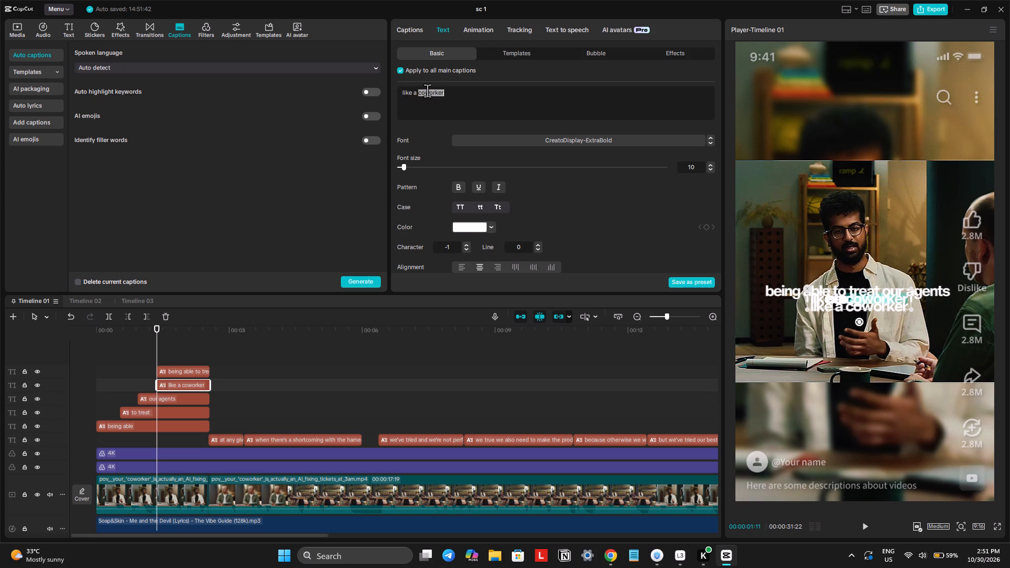
{"action": "key", "text": "BackSpace"}
{"action": "key", "text": "BackSpace"}
Shorten the topmost caption copy to "coworker".
{"action": "left_click", "coordinate": [197, 364]}
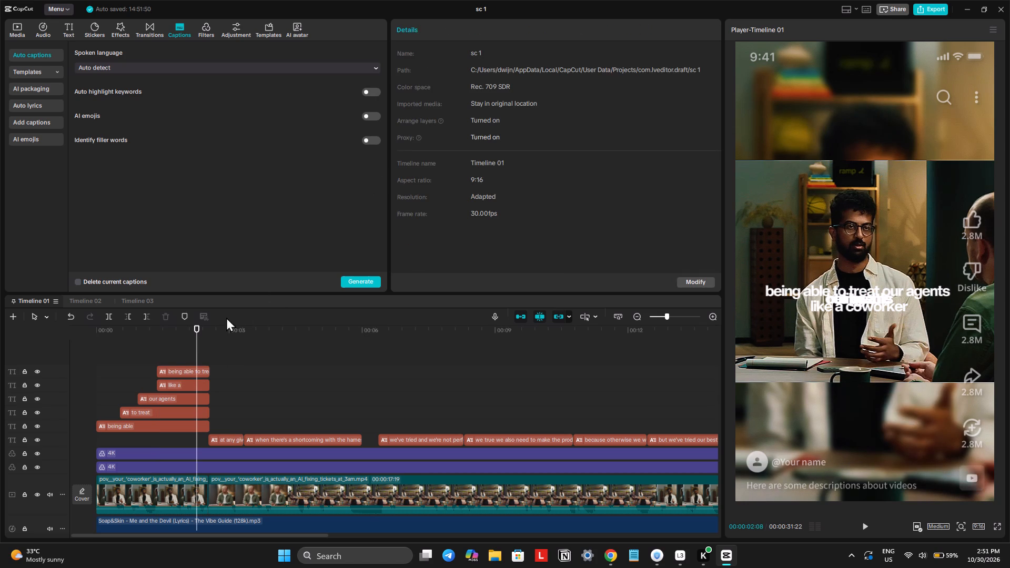
{"action": "left_click", "coordinate": [189, 369]}
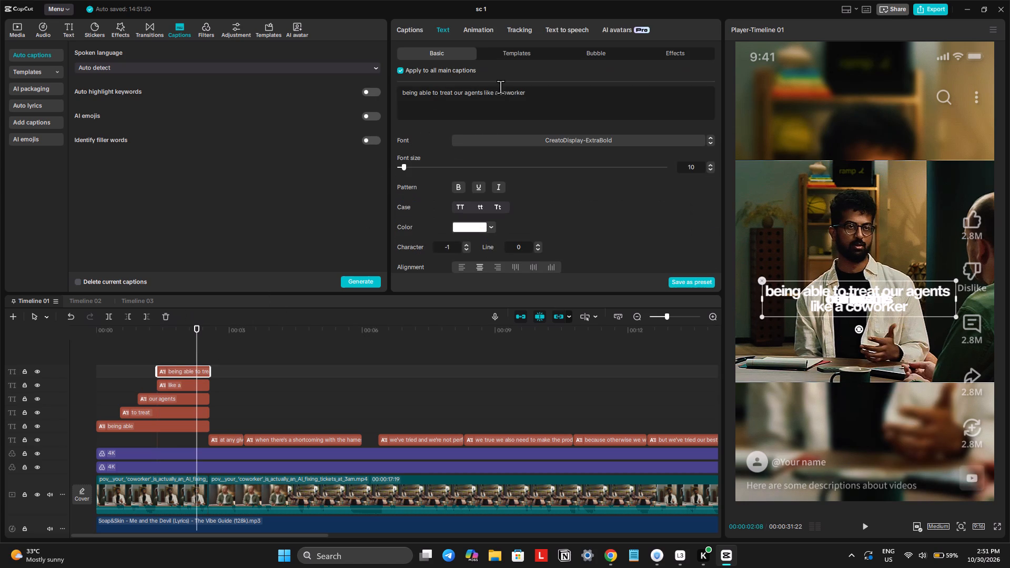
{"action": "left_click_drag", "start_coordinate": [498, 91], "coordinate": [283, 94]}
{"action": "key", "text": "BackSpace"}
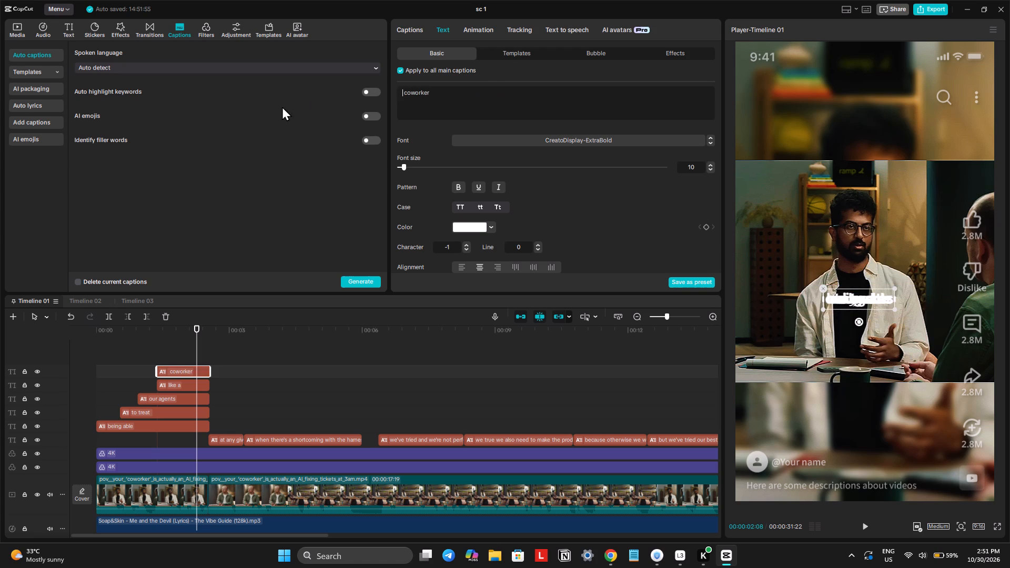
Trim the start of the "coworker" caption to about 1.9 seconds so it begins after "like a".
{"action": "left_click", "coordinate": [153, 371]}
{"action": "left_click", "coordinate": [167, 367]}
{"action": "left_click_drag", "start_coordinate": [154, 373], "coordinate": [163, 375]}
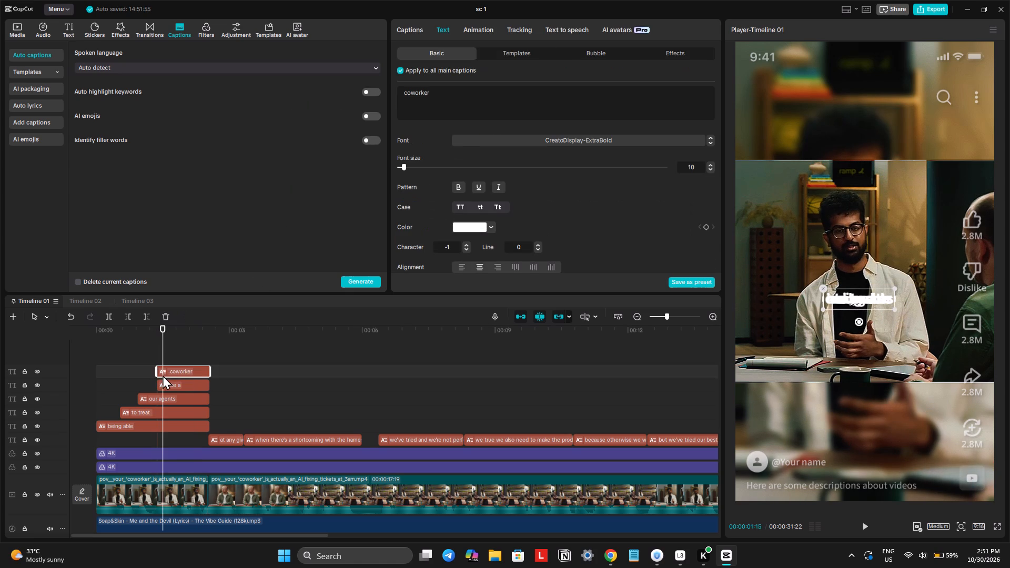
{"action": "left_click_drag", "start_coordinate": [158, 372], "coordinate": [180, 376]}
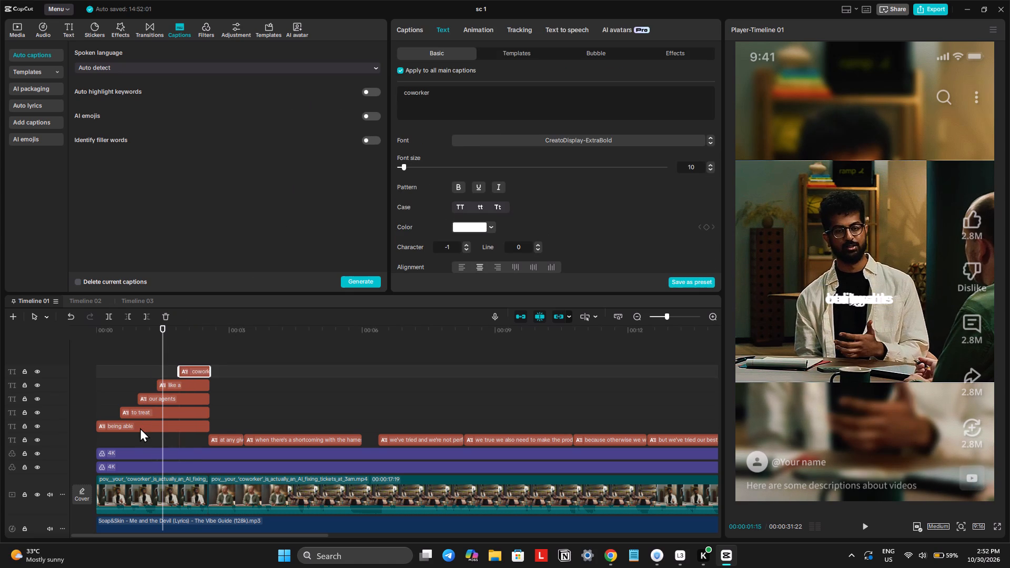
Select the "being able" caption and turn off applying changes to all main captions.
{"action": "left_click", "coordinate": [139, 430]}
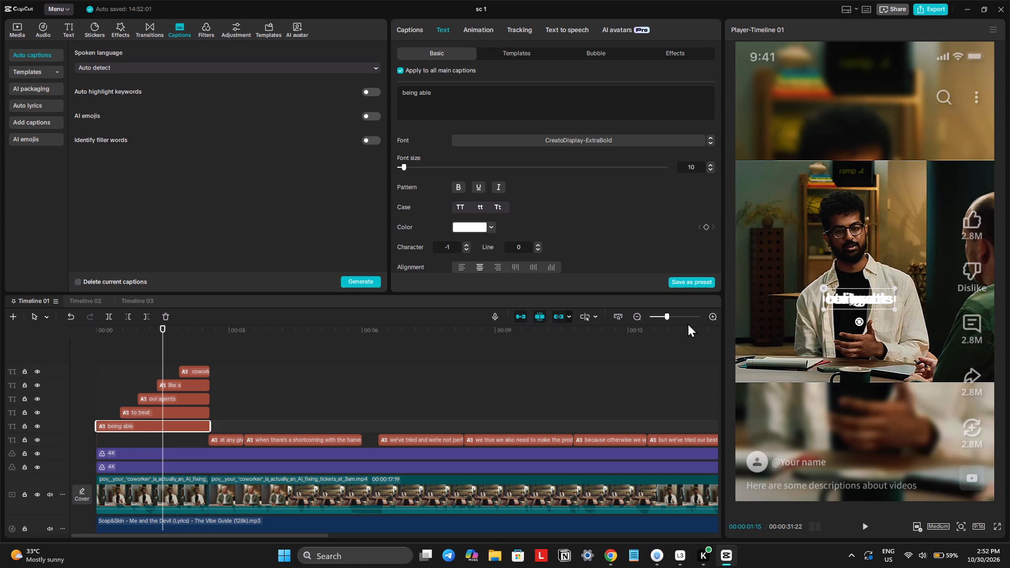
{"action": "left_click", "coordinate": [398, 72]}
Play the opening from the timeline start to check the timing of the staggered word captions.
{"action": "left_click", "coordinate": [245, 403]}
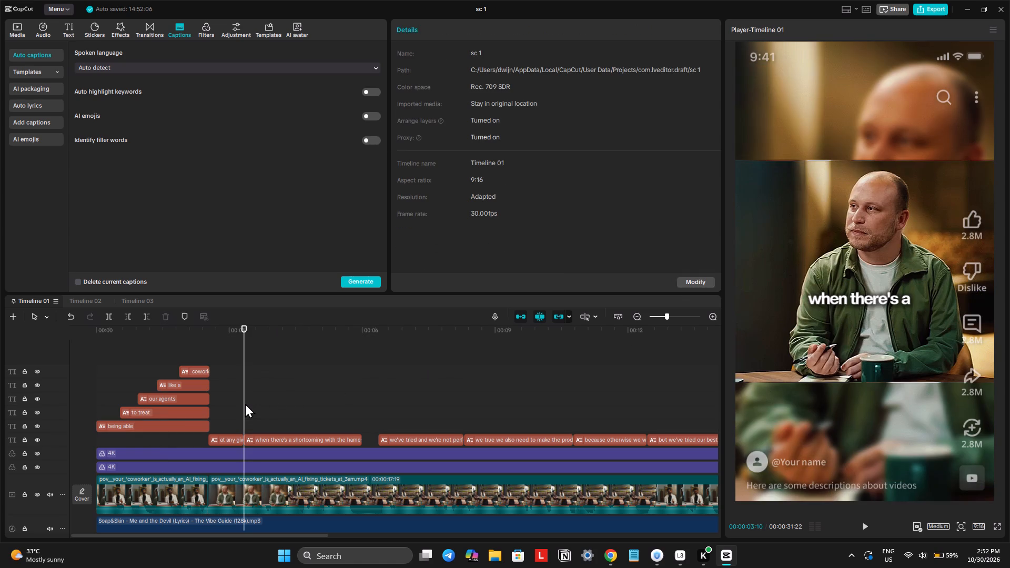
{"action": "left_click_drag", "start_coordinate": [245, 403], "coordinate": [218, 438]}
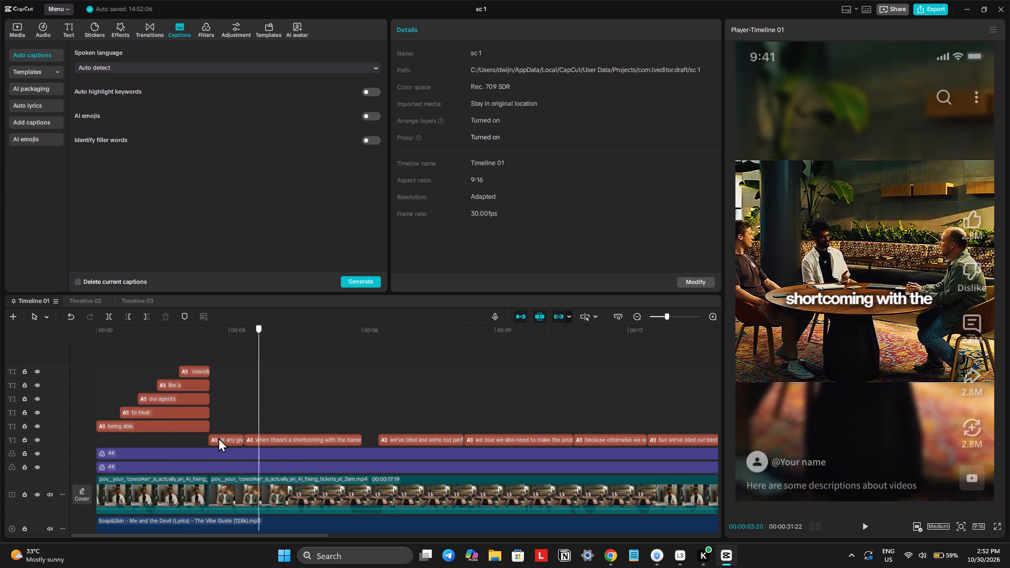
{"action": "left_click_drag", "start_coordinate": [218, 438], "coordinate": [83, 440]}
{"action": "key", "text": "space"}
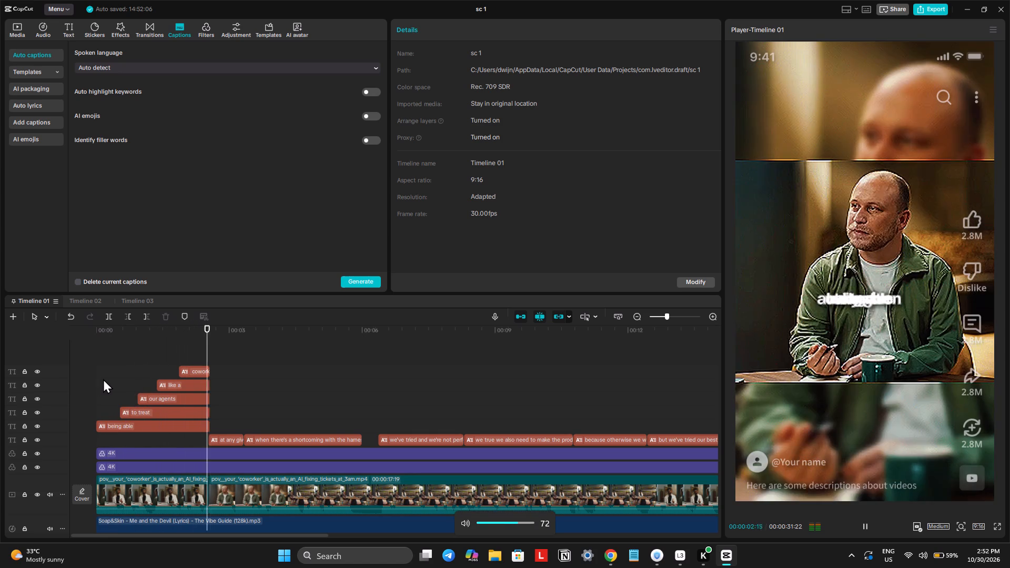
{"action": "left_click", "coordinate": [113, 330]}
{"action": "left_click_drag", "start_coordinate": [113, 330], "coordinate": [31, 355]}
{"action": "key", "text": "space"}
{"action": "key", "text": "space"}
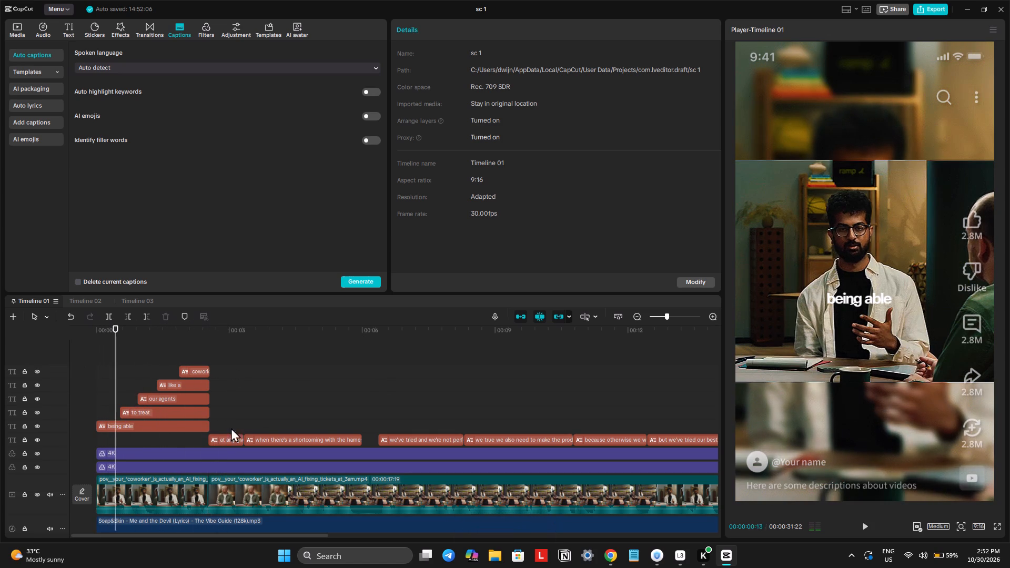
Enlarge the "being able" caption moderately and place it left of centre across the speaker's chest.
{"action": "left_click", "coordinate": [176, 430]}
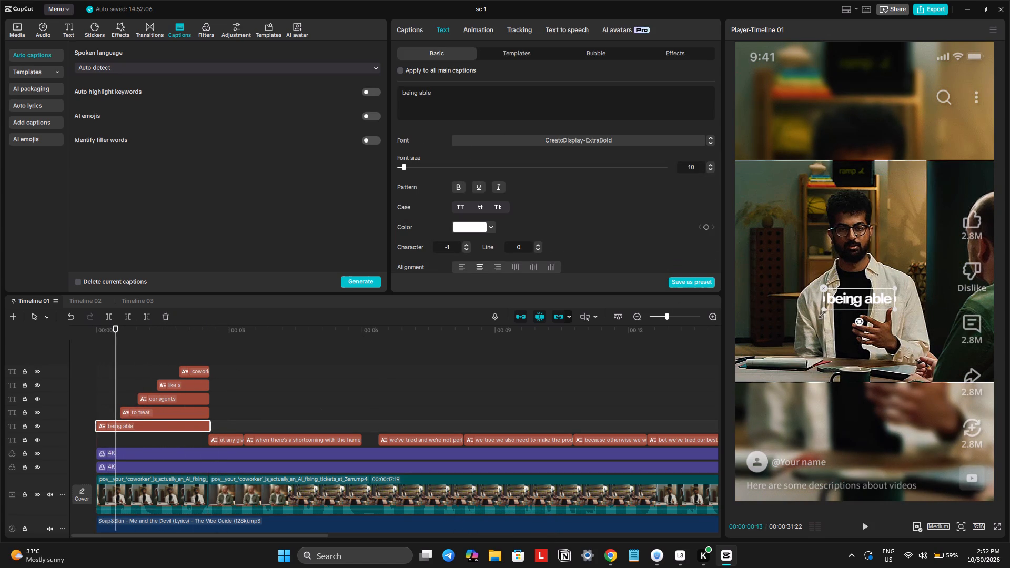
{"action": "left_click_drag", "start_coordinate": [821, 306], "coordinate": [786, 340]}
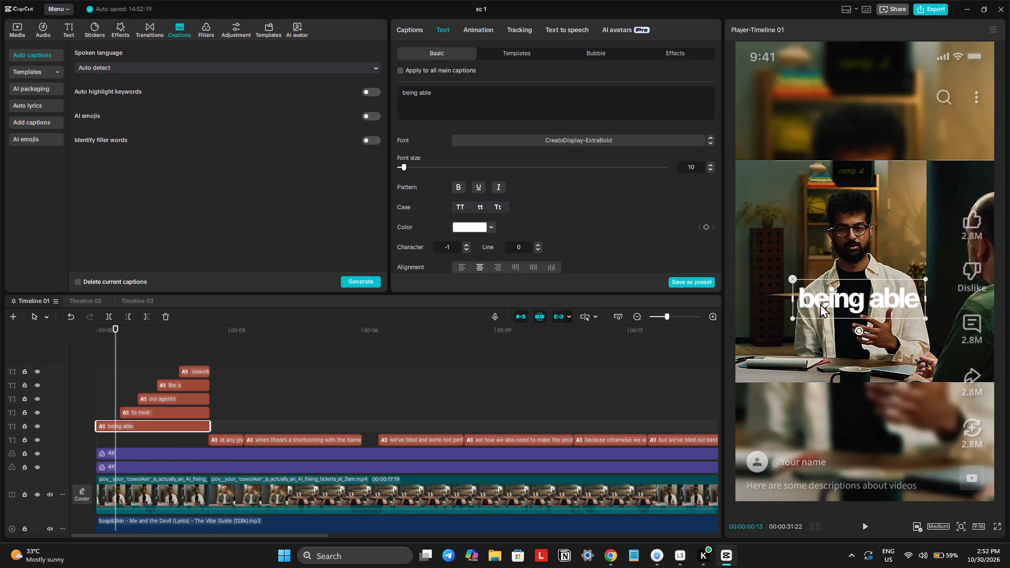
{"action": "left_click_drag", "start_coordinate": [822, 303], "coordinate": [780, 300]}
{"action": "left_click", "coordinate": [780, 300]}
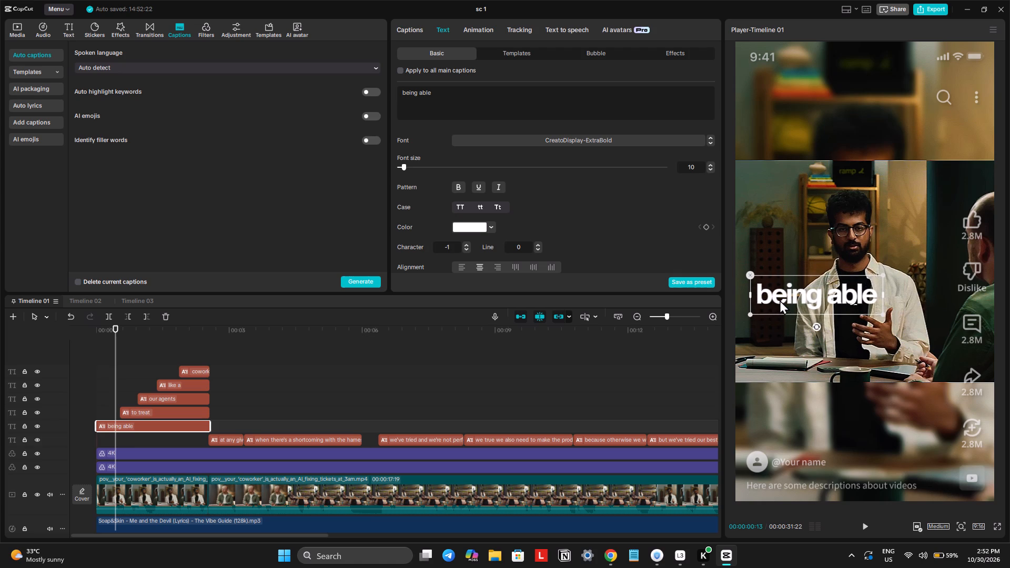
{"action": "left_click_drag", "start_coordinate": [880, 316], "coordinate": [880, 315]}
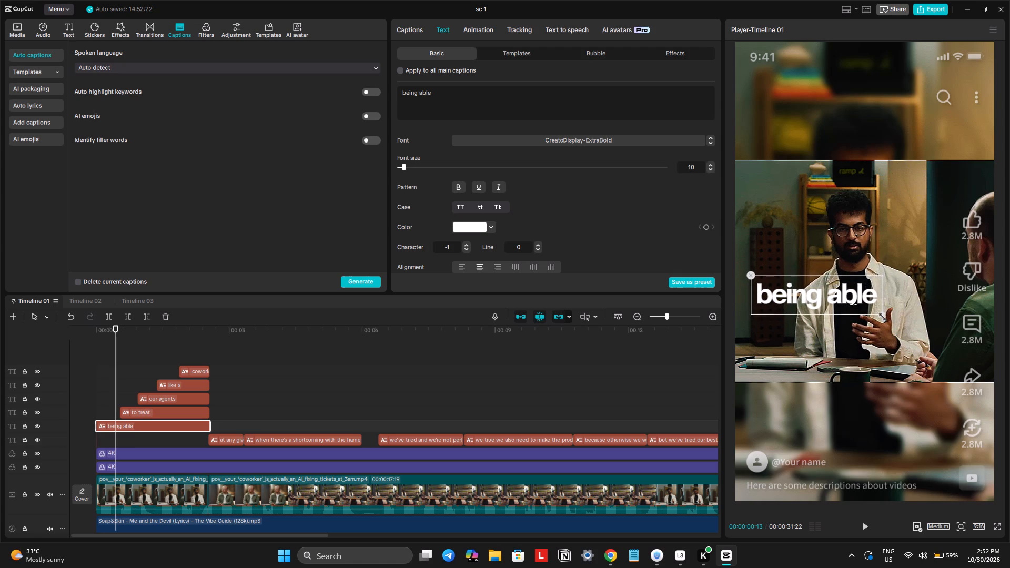
{"action": "left_click_drag", "start_coordinate": [880, 315], "coordinate": [856, 300]}
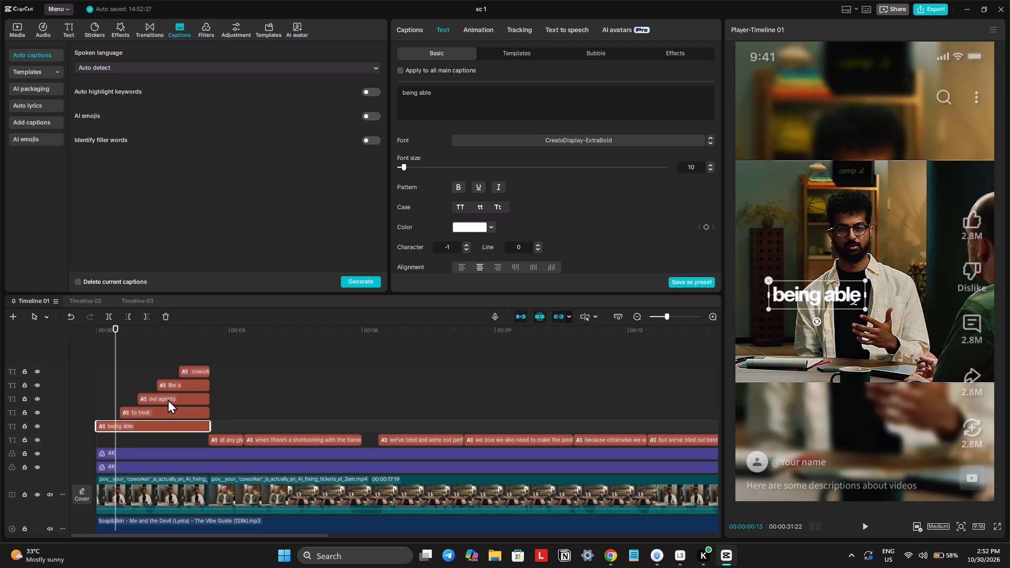
Place the "to treat" caption directly beneath "being able" and enlarge it until it roughly matches that line's width.
{"action": "left_click", "coordinate": [111, 388]}
{"action": "key", "text": "space"}
{"action": "key", "text": "space"}
{"action": "left_click", "coordinate": [132, 410]}
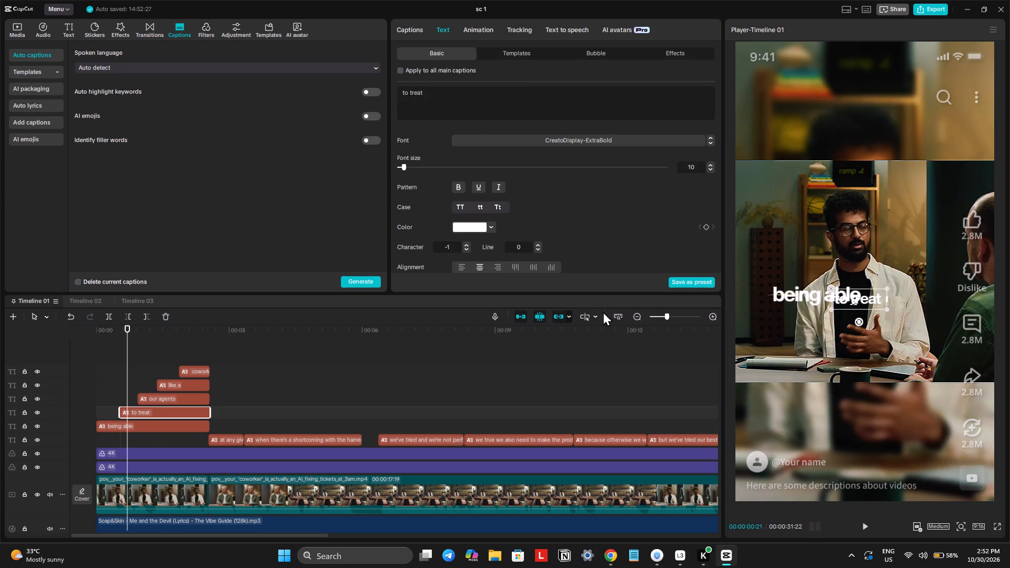
{"action": "left_click_drag", "start_coordinate": [855, 303], "coordinate": [812, 318]}
{"action": "left_click_drag", "start_coordinate": [844, 324], "coordinate": [850, 338]}
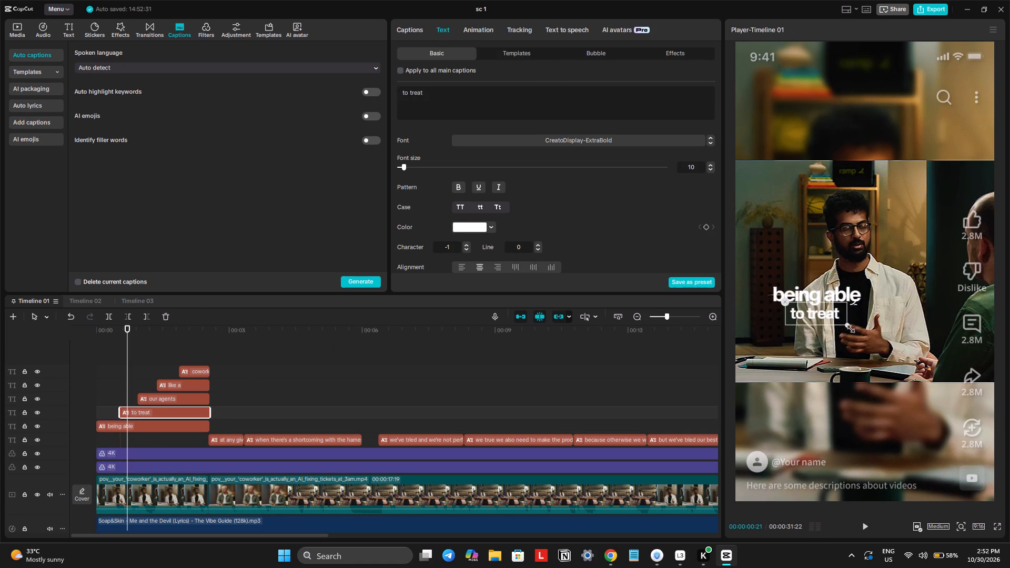
{"action": "left_click_drag", "start_coordinate": [850, 338], "coordinate": [860, 389]}
{"action": "left_click", "coordinate": [813, 320]}
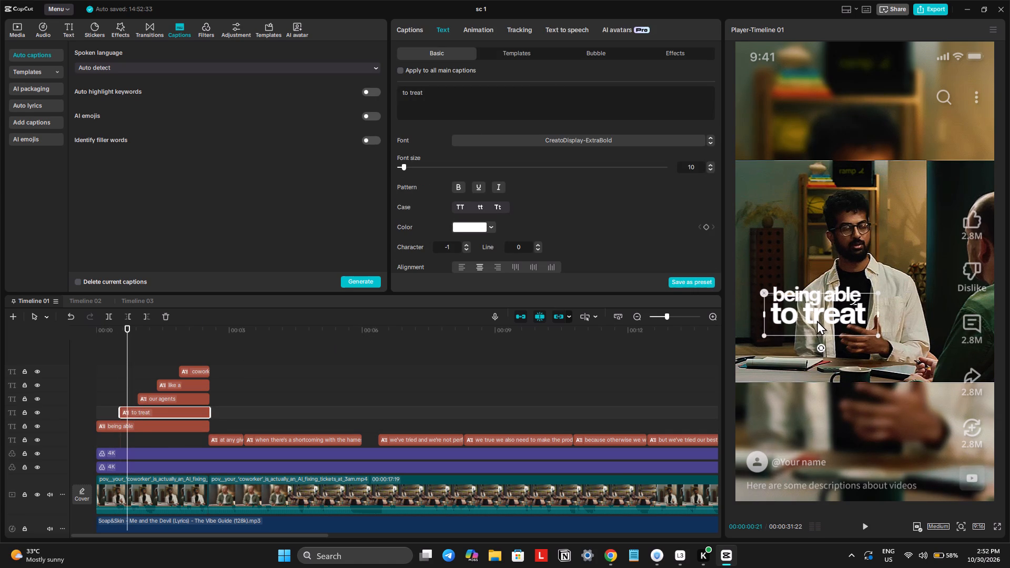
{"action": "left_click_drag", "start_coordinate": [873, 334], "coordinate": [861, 328]}
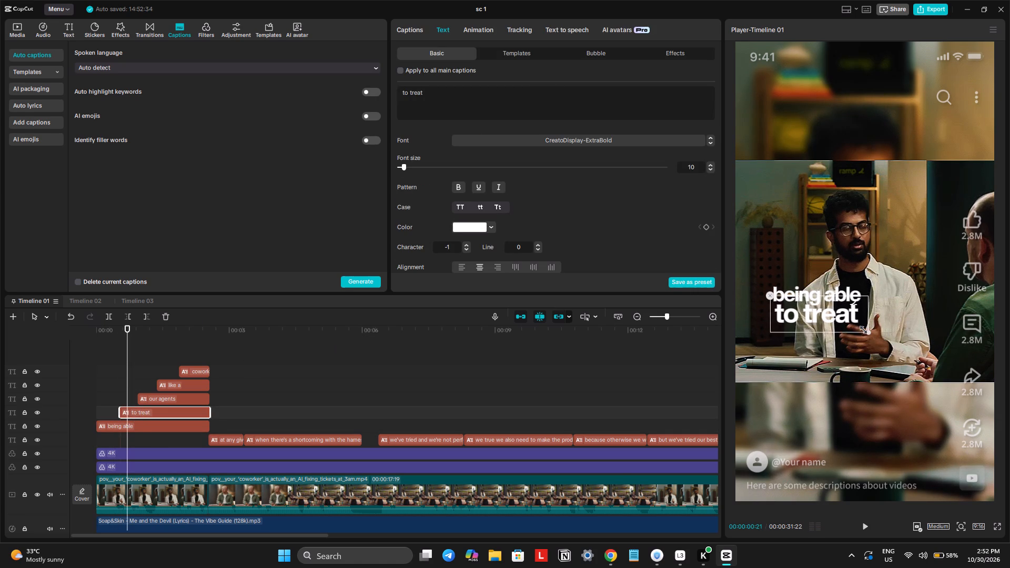
{"action": "left_click_drag", "start_coordinate": [861, 328], "coordinate": [868, 333]}
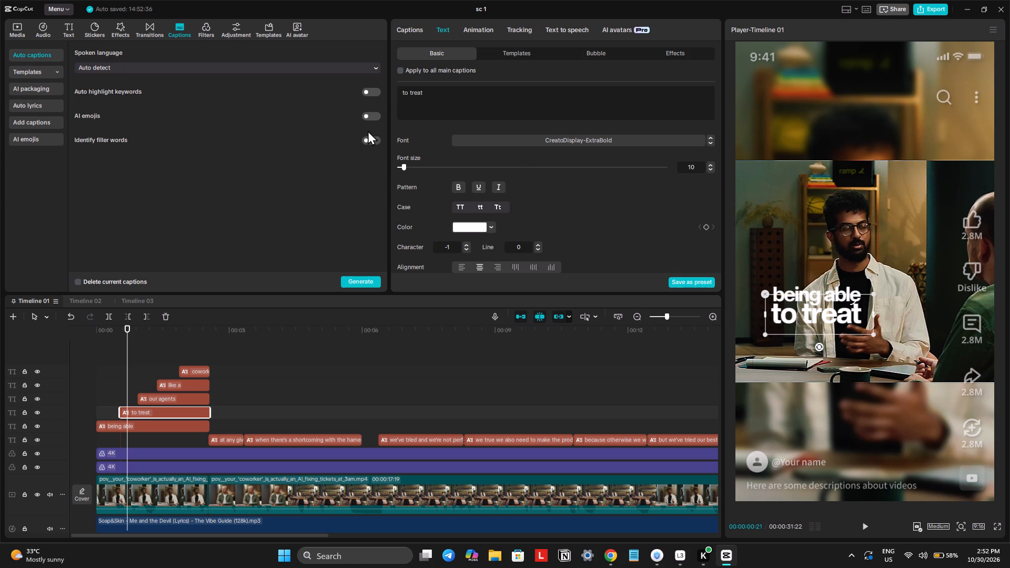
Set only the word "treat" in the "to treat" caption to the "relationship of mélodrame regu" font.
{"action": "double_click", "coordinate": [416, 94]}
{"action": "left_click", "coordinate": [528, 141]}
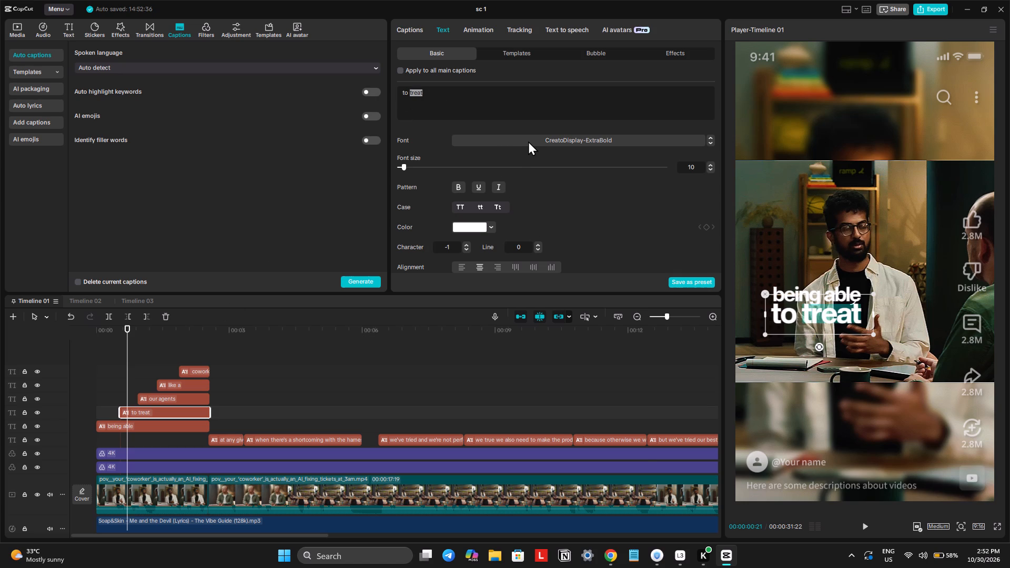
{"action": "scroll", "coordinate": [528, 330], "scroll_direction": "down", "scroll_amount": 1}
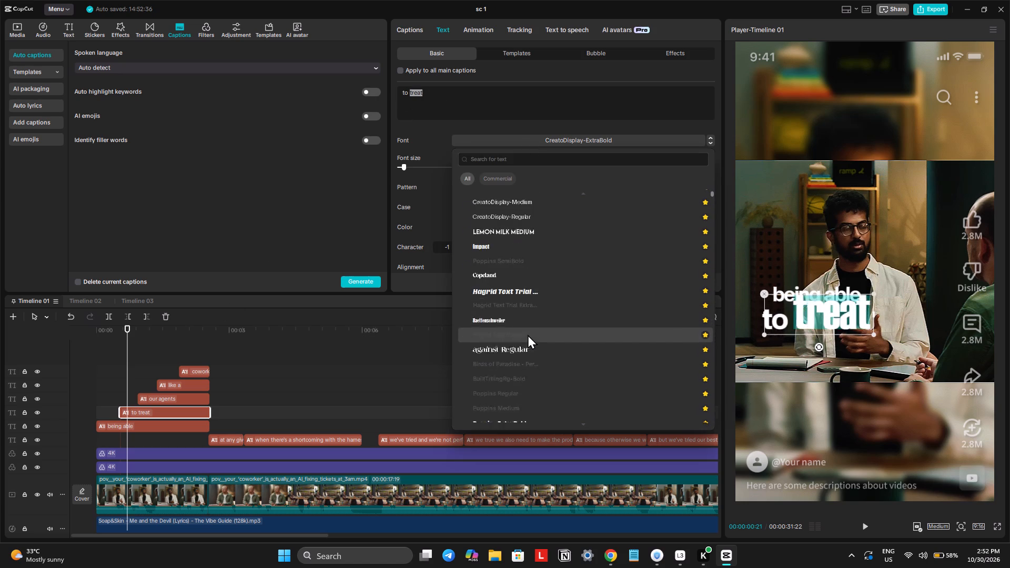
{"action": "scroll", "coordinate": [528, 334], "scroll_direction": "down", "scroll_amount": 4}
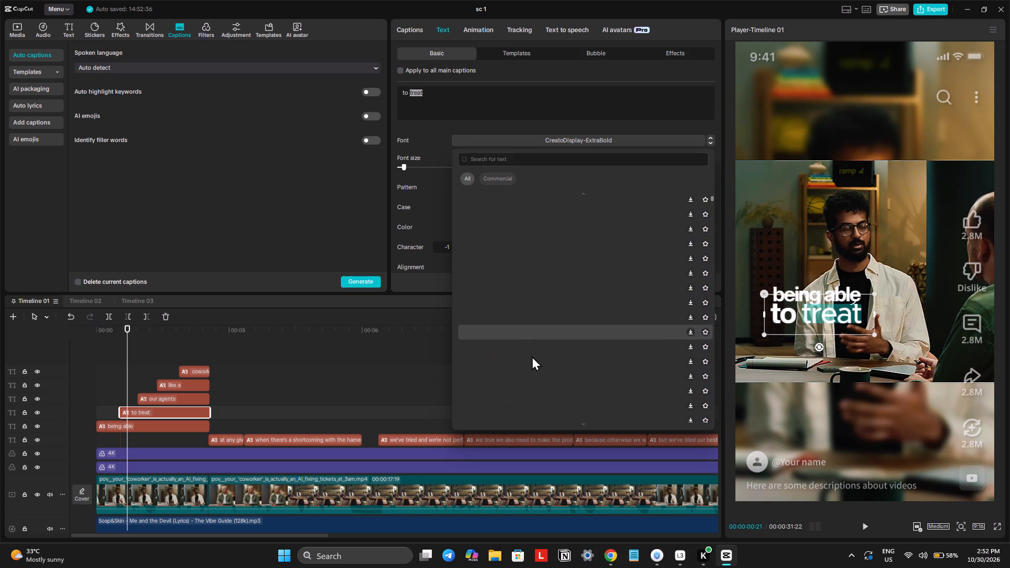
{"action": "scroll", "coordinate": [532, 356], "scroll_direction": "down", "scroll_amount": 1}
{"action": "scroll", "coordinate": [519, 320], "scroll_direction": "up", "scroll_amount": 20}
{"action": "scroll", "coordinate": [519, 320], "scroll_direction": "up", "scroll_amount": 20}
{"action": "scroll", "coordinate": [519, 320], "scroll_direction": "up", "scroll_amount": 20}
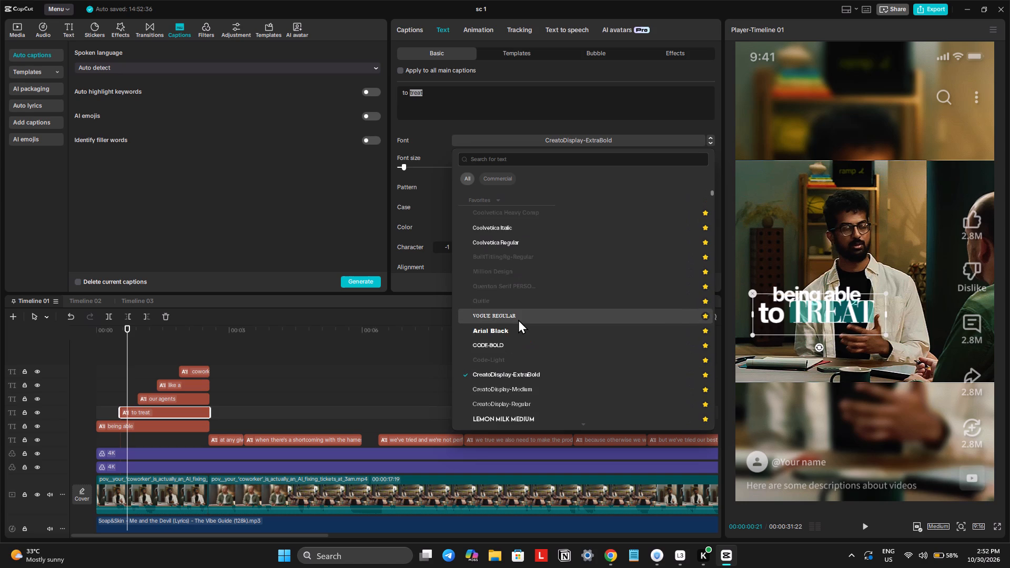
{"action": "scroll", "coordinate": [518, 332], "scroll_direction": "down", "scroll_amount": 4}
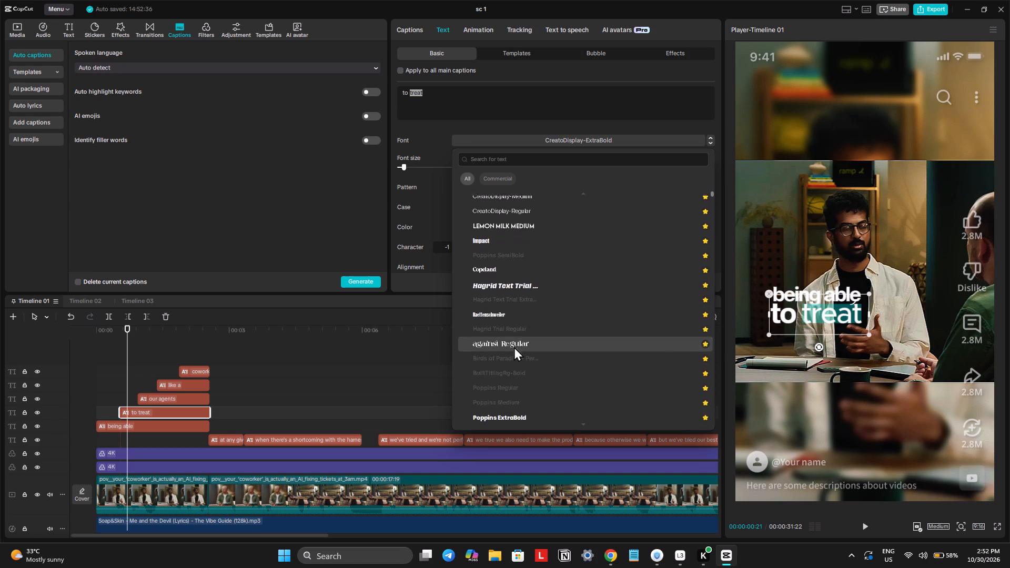
{"action": "scroll", "coordinate": [514, 347], "scroll_direction": "down", "scroll_amount": 4}
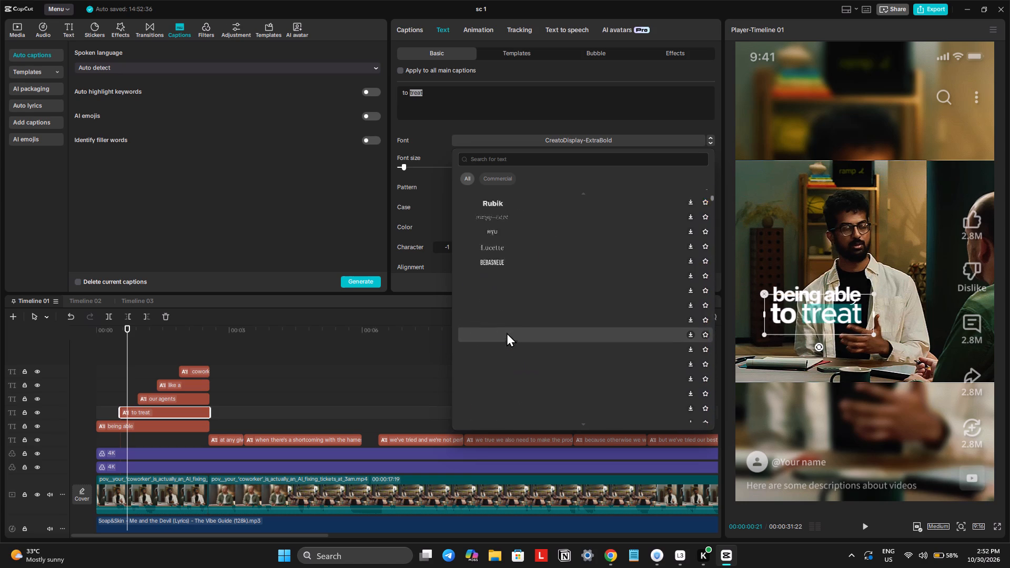
{"action": "scroll", "coordinate": [504, 308], "scroll_direction": "up", "scroll_amount": 5}
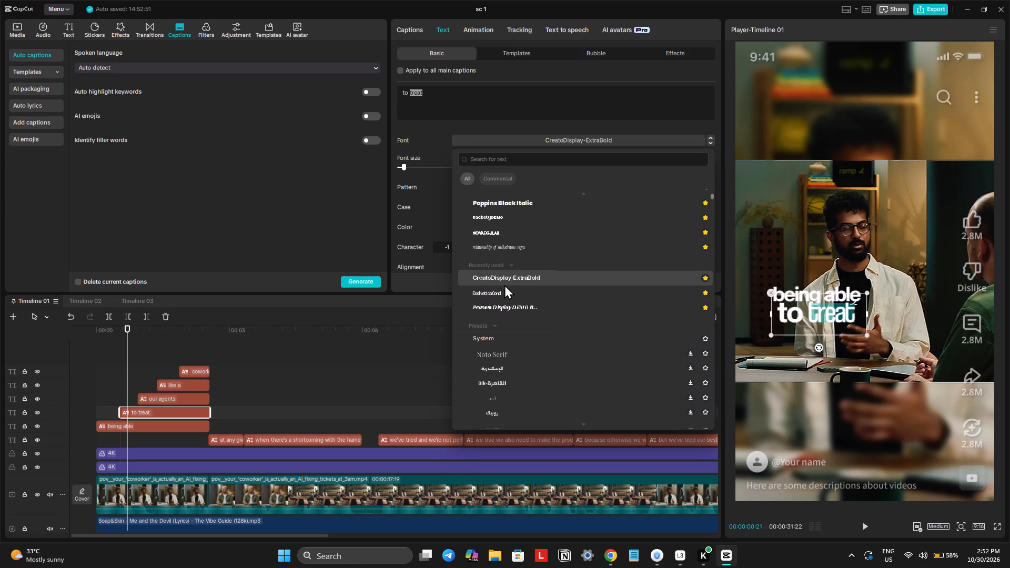
{"action": "scroll", "coordinate": [503, 277], "scroll_direction": "up", "scroll_amount": 1}
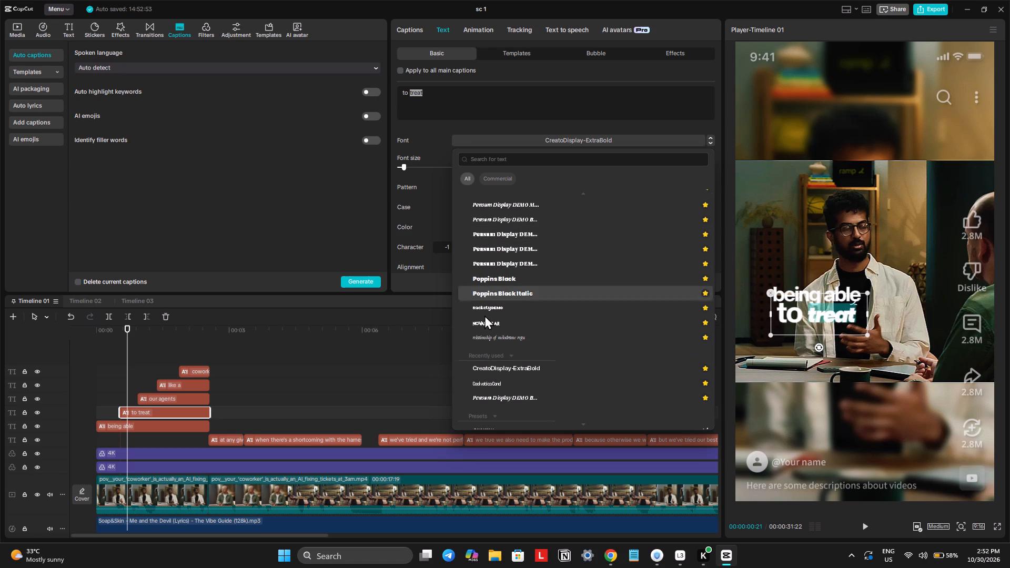
{"action": "left_click", "coordinate": [487, 334]}
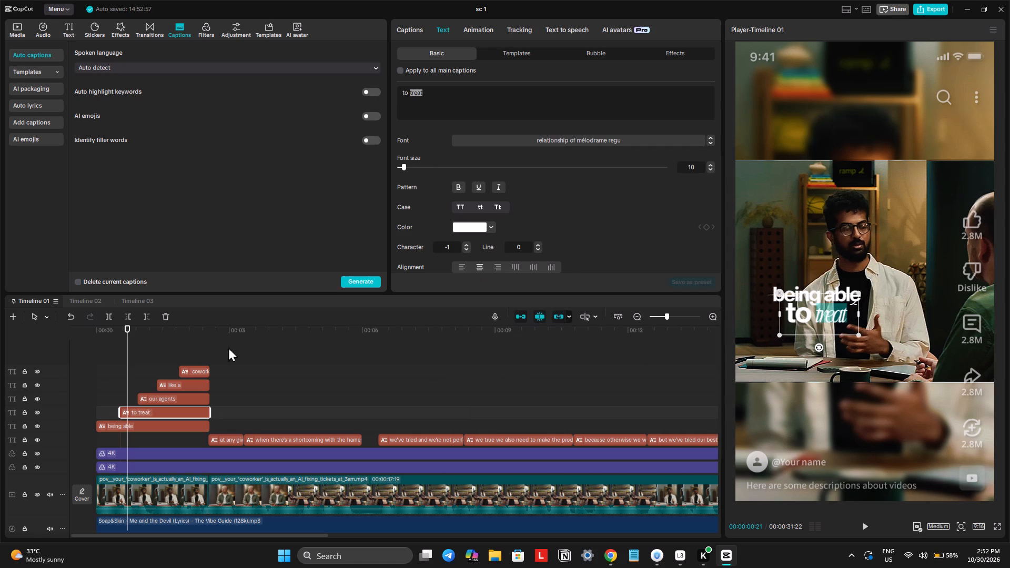
Colour the word "treat" pale yellow, hex F6DC93.
{"action": "left_click", "coordinate": [472, 226]}
{"action": "left_click", "coordinate": [517, 408]}
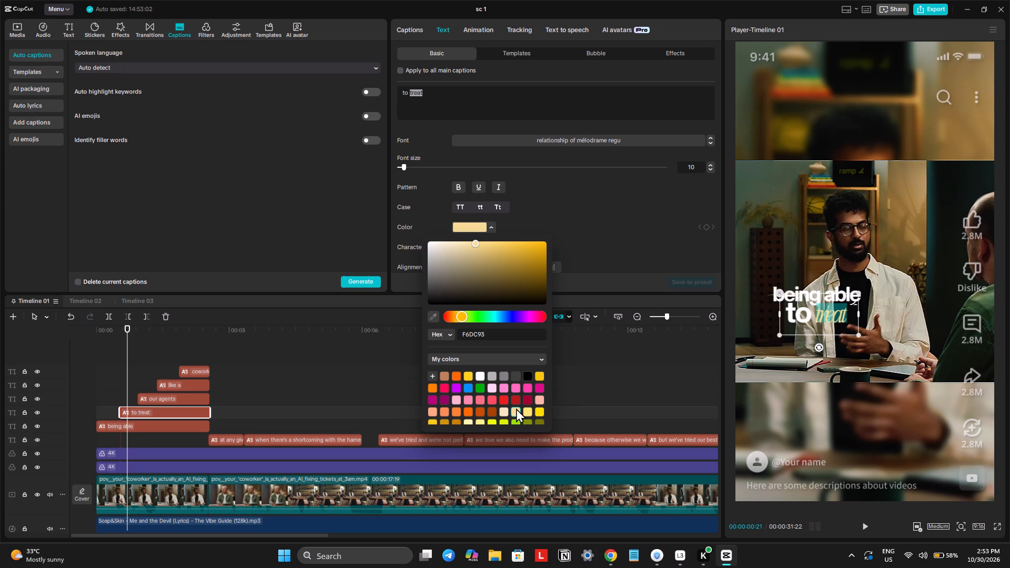
Trim the ends of "to treat" and "being able" and the start of "our agents" to 00:00:01:06.
{"action": "left_click", "coordinate": [122, 374]}
{"action": "key", "text": "space"}
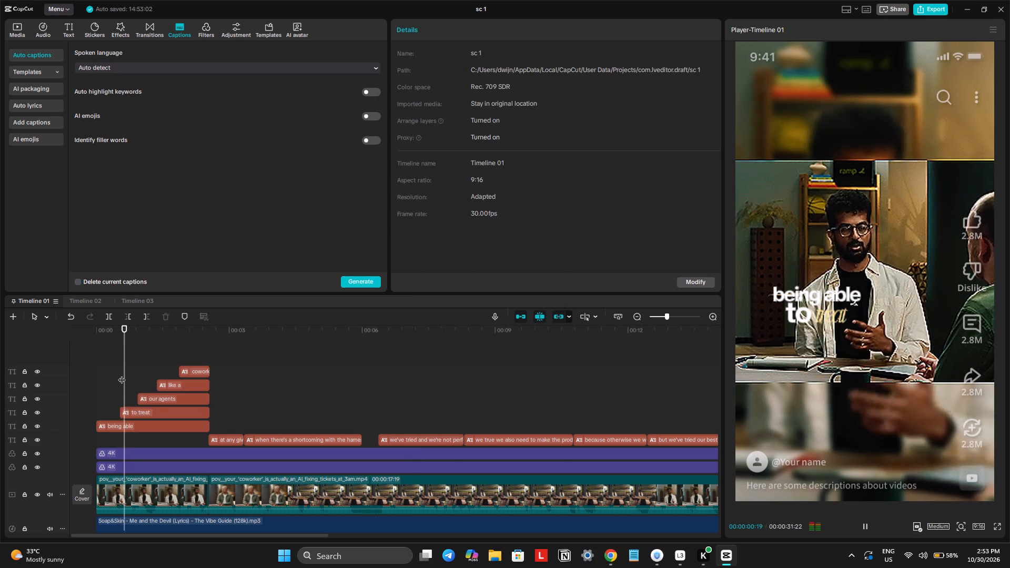
{"action": "key", "text": "space"}
{"action": "left_click", "coordinate": [151, 395]}
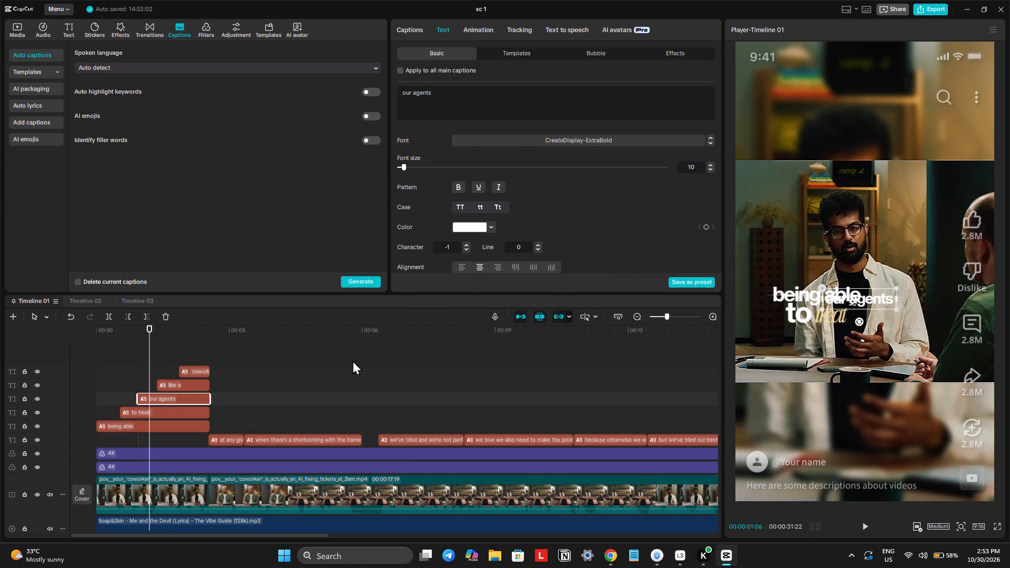
{"action": "left_click", "coordinate": [140, 413]}
{"action": "key", "text": "w"}
{"action": "left_click", "coordinate": [137, 428]}
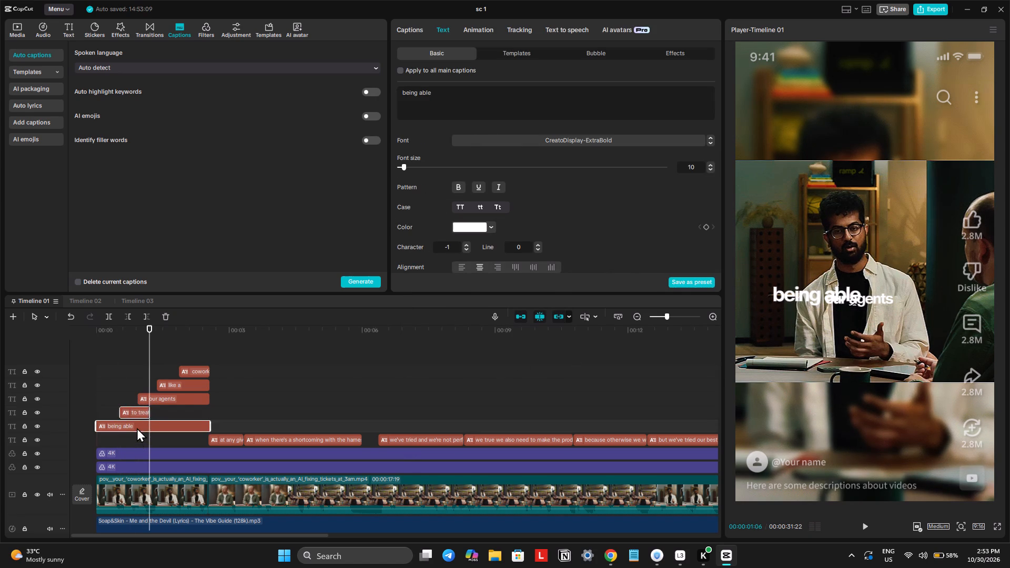
{"action": "key", "text": "w"}
{"action": "left_click", "coordinate": [142, 402]}
{"action": "key", "text": "q"}
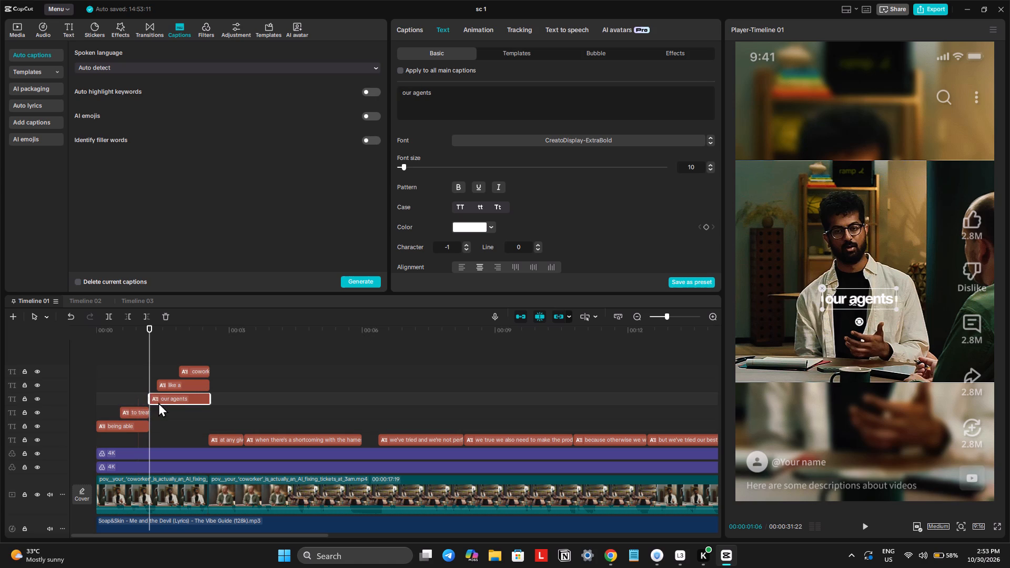
Play on from about 00:00:01:06 to check the timing of the captions starting with "our agents".
{"action": "left_click", "coordinate": [140, 374]}
{"action": "key", "text": "space"}
{"action": "left_click", "coordinate": [144, 368]}
{"action": "left_click", "coordinate": [144, 368]}
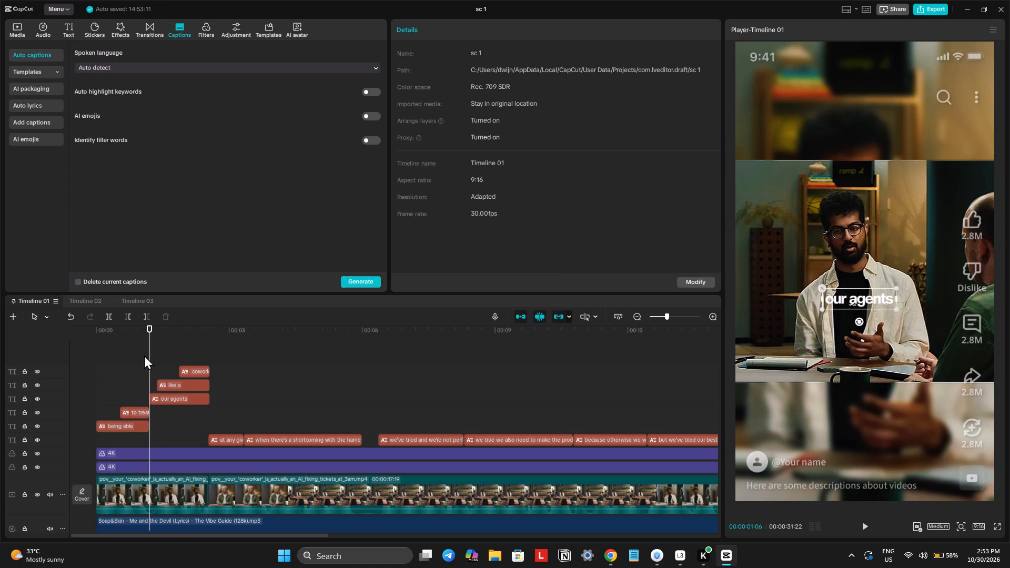
{"action": "left_click_drag", "start_coordinate": [148, 336], "coordinate": [143, 337]}
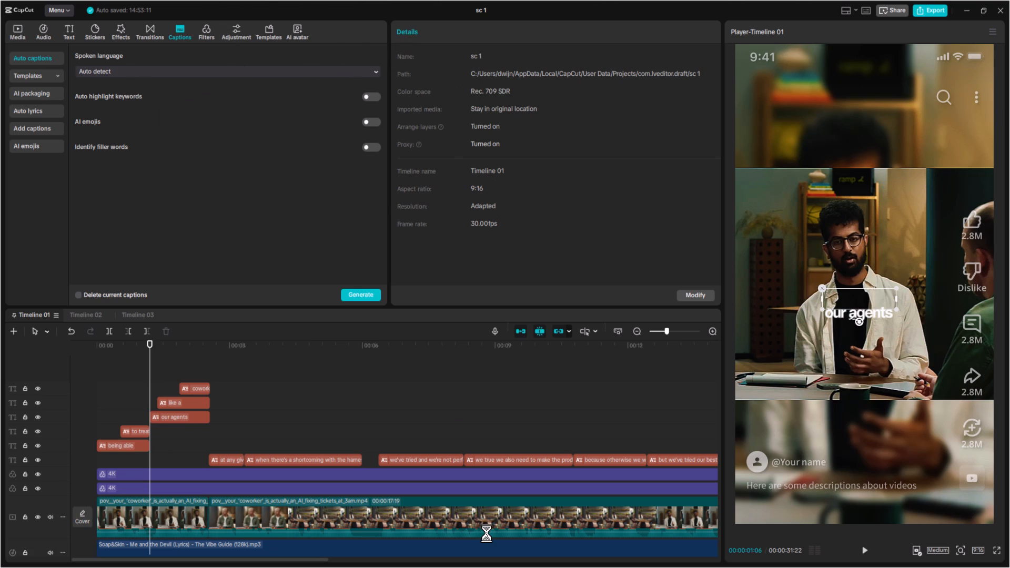
{"action": "scroll", "coordinate": [487, 533], "scroll_direction": "down", "scroll_amount": 2}
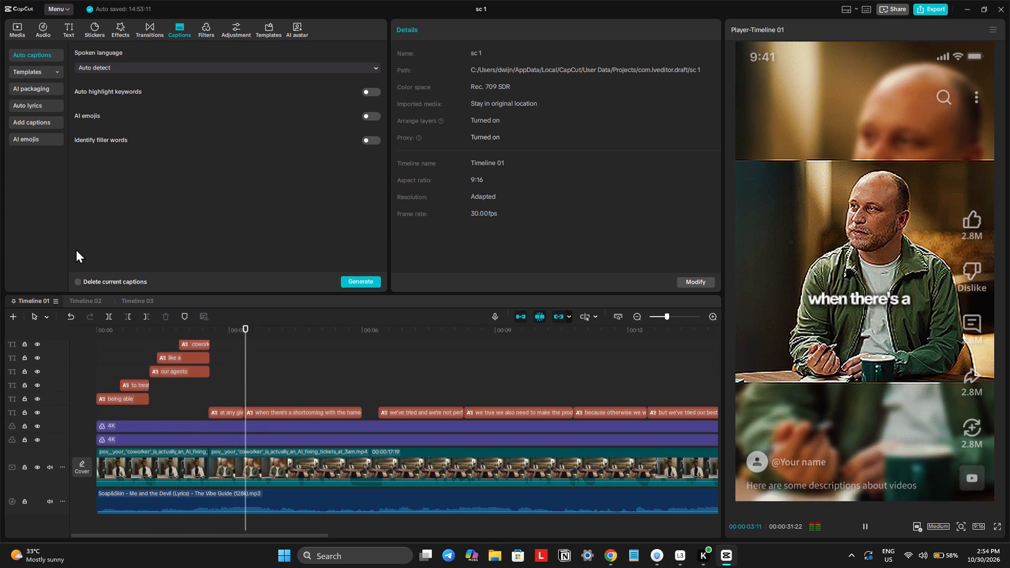
{"action": "key", "text": "space"}
Trim the start of the "like a" caption to about 1.6 seconds so it begins after "our agents".
{"action": "left_click", "coordinate": [163, 374]}
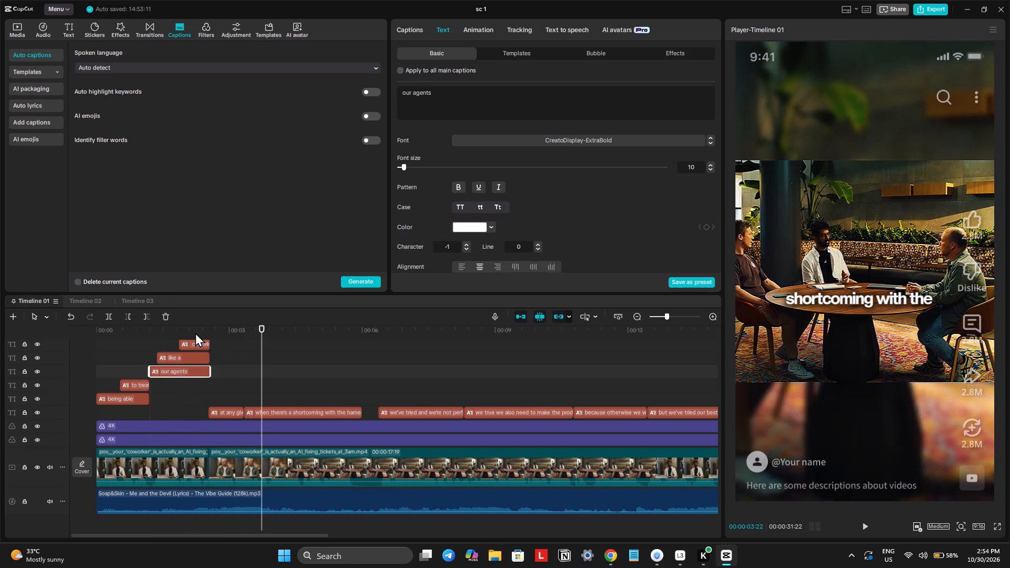
{"action": "left_click", "coordinate": [195, 332]}
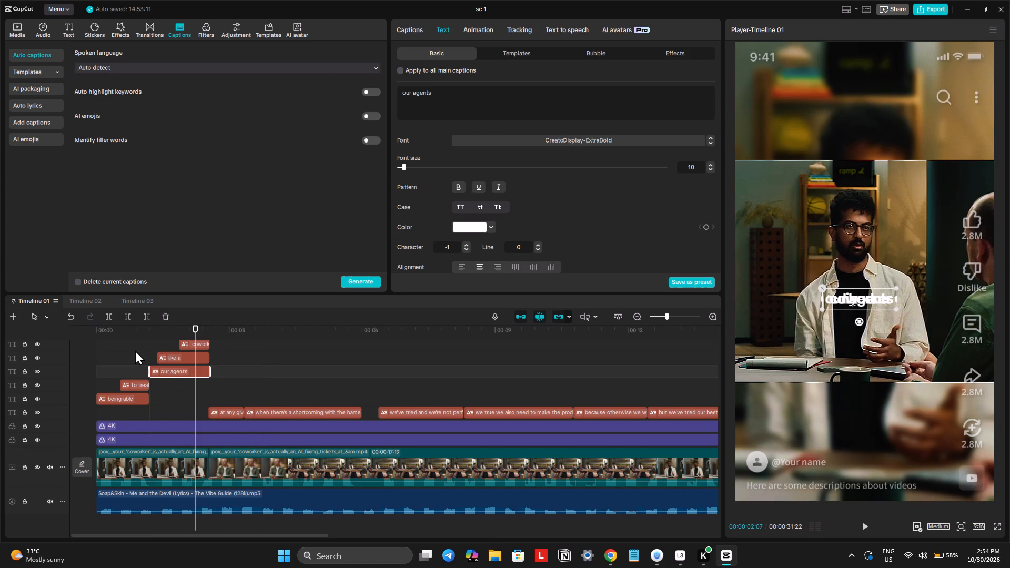
{"action": "left_click", "coordinate": [166, 356]}
{"action": "left_click_drag", "start_coordinate": [154, 356], "coordinate": [155, 356]}
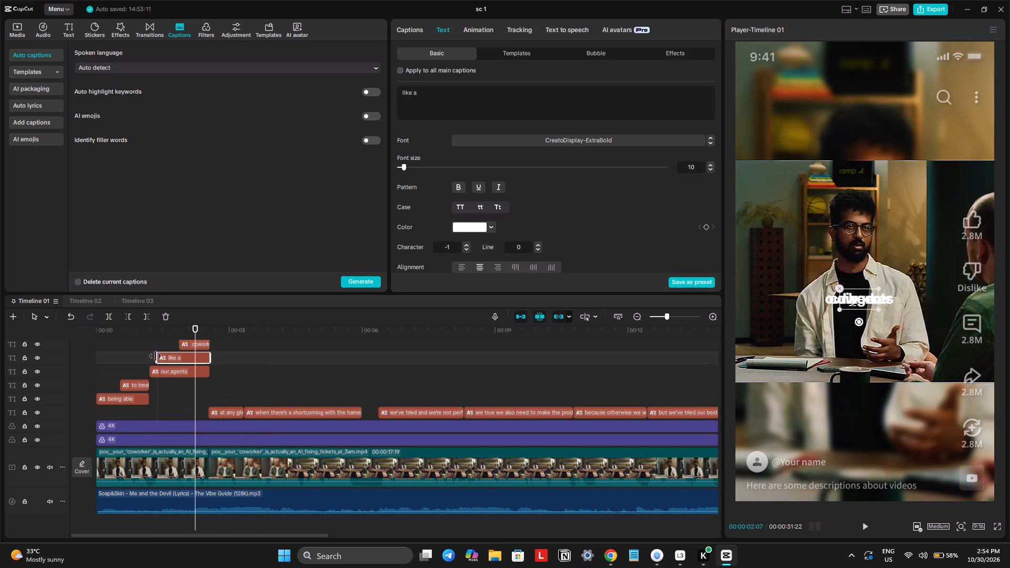
{"action": "left_click_drag", "start_coordinate": [155, 356], "coordinate": [167, 357]}
Enlarge the "our agents" caption and place it lower, over the speaker's chest.
{"action": "left_click", "coordinate": [155, 347]}
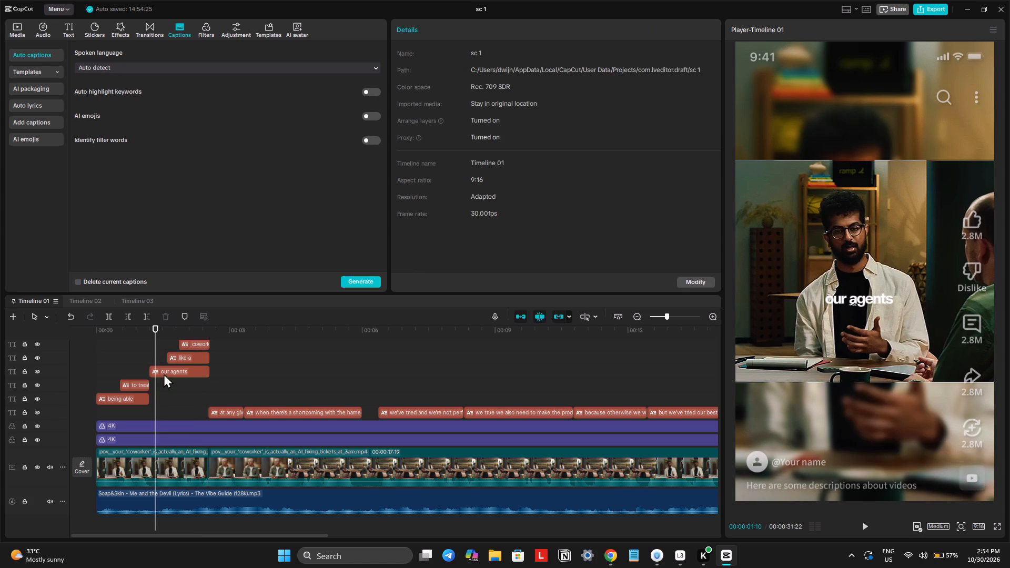
{"action": "left_click", "coordinate": [164, 374]}
{"action": "left_click_drag", "start_coordinate": [855, 301], "coordinate": [817, 301]}
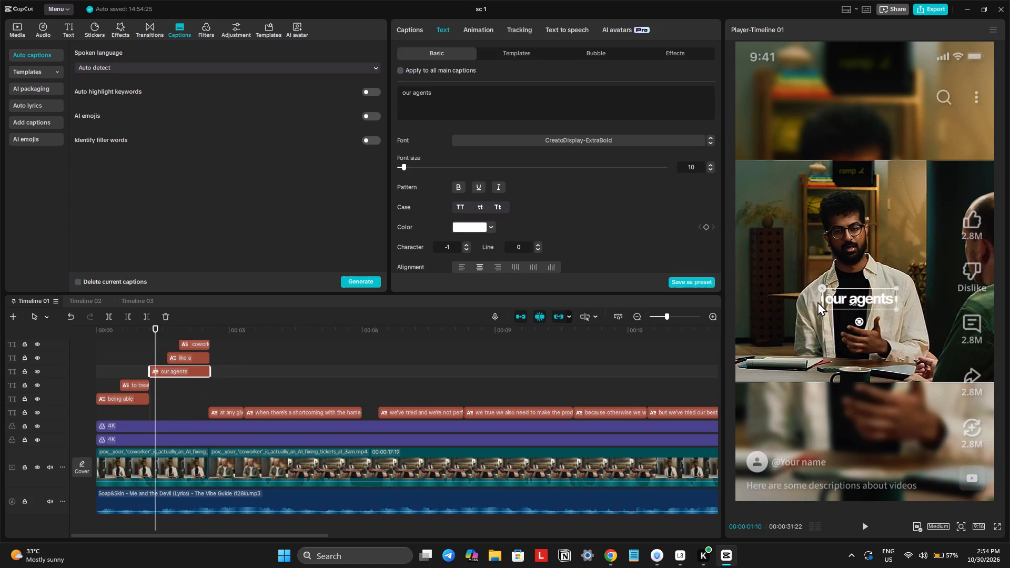
{"action": "left_click_drag", "start_coordinate": [817, 301], "coordinate": [799, 301]}
{"action": "left_click_drag", "start_coordinate": [896, 308], "coordinate": [903, 317]}
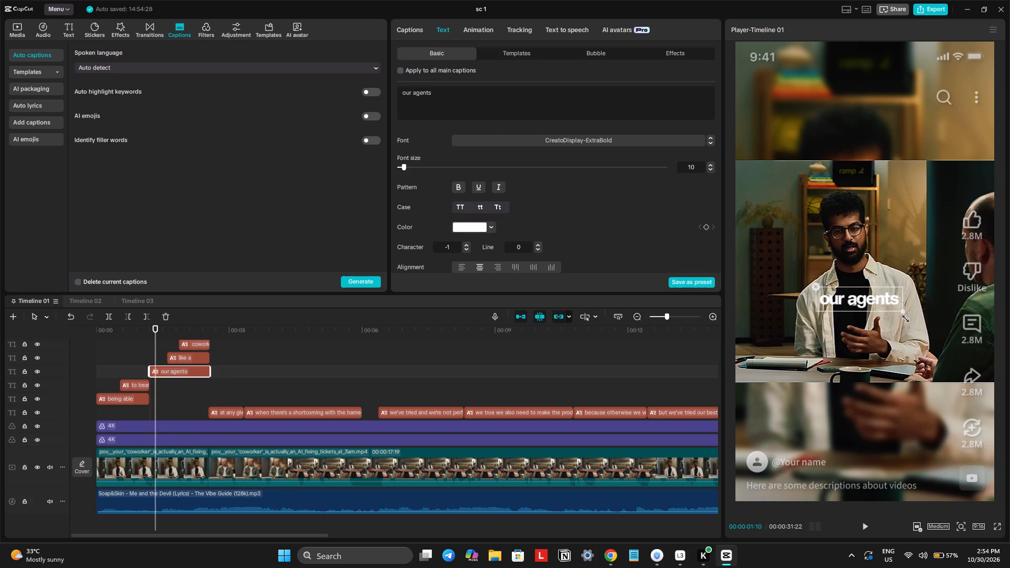
{"action": "left_click_drag", "start_coordinate": [903, 317], "coordinate": [912, 340]}
{"action": "left_click_drag", "start_coordinate": [883, 304], "coordinate": [885, 315]}
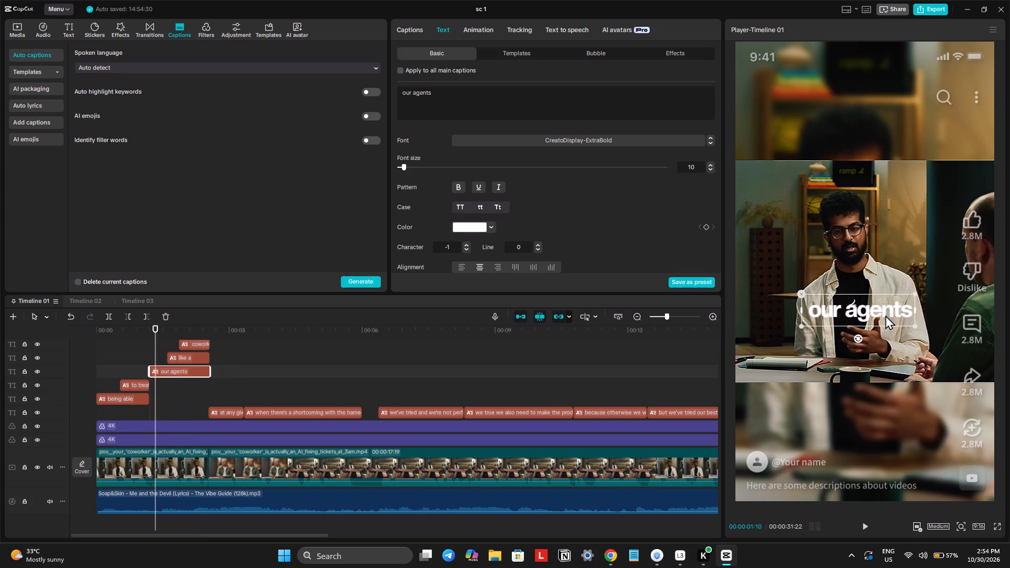
{"action": "left_click_drag", "start_coordinate": [885, 315], "coordinate": [880, 315]}
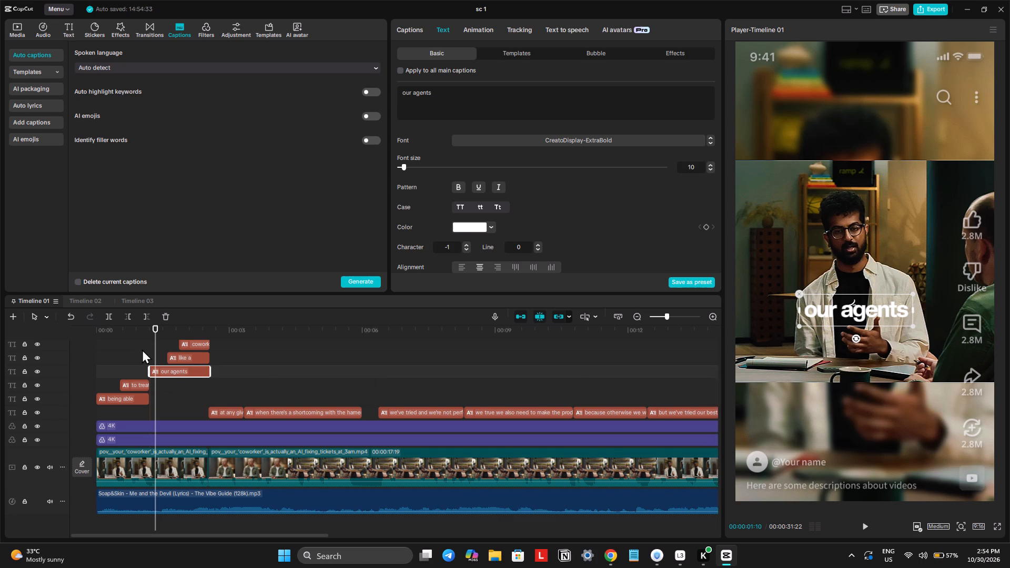
Place the "like a" caption just below the left part of "our agents".
{"action": "left_click", "coordinate": [144, 346]}
{"action": "key", "text": "space"}
{"action": "key", "text": "space"}
{"action": "left_click", "coordinate": [174, 357]}
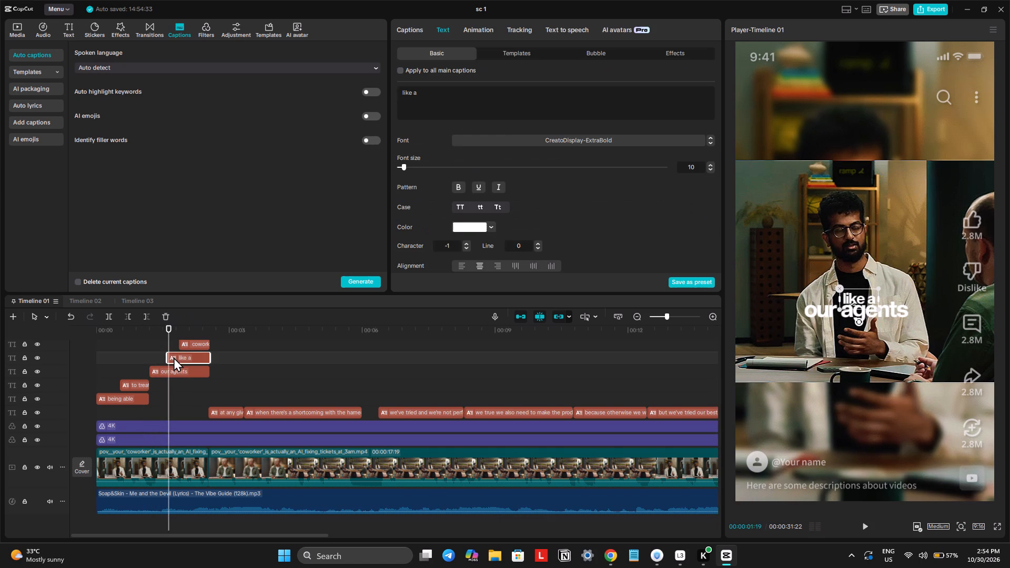
{"action": "key", "text": "space"}
{"action": "key", "text": "space"}
{"action": "left_click_drag", "start_coordinate": [856, 297], "coordinate": [861, 301]}
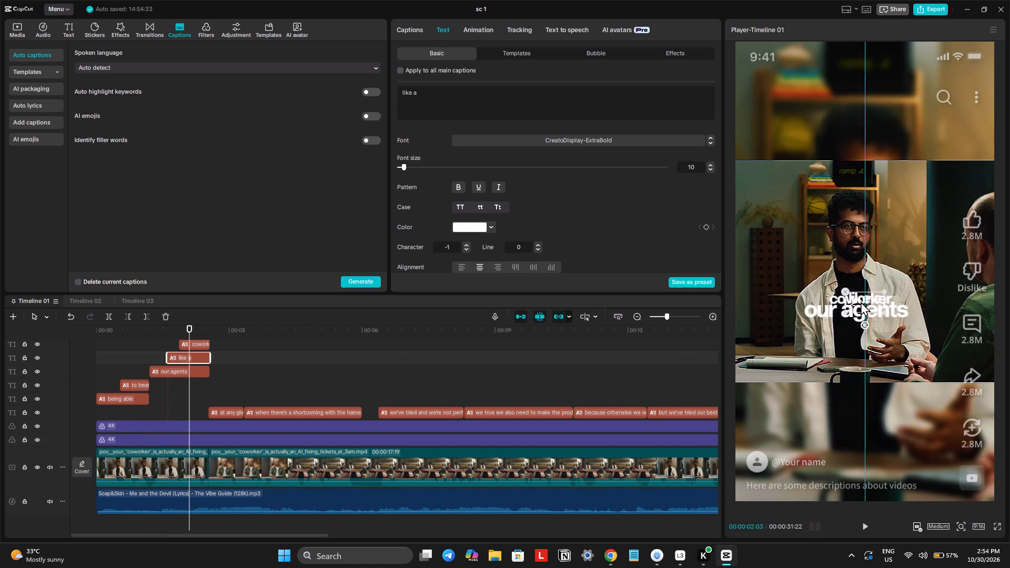
{"action": "left_click_drag", "start_coordinate": [861, 301], "coordinate": [823, 327]}
Trim the start of the "coworker" caption to 00:00:02:03 and place it beside "like a", below "our agents".
{"action": "left_click", "coordinate": [190, 346]}
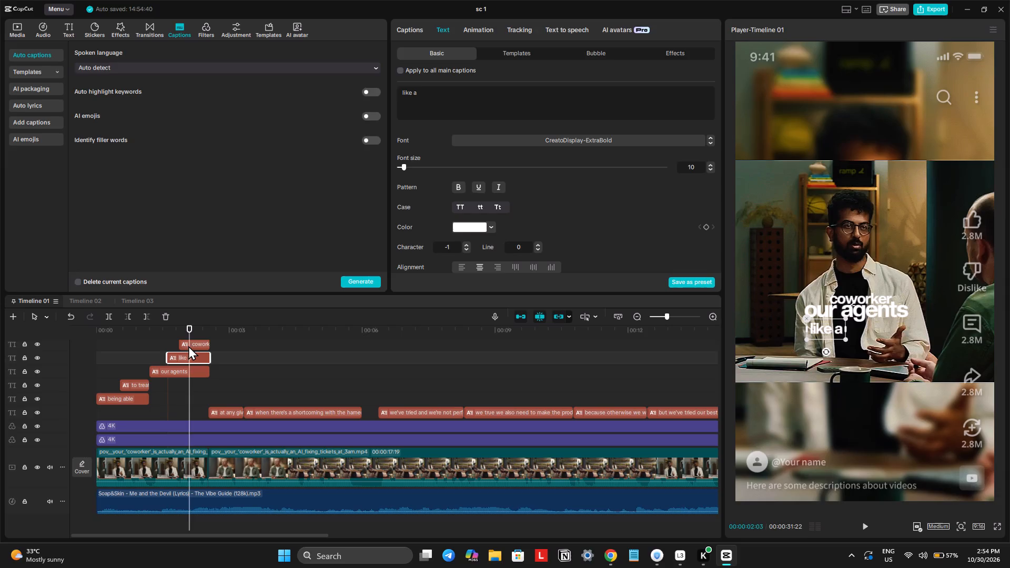
{"action": "left_click_drag", "start_coordinate": [180, 346], "coordinate": [194, 349]}
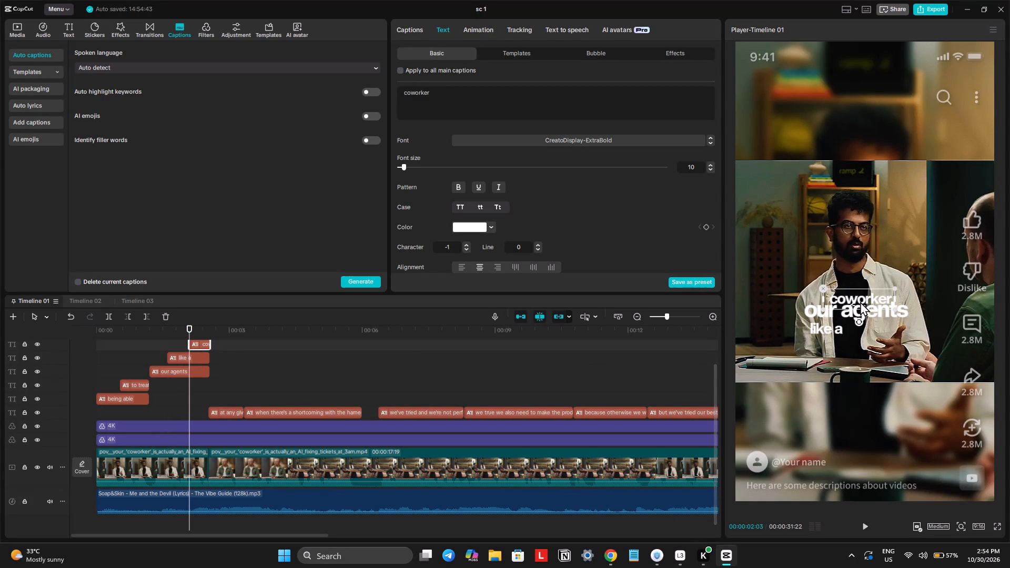
{"action": "left_click_drag", "start_coordinate": [860, 301], "coordinate": [886, 330]}
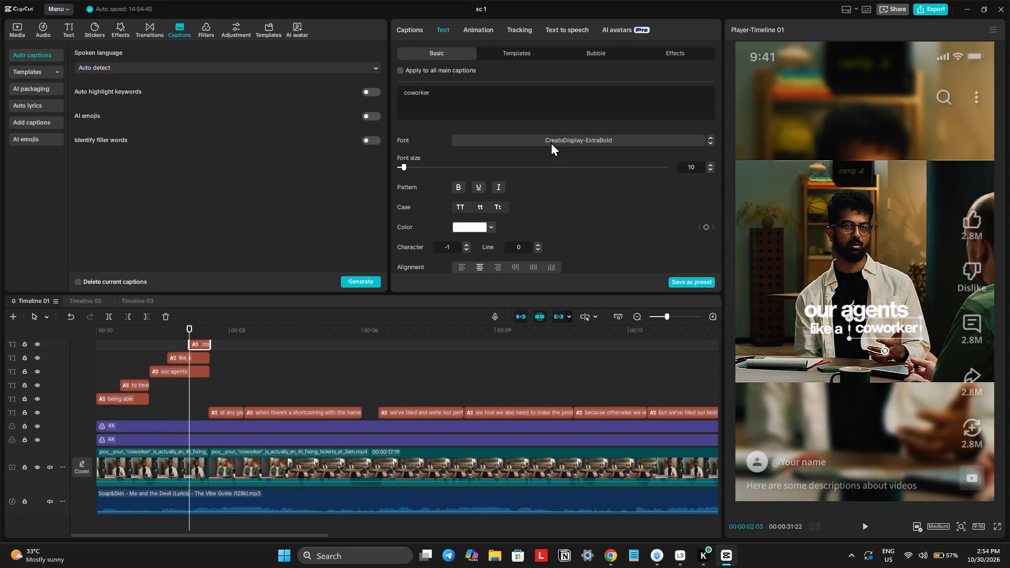
Set the font of the "coworker" caption to the favourite script font "relationship of mélodrame regu".
{"action": "left_click", "coordinate": [551, 141]}
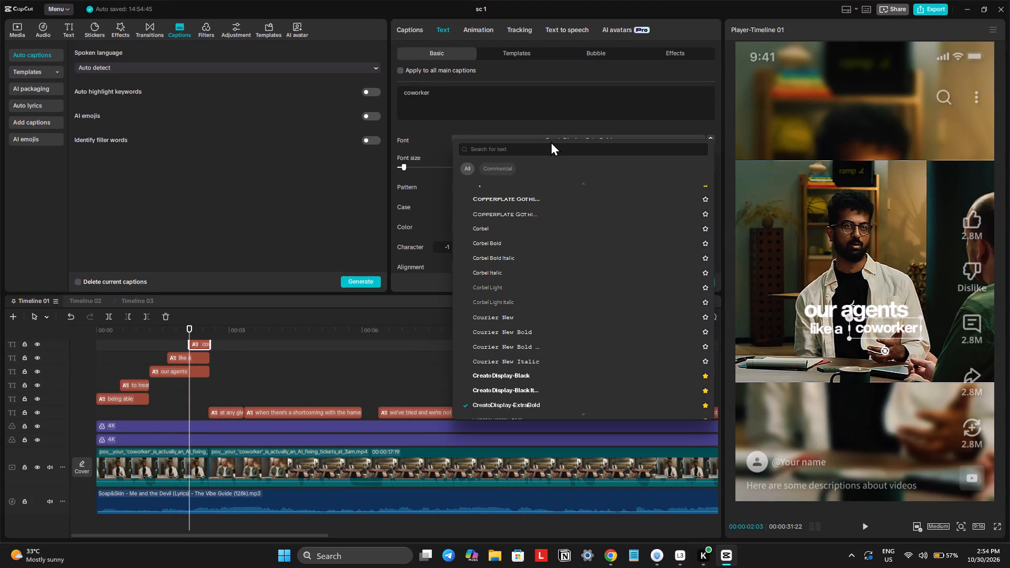
{"action": "scroll", "coordinate": [521, 240], "scroll_direction": "up", "scroll_amount": 10}
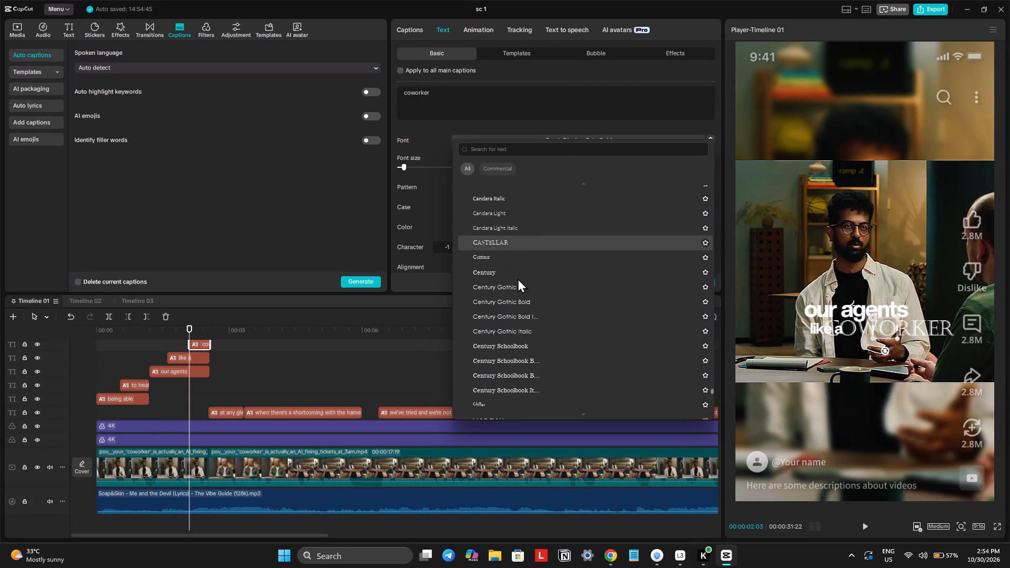
{"action": "scroll", "coordinate": [518, 287], "scroll_direction": "up", "scroll_amount": 17}
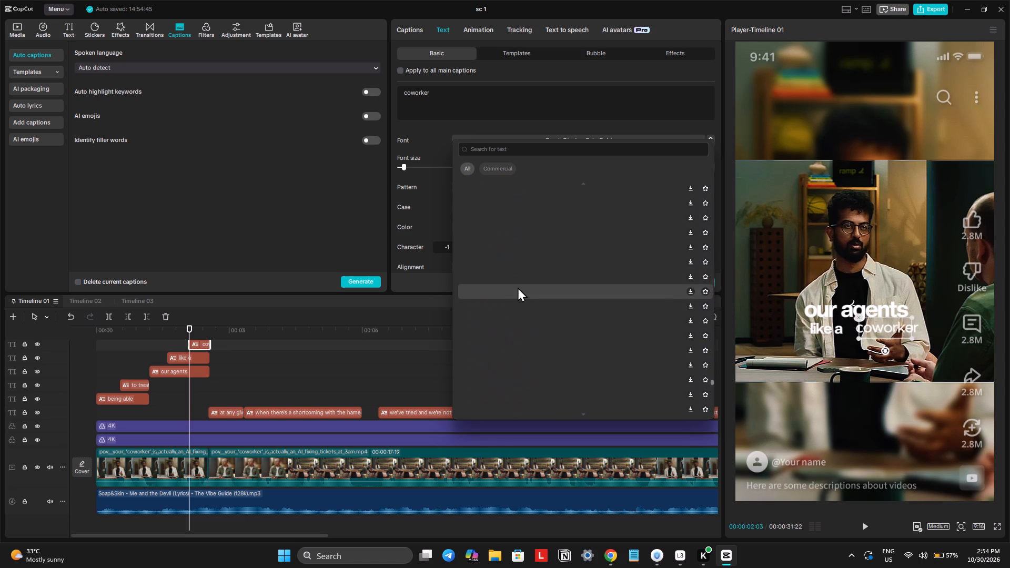
{"action": "scroll", "coordinate": [518, 287], "scroll_direction": "up", "scroll_amount": 17}
{"action": "scroll", "coordinate": [518, 287], "scroll_direction": "up", "scroll_amount": 6}
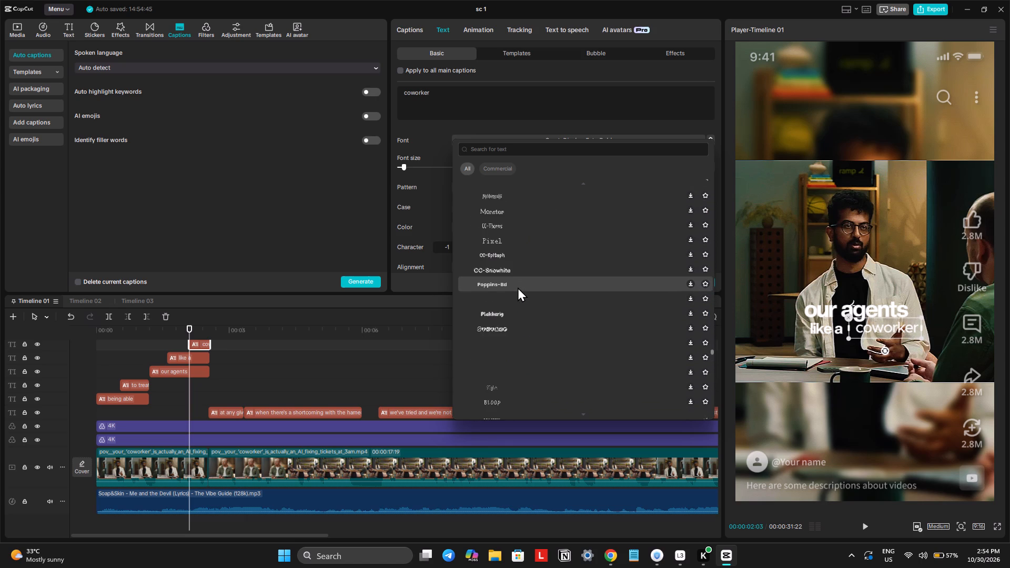
{"action": "scroll", "coordinate": [507, 306], "scroll_direction": "up", "scroll_amount": 20}
{"action": "scroll", "coordinate": [507, 306], "scroll_direction": "up", "scroll_amount": 20}
{"action": "scroll", "coordinate": [507, 306], "scroll_direction": "up", "scroll_amount": 20}
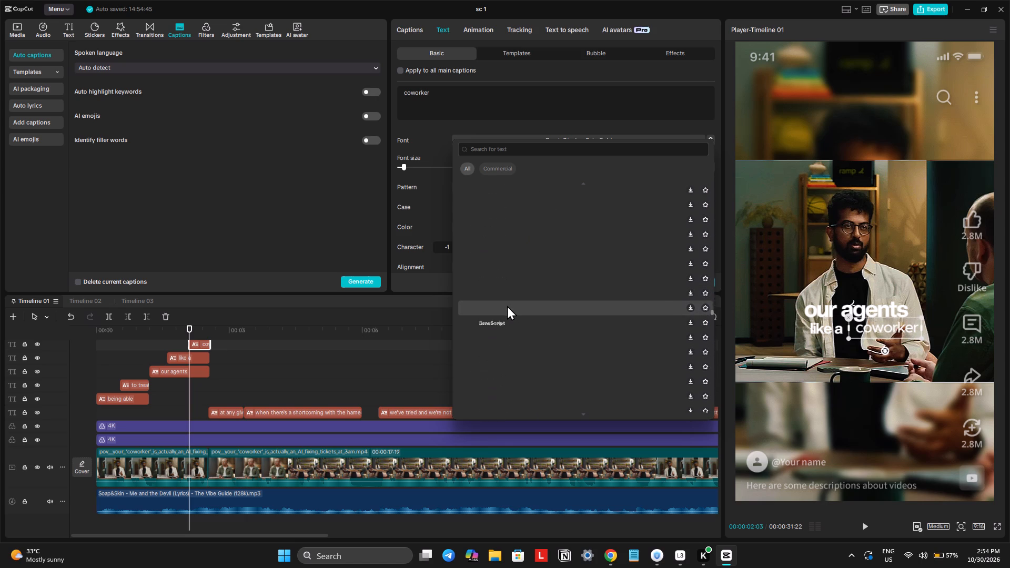
{"action": "scroll", "coordinate": [507, 306], "scroll_direction": "up", "scroll_amount": 2}
{"action": "scroll", "coordinate": [507, 306], "scroll_direction": "up", "scroll_amount": 20}
{"action": "scroll", "coordinate": [507, 306], "scroll_direction": "up", "scroll_amount": 20}
{"action": "scroll", "coordinate": [507, 306], "scroll_direction": "up", "scroll_amount": 20}
{"action": "scroll", "coordinate": [507, 306], "scroll_direction": "up", "scroll_amount": 7}
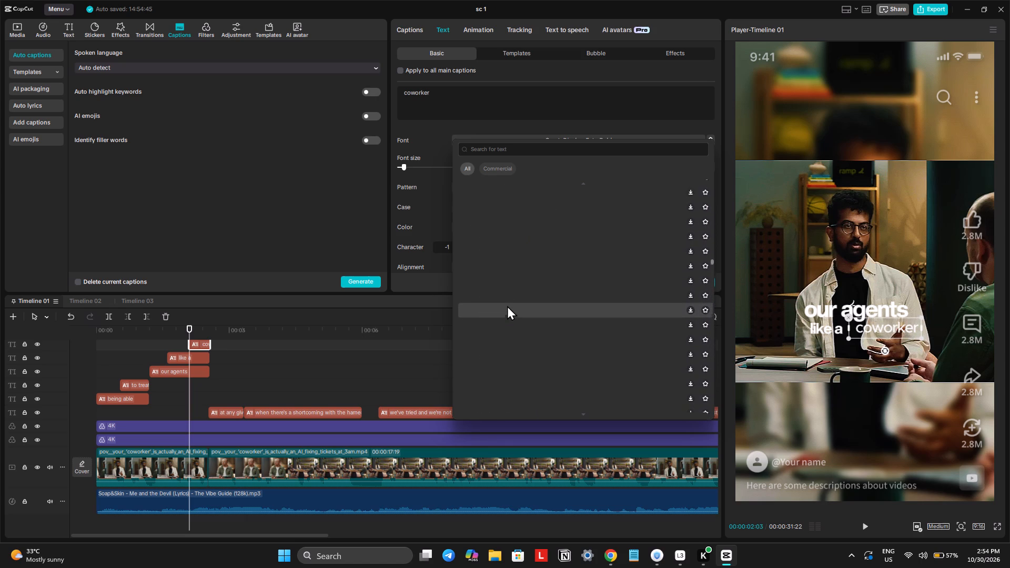
{"action": "scroll", "coordinate": [507, 306], "scroll_direction": "up", "scroll_amount": 16}
{"action": "scroll", "coordinate": [507, 306], "scroll_direction": "up", "scroll_amount": 16}
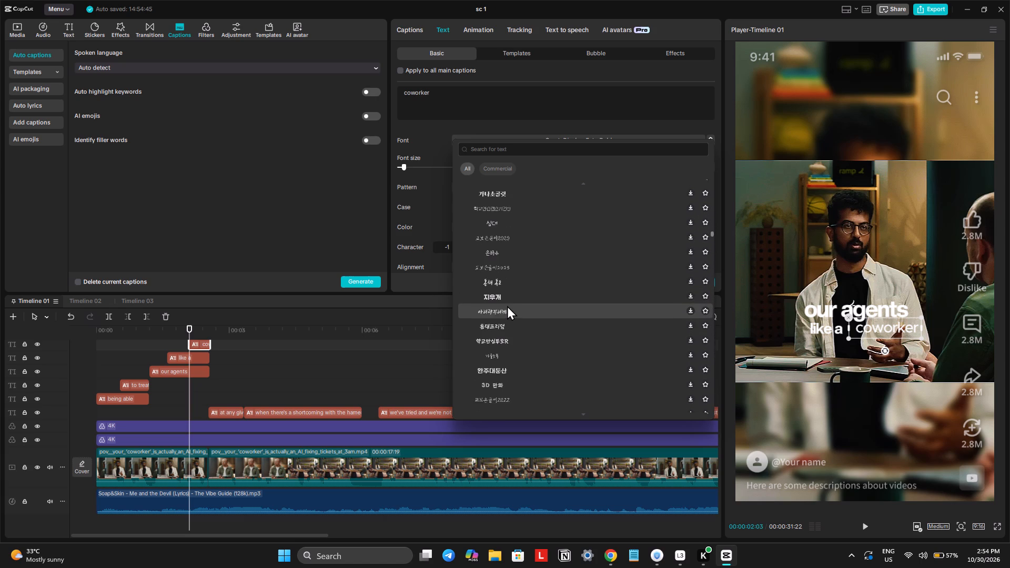
{"action": "scroll", "coordinate": [507, 306], "scroll_direction": "up", "scroll_amount": 20}
{"action": "scroll", "coordinate": [507, 306], "scroll_direction": "up", "scroll_amount": 20}
{"action": "scroll", "coordinate": [507, 306], "scroll_direction": "up", "scroll_amount": 20}
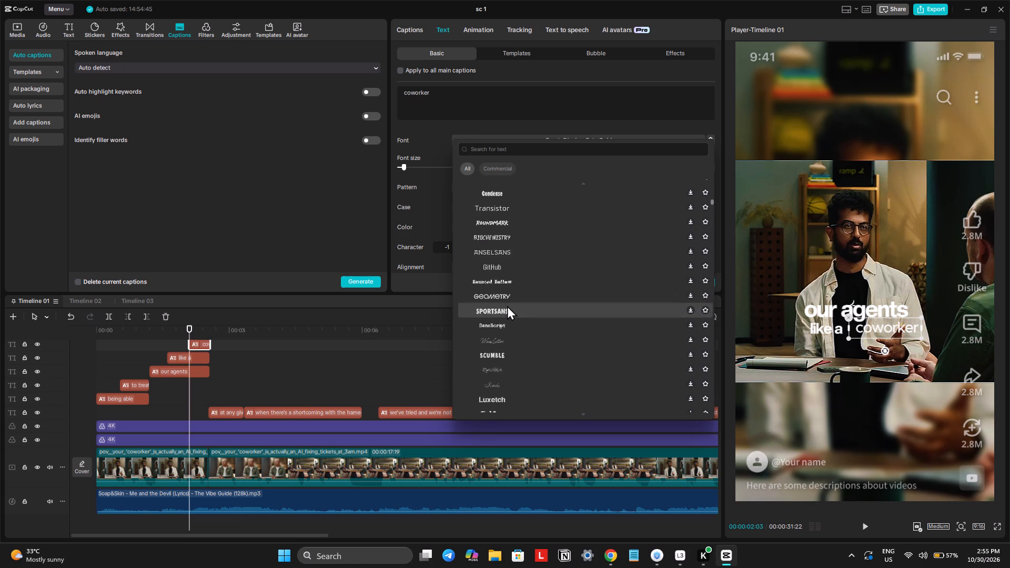
{"action": "scroll", "coordinate": [507, 306], "scroll_direction": "up", "scroll_amount": 20}
{"action": "scroll", "coordinate": [507, 306], "scroll_direction": "up", "scroll_amount": 20}
{"action": "scroll", "coordinate": [507, 306], "scroll_direction": "up", "scroll_amount": 20}
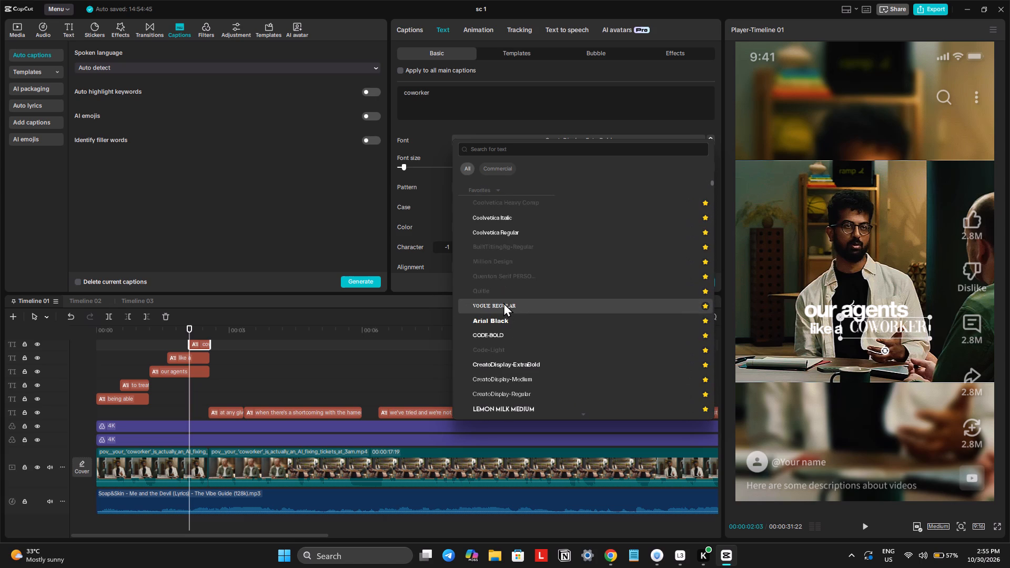
{"action": "scroll", "coordinate": [503, 302], "scroll_direction": "down", "scroll_amount": 4}
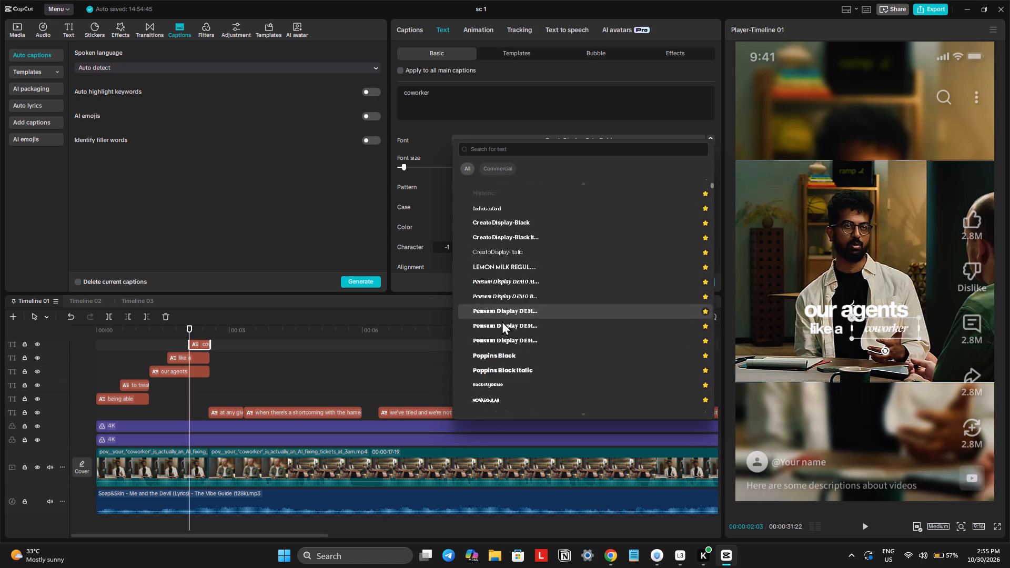
{"action": "scroll", "coordinate": [502, 321], "scroll_direction": "down", "scroll_amount": 1}
{"action": "scroll", "coordinate": [503, 321], "scroll_direction": "up", "scroll_amount": 3}
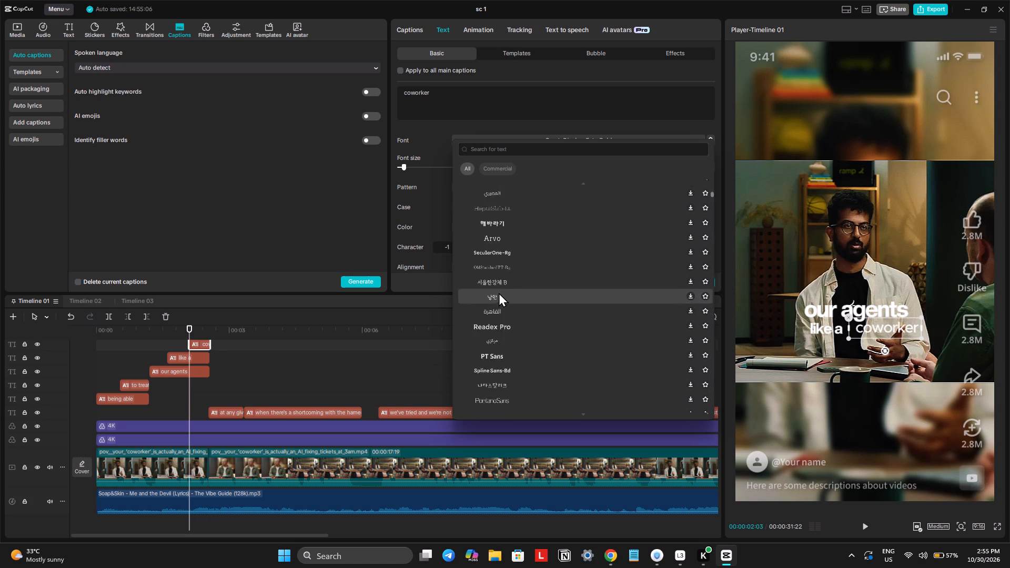
{"action": "scroll", "coordinate": [499, 292], "scroll_direction": "up", "scroll_amount": 3}
{"action": "scroll", "coordinate": [495, 280], "scroll_direction": "left", "scroll_amount": 1}
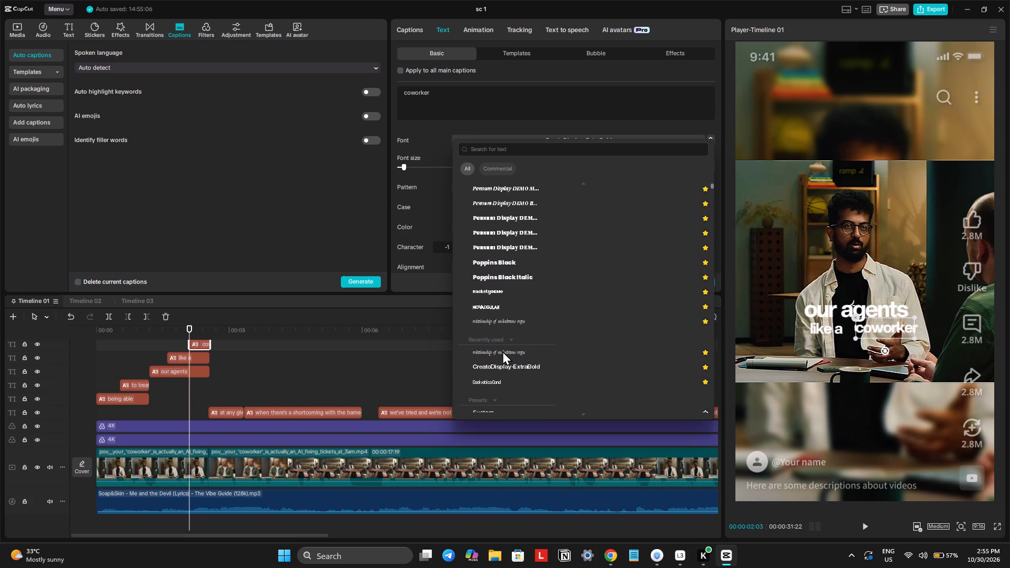
{"action": "scroll", "coordinate": [502, 351], "scroll_direction": "left", "scroll_amount": 1}
{"action": "left_click", "coordinate": [504, 323]}
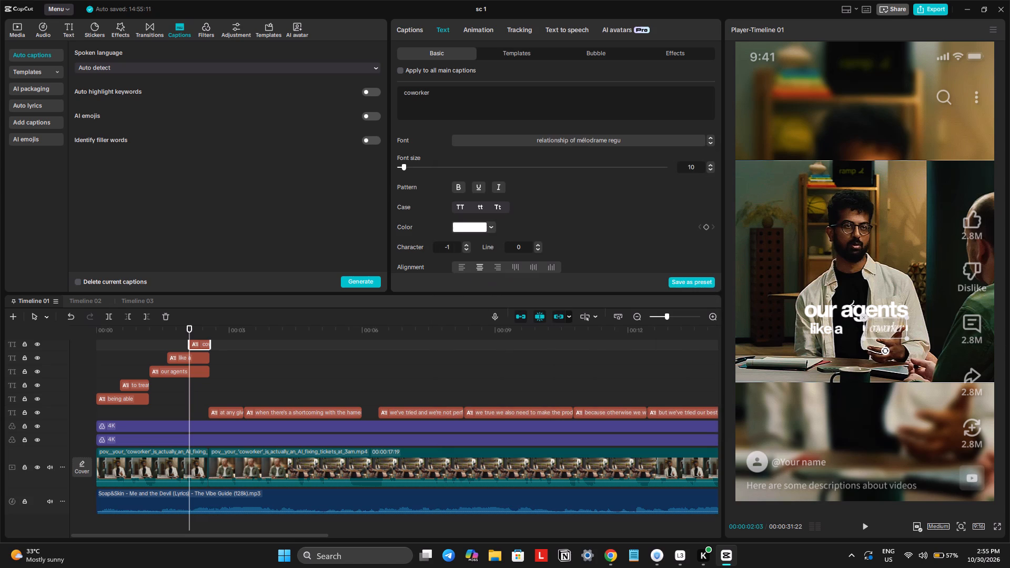
Enlarge the "coworker" caption until it fills the space beside "like a" and reaches just past the end of "our agents".
{"action": "scroll", "coordinate": [911, 336], "scroll_direction": "left", "scroll_amount": 2}
{"action": "left_click_drag", "start_coordinate": [908, 337], "coordinate": [942, 395]}
{"action": "scroll", "coordinate": [640, 305], "scroll_direction": "left", "scroll_amount": 1}
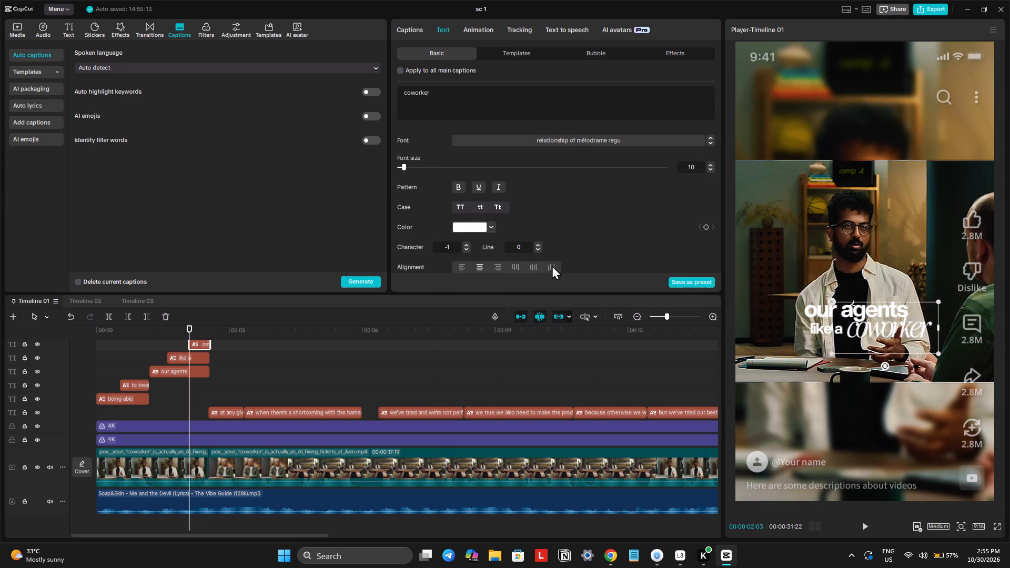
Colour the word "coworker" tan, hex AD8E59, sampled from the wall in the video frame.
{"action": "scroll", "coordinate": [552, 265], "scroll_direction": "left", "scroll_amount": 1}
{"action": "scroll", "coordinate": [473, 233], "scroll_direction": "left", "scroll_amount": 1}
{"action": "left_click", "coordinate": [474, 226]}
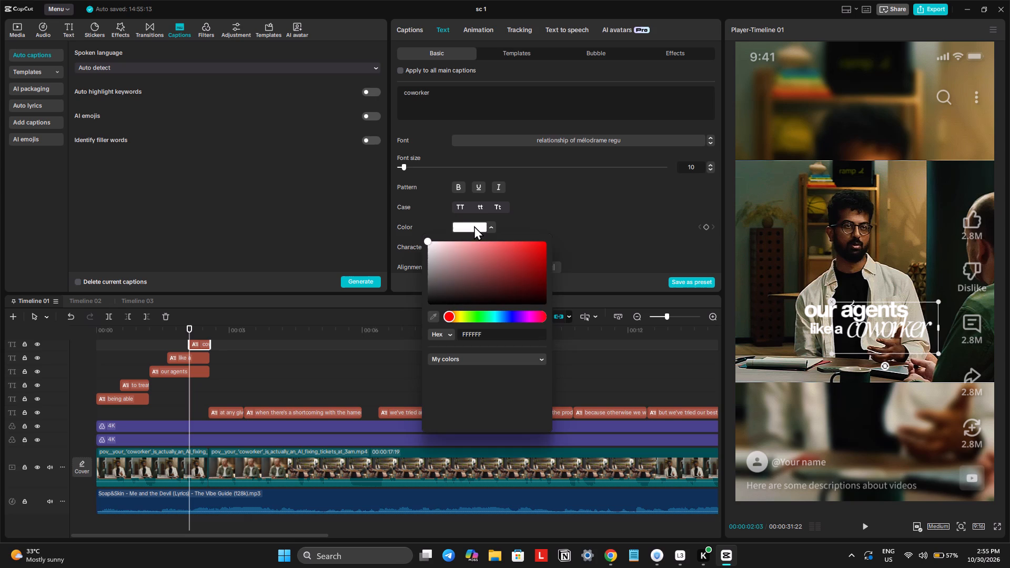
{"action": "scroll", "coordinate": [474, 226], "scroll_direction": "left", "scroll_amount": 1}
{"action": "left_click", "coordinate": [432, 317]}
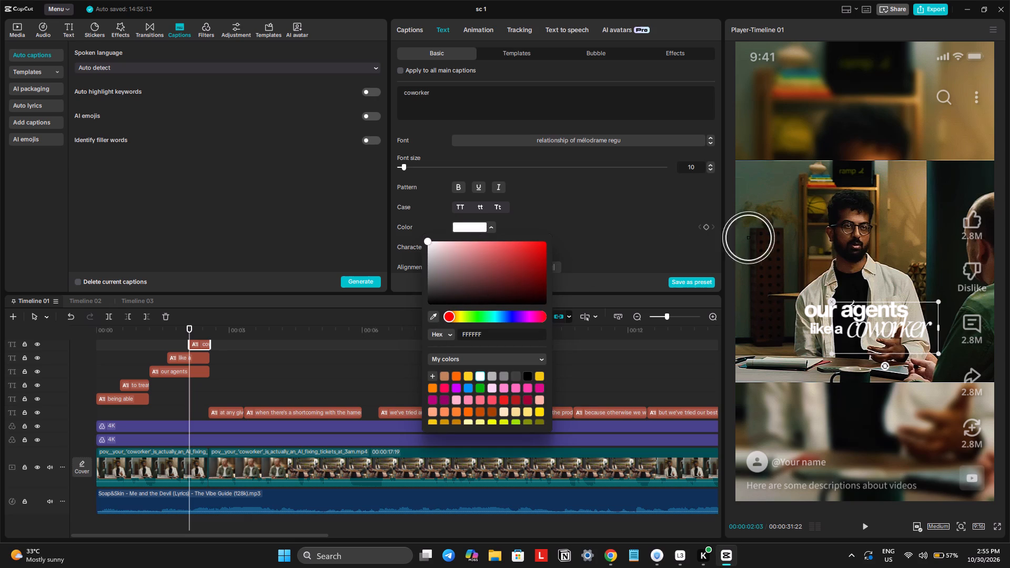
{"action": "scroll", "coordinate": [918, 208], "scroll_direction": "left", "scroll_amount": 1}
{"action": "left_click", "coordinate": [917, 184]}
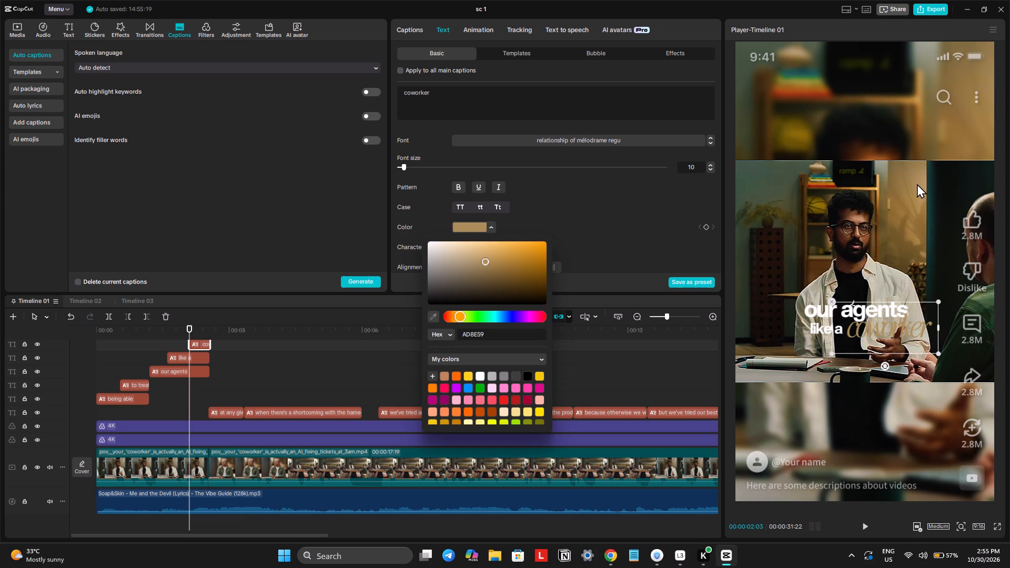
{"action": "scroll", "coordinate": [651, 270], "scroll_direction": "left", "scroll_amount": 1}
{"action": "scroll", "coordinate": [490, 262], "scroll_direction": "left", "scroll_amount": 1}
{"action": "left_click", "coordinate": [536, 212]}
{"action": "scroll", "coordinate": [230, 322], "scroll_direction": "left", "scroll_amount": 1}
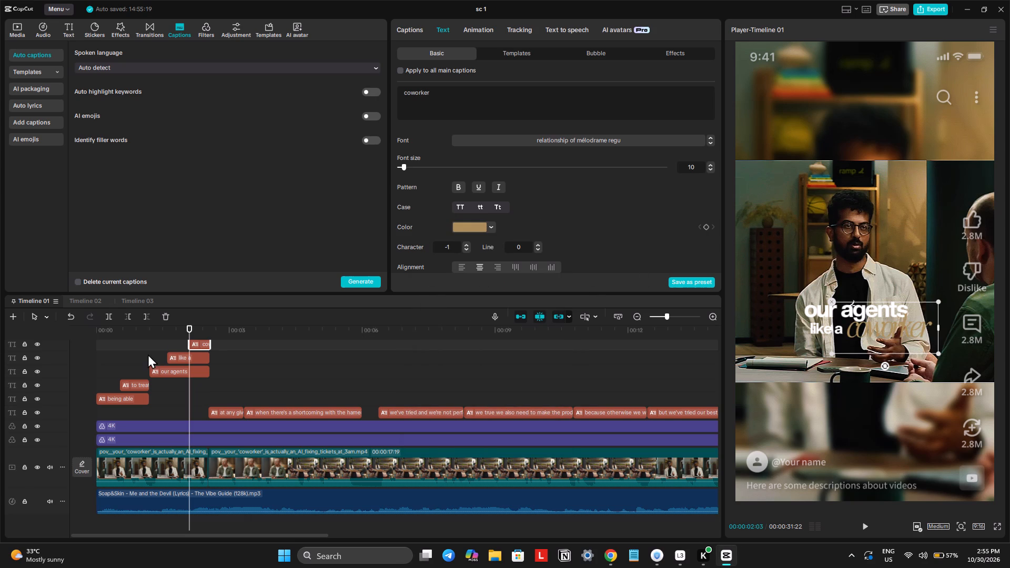
Add a black shadow with 53% blurriness and 49% opacity to the five opening captions, "being able" through "coworker".
{"action": "left_click_drag", "start_coordinate": [114, 348], "coordinate": [198, 406]}
{"action": "scroll", "coordinate": [474, 240], "scroll_direction": "left", "scroll_amount": 1}
{"action": "scroll", "coordinate": [489, 227], "scroll_direction": "down", "scroll_amount": 5}
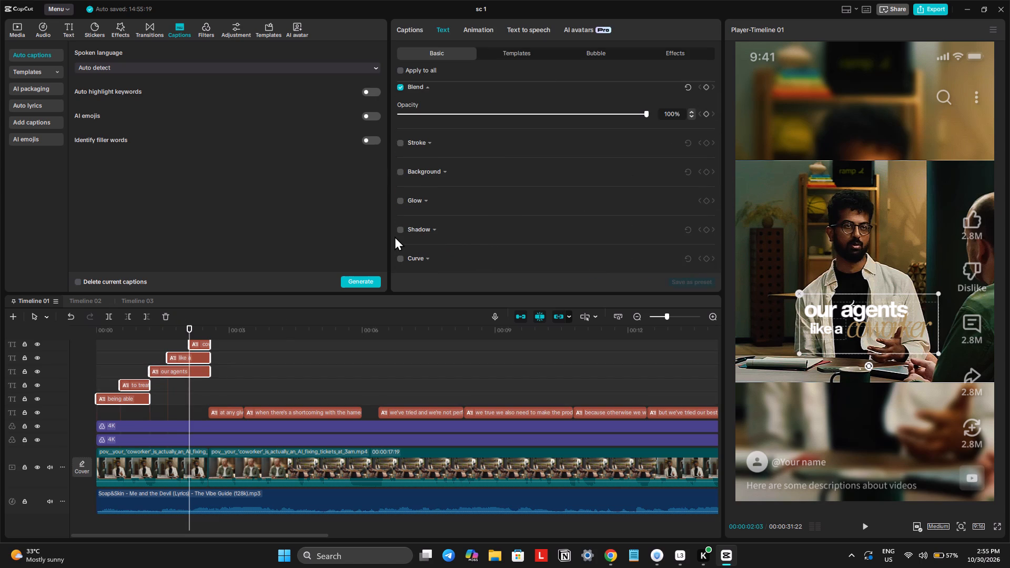
{"action": "left_click", "coordinate": [400, 229]}
{"action": "scroll", "coordinate": [506, 253], "scroll_direction": "down", "scroll_amount": 1}
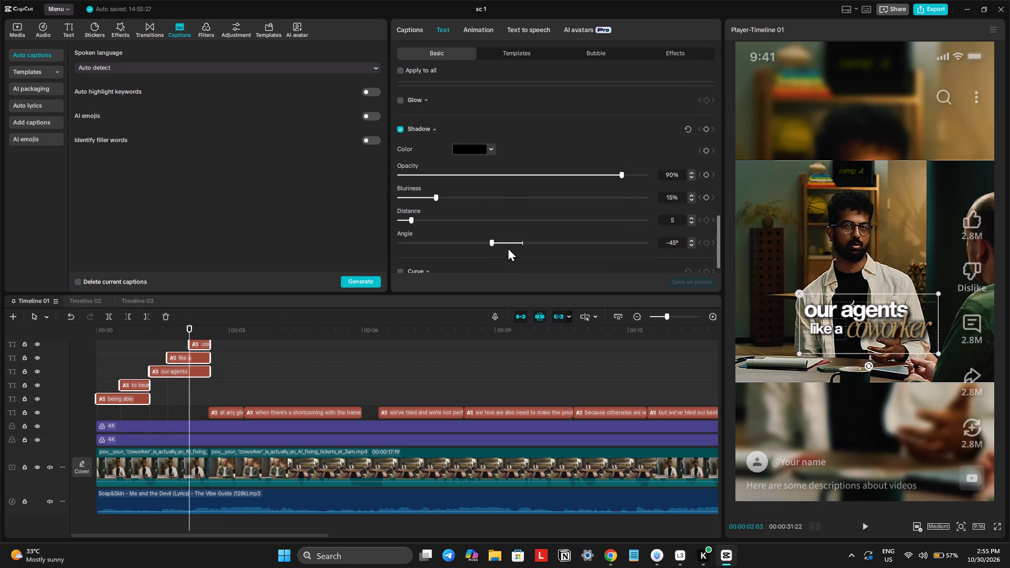
{"action": "left_click_drag", "start_coordinate": [475, 198], "coordinate": [529, 198]}
{"action": "scroll", "coordinate": [529, 198], "scroll_direction": "down", "scroll_amount": 1}
{"action": "left_click_drag", "start_coordinate": [578, 171], "coordinate": [550, 167]}
{"action": "scroll", "coordinate": [561, 167], "scroll_direction": "down", "scroll_amount": 1}
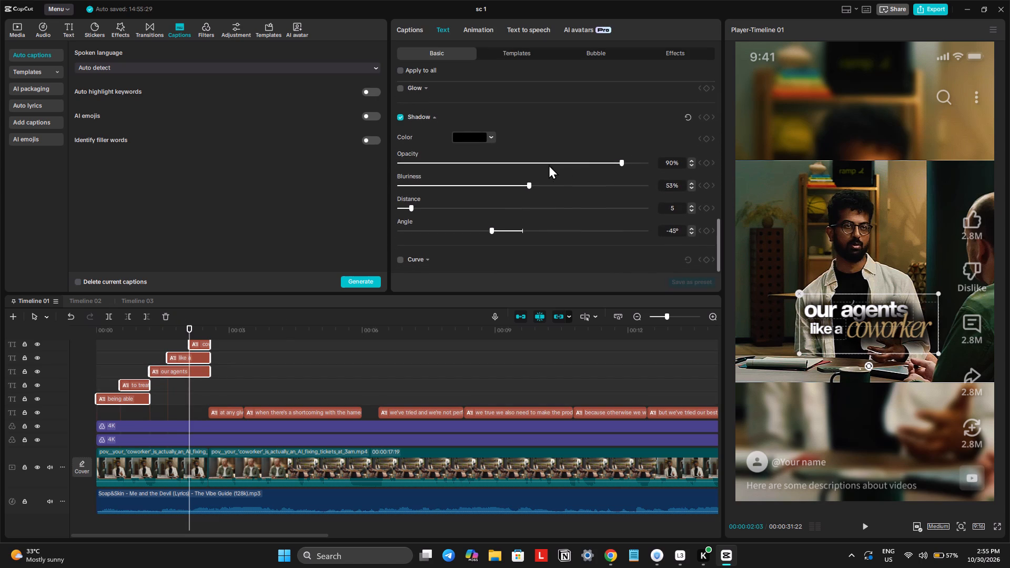
{"action": "scroll", "coordinate": [549, 165], "scroll_direction": "down", "scroll_amount": 1}
{"action": "left_click_drag", "start_coordinate": [548, 161], "coordinate": [520, 164]}
Colour the word "coworker" light yellow, hex FFE373.
{"action": "left_click", "coordinate": [194, 348]}
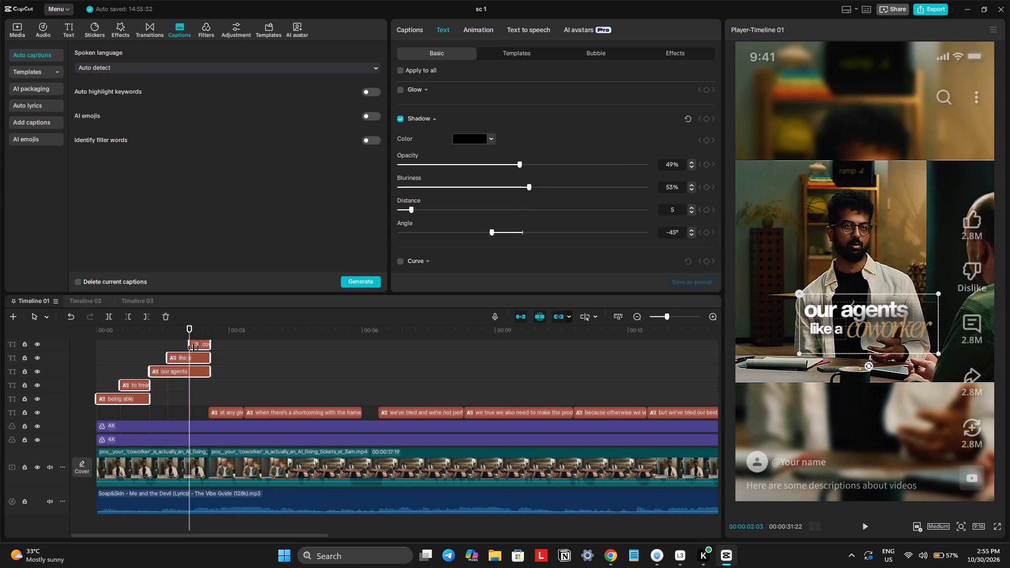
{"action": "scroll", "coordinate": [484, 119], "scroll_direction": "up", "scroll_amount": 6}
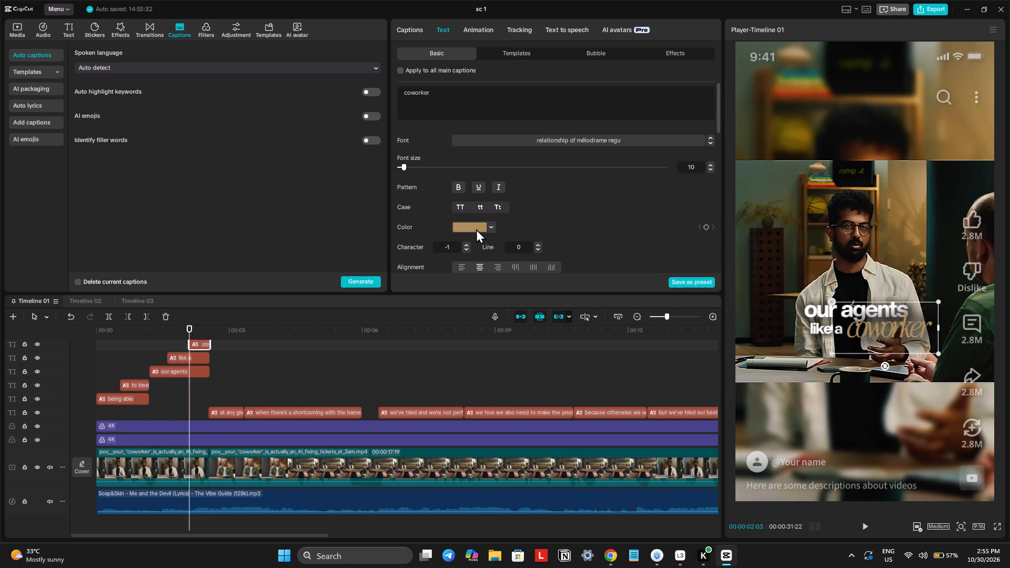
{"action": "left_click", "coordinate": [476, 229]}
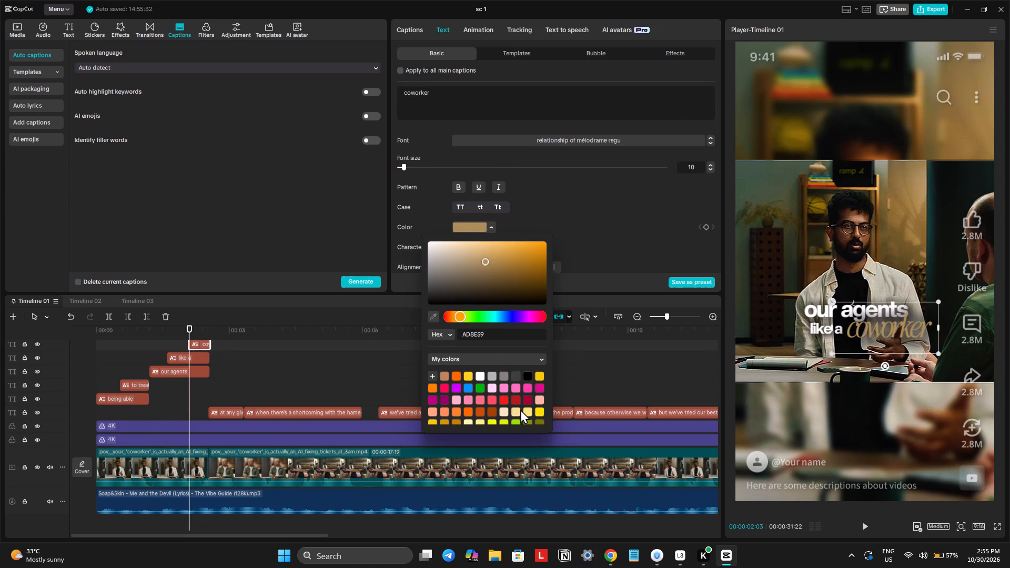
{"action": "left_click", "coordinate": [524, 410]}
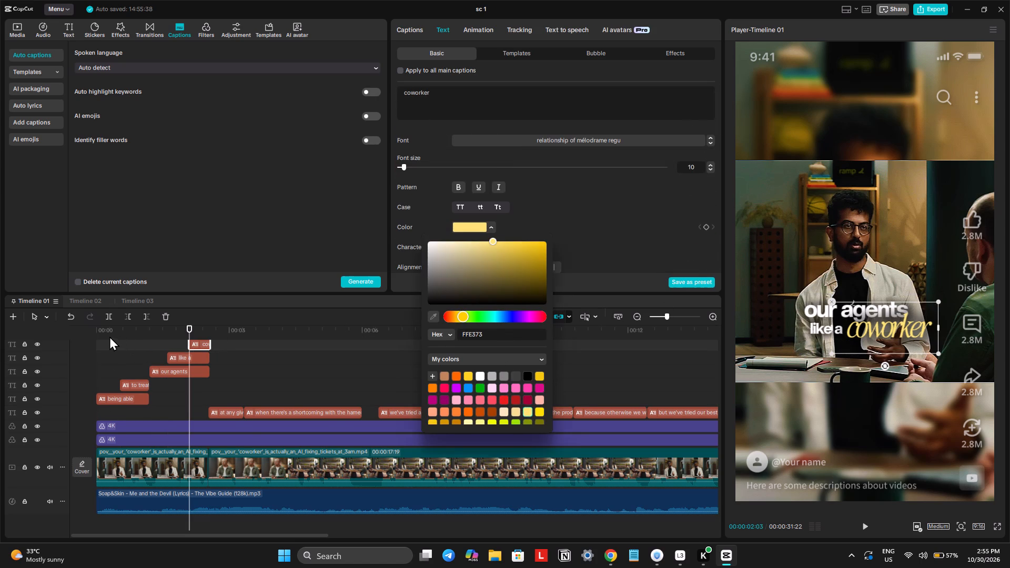
Play the opening captions from the start of Timeline 01 to check the recoloured "coworker".
{"action": "left_click", "coordinate": [109, 336]}
{"action": "left_click_drag", "start_coordinate": [109, 336], "coordinate": [41, 354]}
{"action": "key", "text": "space"}
{"action": "key", "text": "space"}
{"action": "scroll", "coordinate": [137, 380], "scroll_direction": "up", "scroll_amount": 1}
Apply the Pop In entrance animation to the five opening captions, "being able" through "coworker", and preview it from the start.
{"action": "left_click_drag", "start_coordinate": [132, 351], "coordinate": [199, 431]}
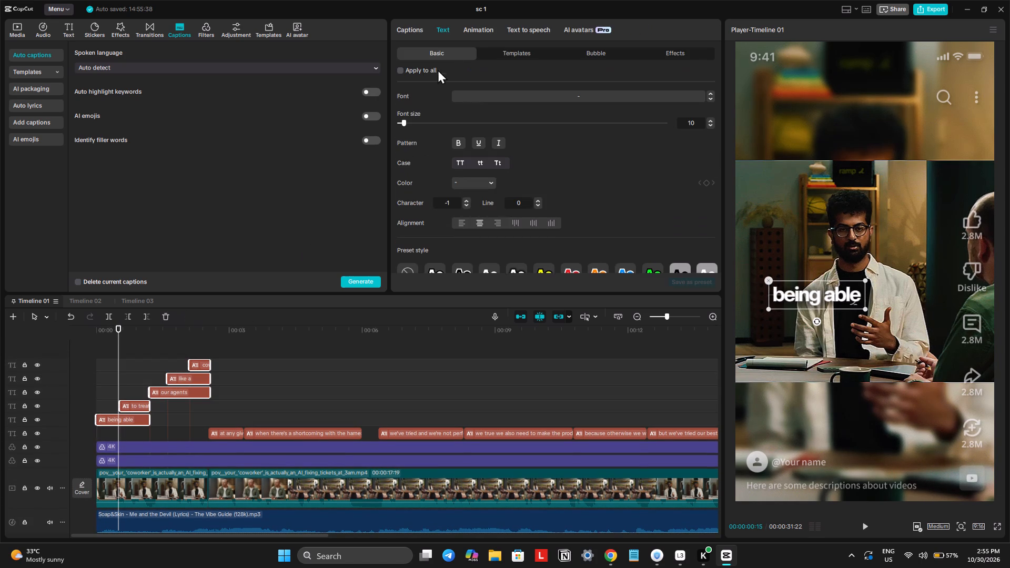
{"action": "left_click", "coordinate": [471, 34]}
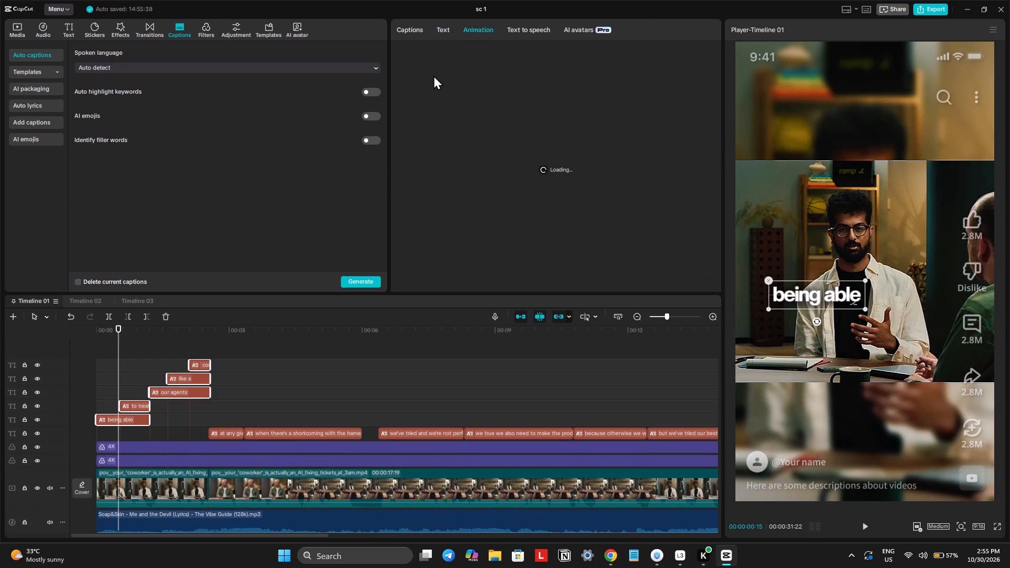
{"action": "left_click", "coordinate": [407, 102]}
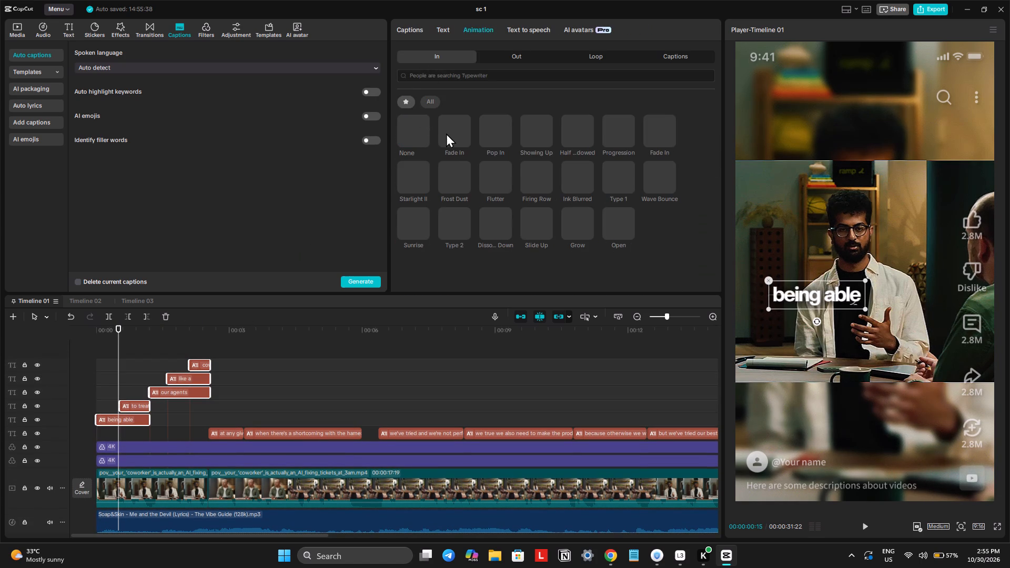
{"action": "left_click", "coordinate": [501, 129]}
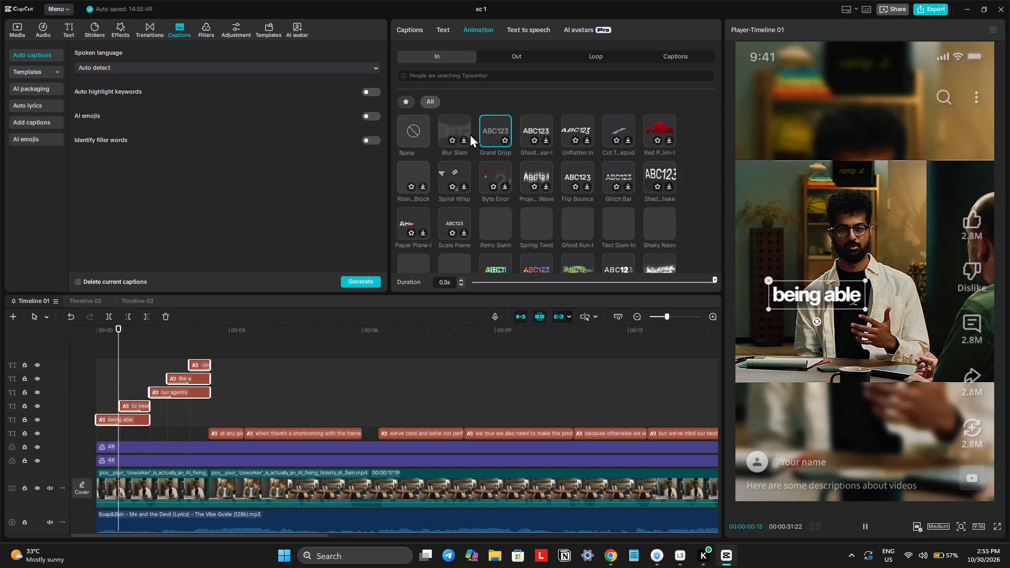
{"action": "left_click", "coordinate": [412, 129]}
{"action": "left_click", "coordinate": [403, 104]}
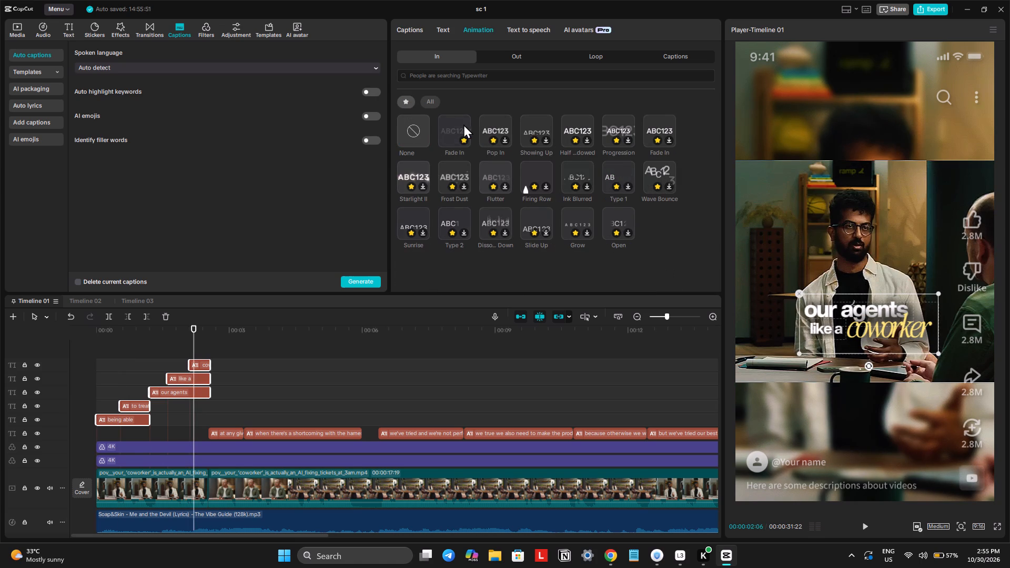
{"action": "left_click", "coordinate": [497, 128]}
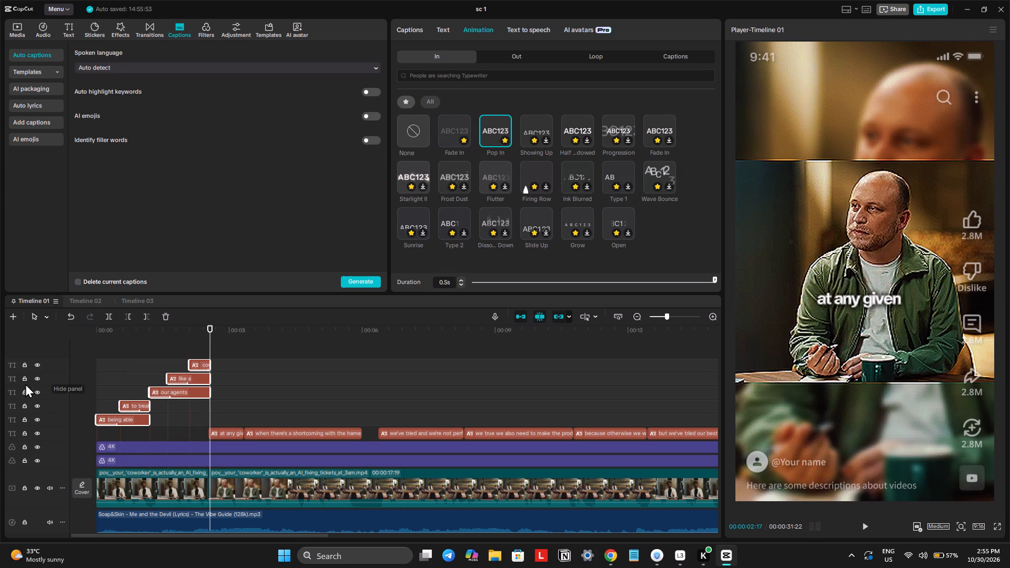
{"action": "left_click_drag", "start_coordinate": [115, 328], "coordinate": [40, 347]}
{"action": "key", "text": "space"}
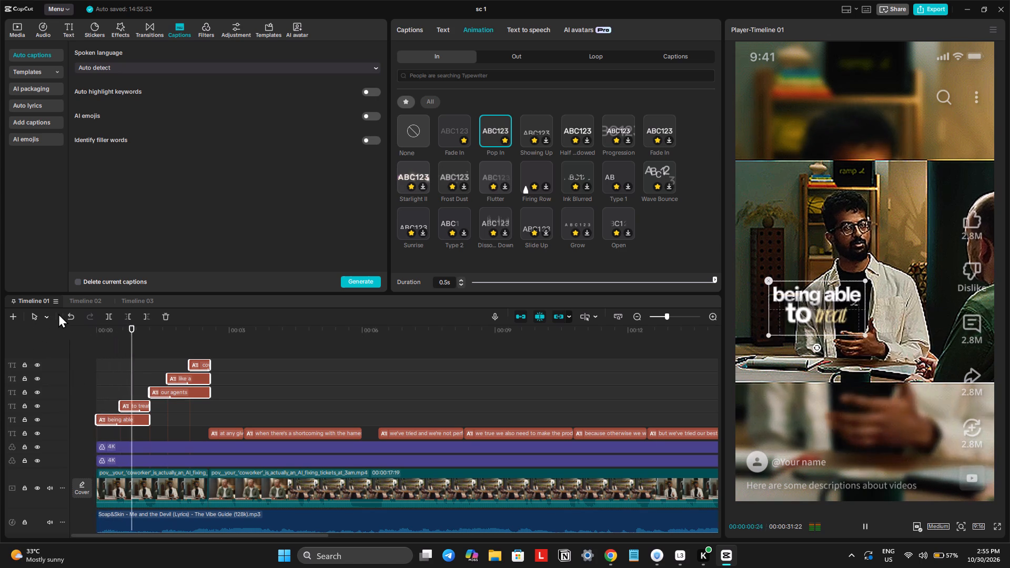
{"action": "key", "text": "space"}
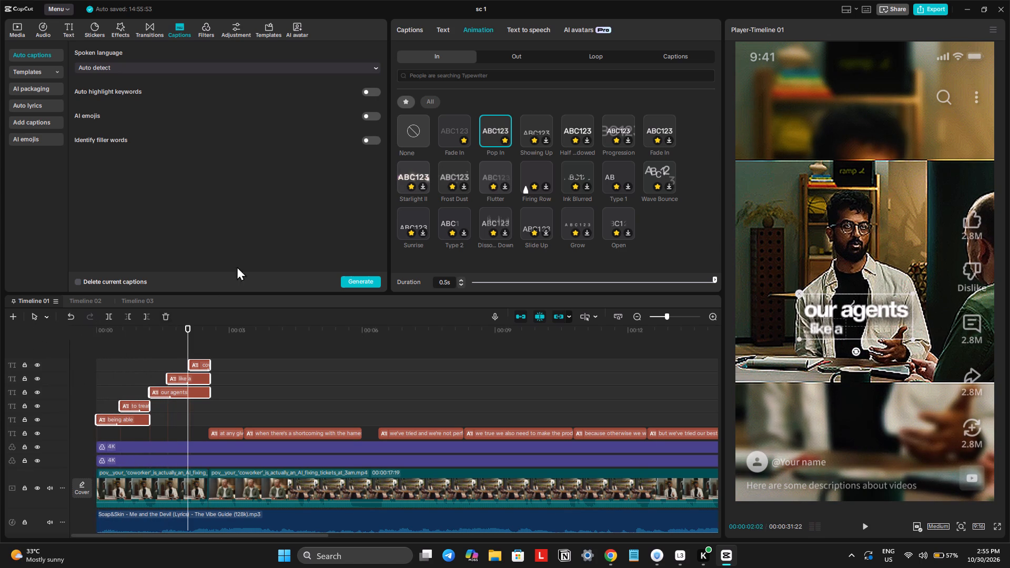
Apply the favourite Fade In entrance animation to the five opening captions and preview it from the start.
{"action": "left_click", "coordinate": [445, 134]}
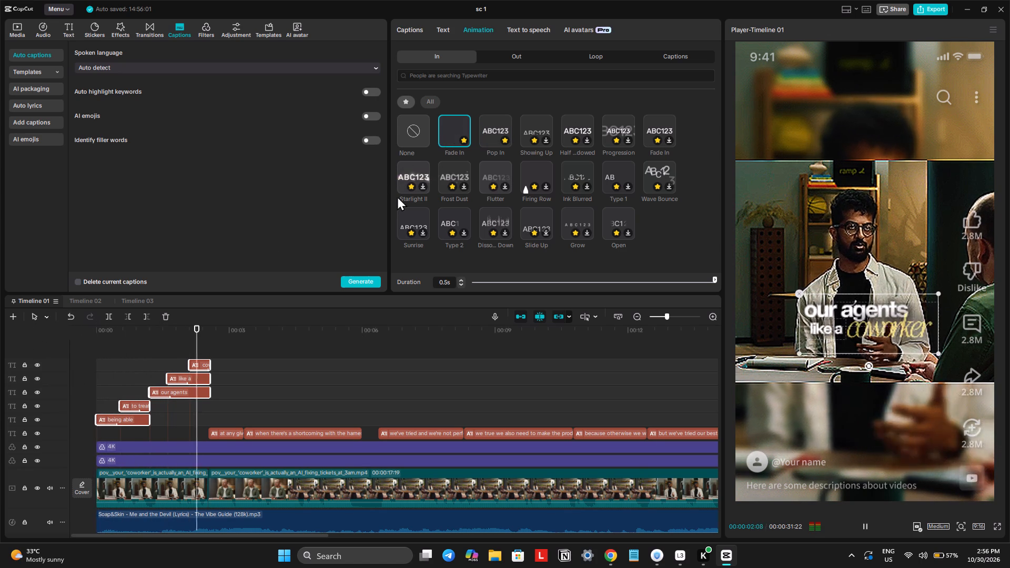
{"action": "left_click", "coordinate": [129, 335]}
{"action": "left_click_drag", "start_coordinate": [129, 332], "coordinate": [32, 358]}
{"action": "key", "text": "space"}
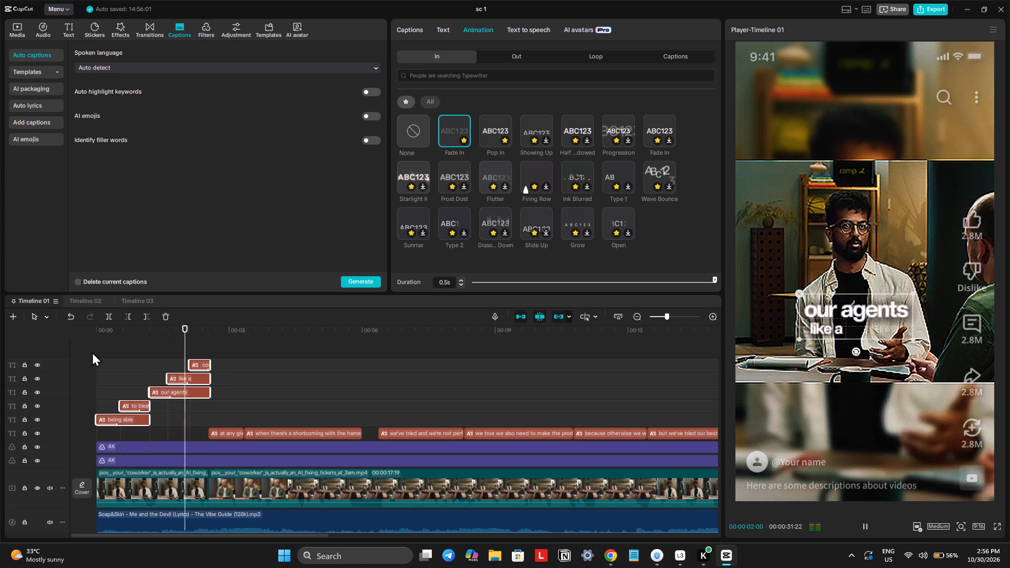
{"action": "key", "text": "space"}
Add the Comparison II transition between the first two video clips and set its duration to 0.3 s.
{"action": "left_click", "coordinate": [146, 359]}
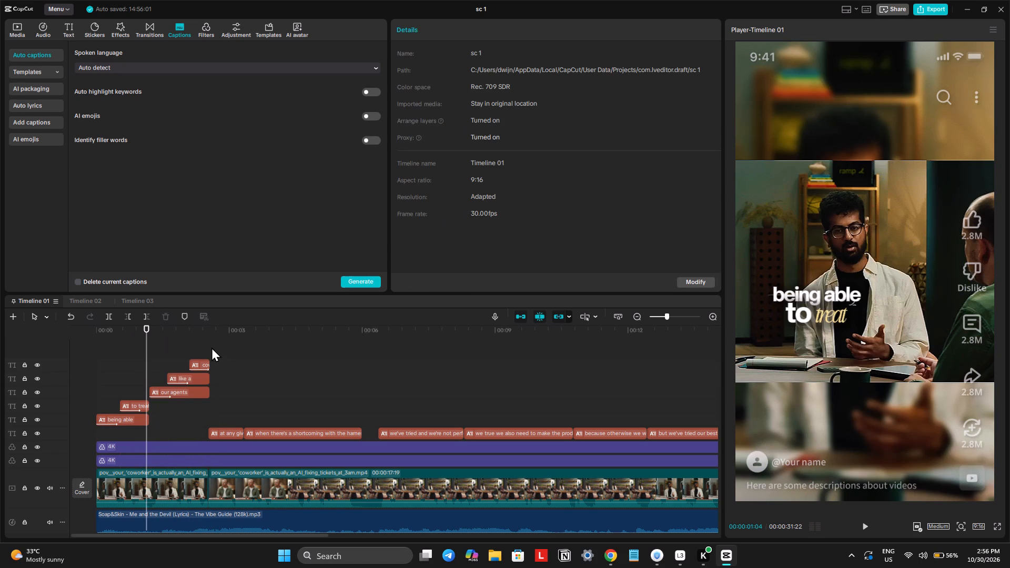
{"action": "left_click", "coordinate": [203, 347]}
{"action": "left_click_drag", "start_coordinate": [203, 347], "coordinate": [209, 353]}
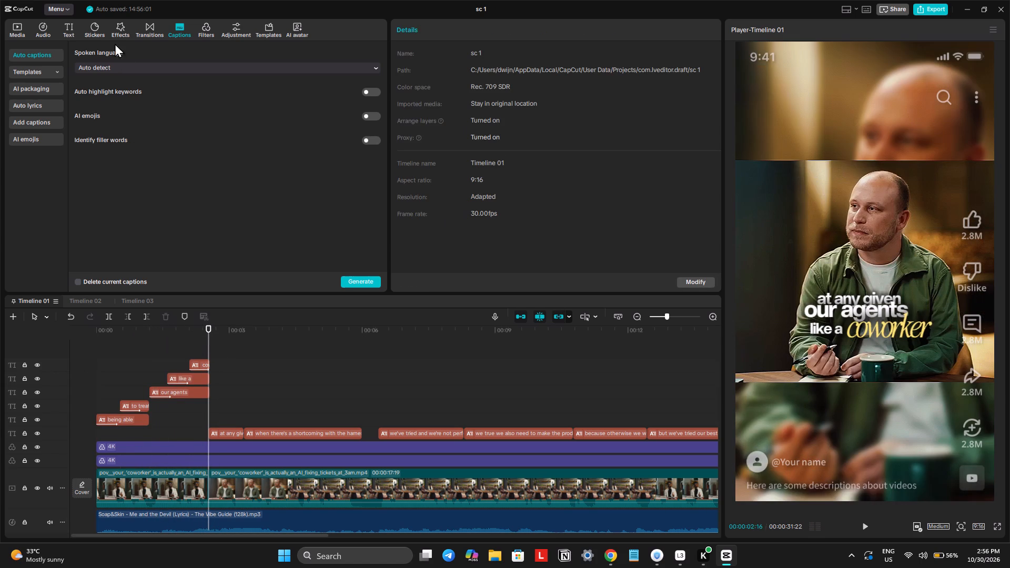
{"action": "left_click", "coordinate": [157, 27]}
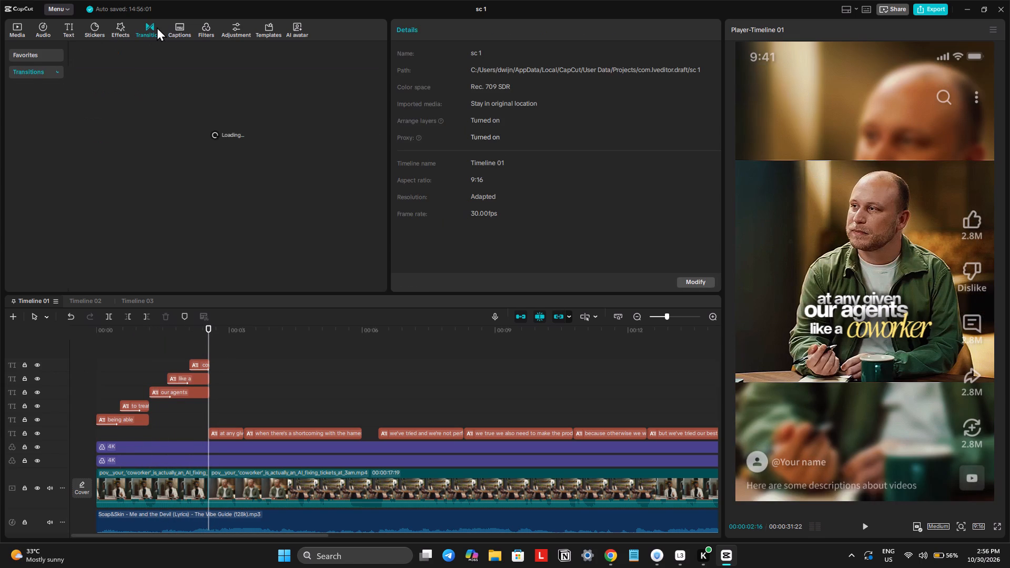
{"action": "left_click", "coordinate": [34, 54]}
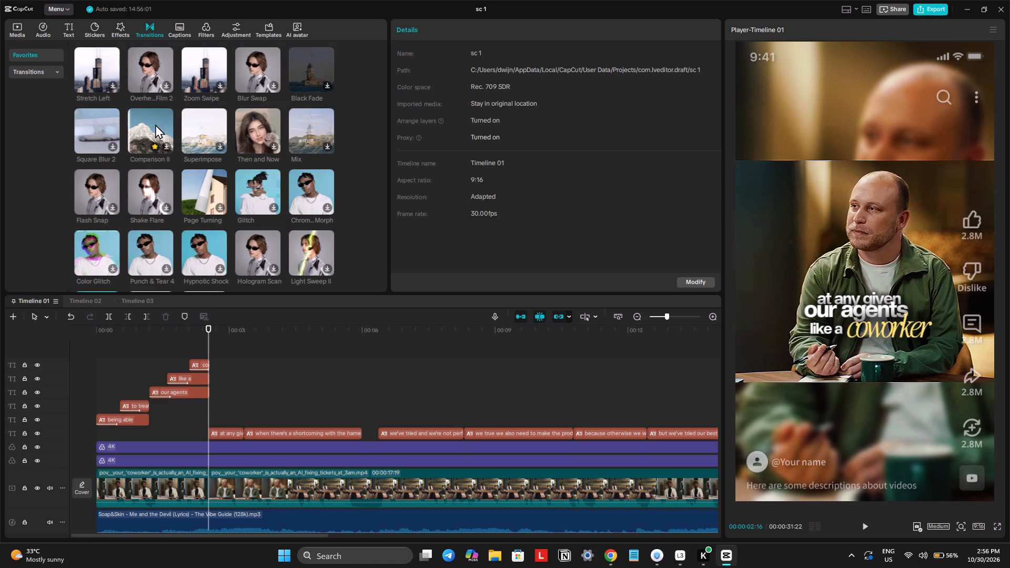
{"action": "left_click_drag", "start_coordinate": [155, 124], "coordinate": [199, 489]}
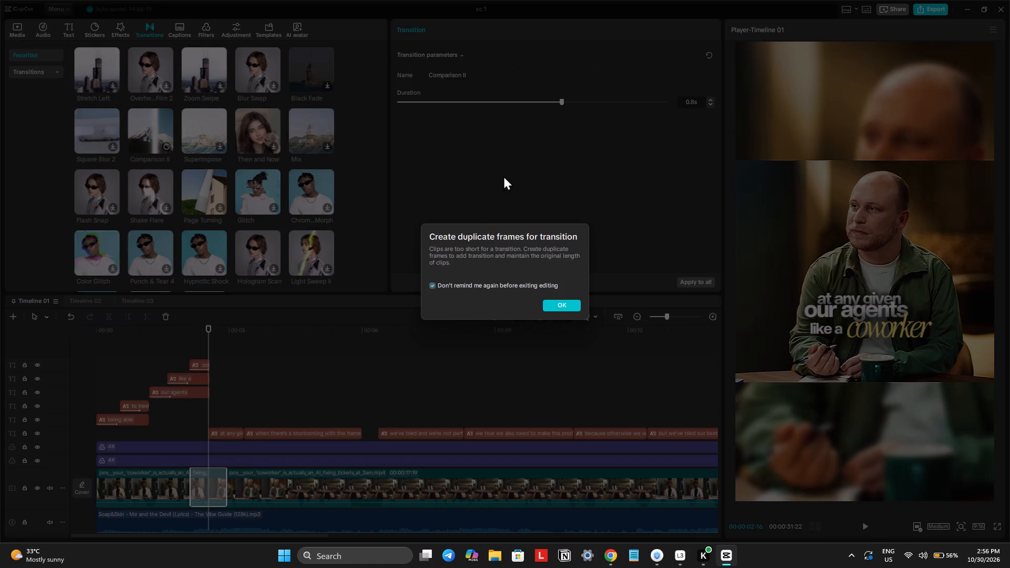
{"action": "left_click", "coordinate": [552, 308]}
{"action": "left_click_drag", "start_coordinate": [515, 97], "coordinate": [501, 99]}
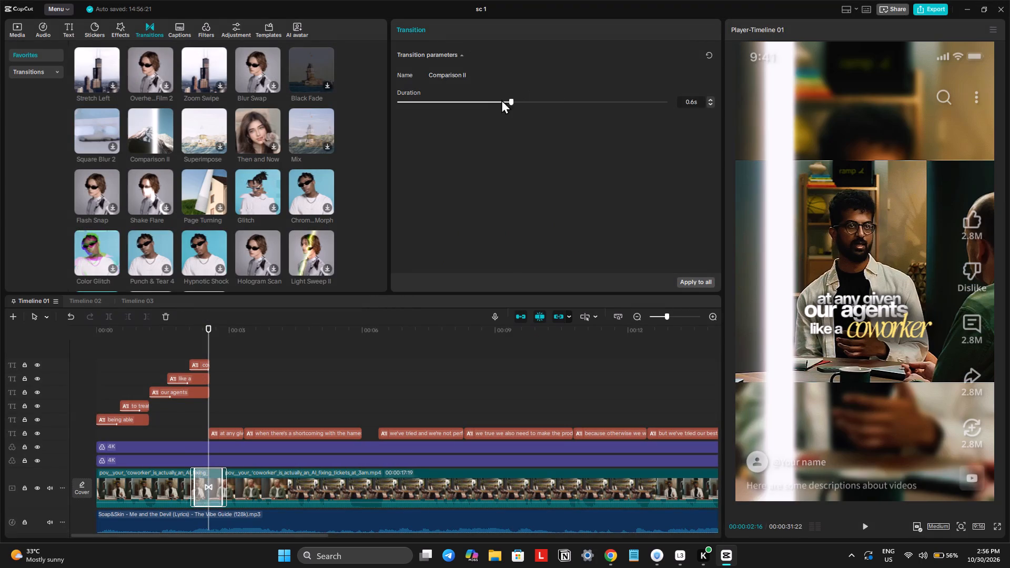
{"action": "left_click_drag", "start_coordinate": [501, 99], "coordinate": [443, 120]}
Preview the Comparison II transition and shorten its duration to 0.1 s.
{"action": "left_click", "coordinate": [187, 344]}
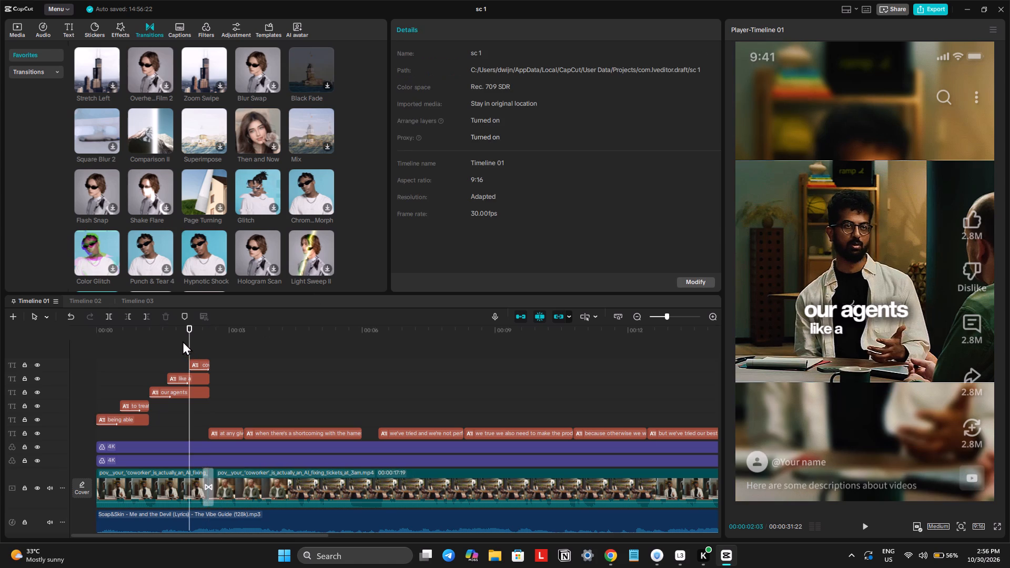
{"action": "key", "text": "space"}
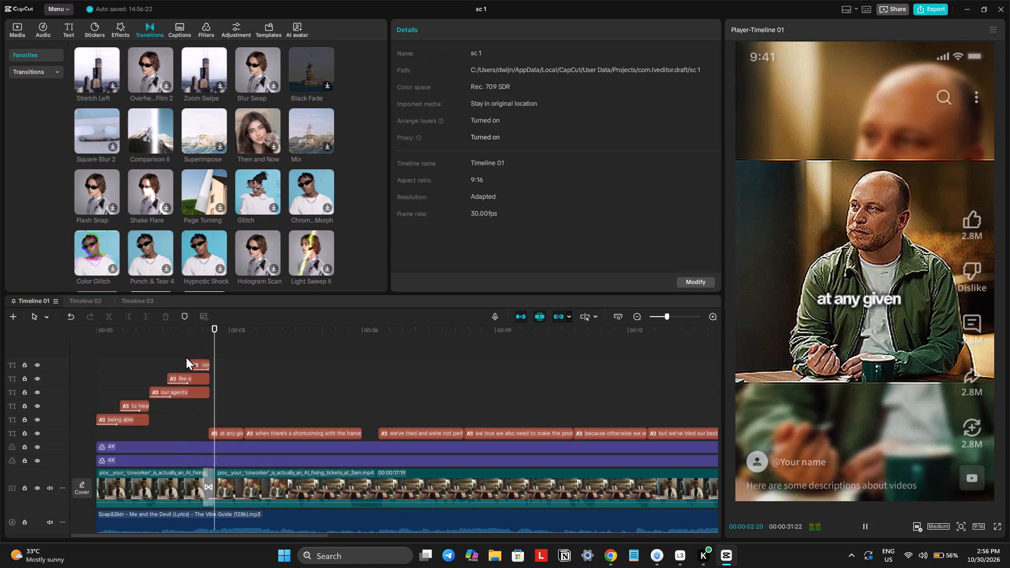
{"action": "key", "text": "space"}
{"action": "left_click", "coordinate": [208, 474]}
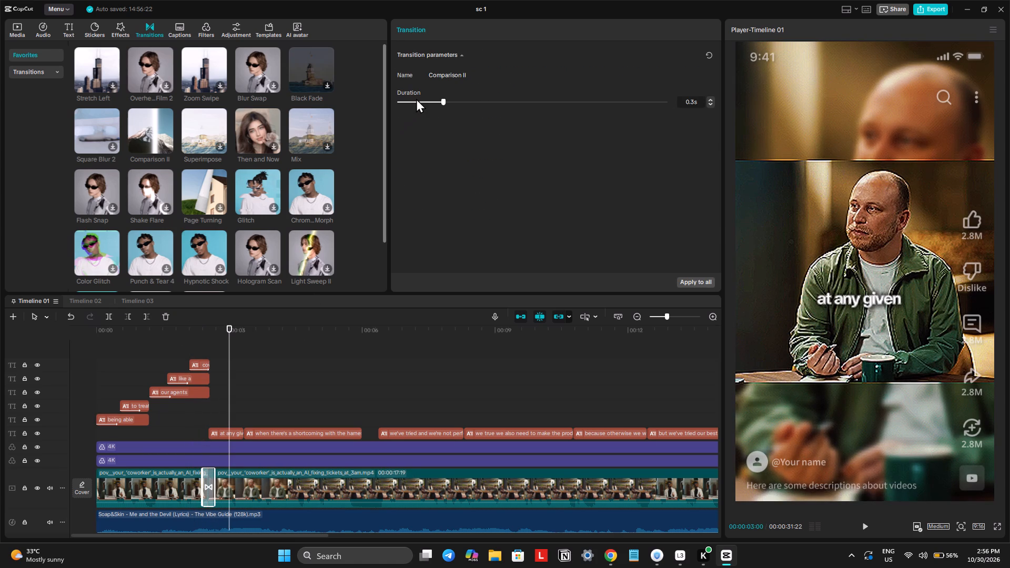
{"action": "left_click", "coordinate": [416, 98]}
Play the opening repeatedly from the start to check the caption fade-ins and the transition into the second clip.
{"action": "scroll", "coordinate": [308, 310], "scroll_direction": "up", "scroll_amount": 7, "text": "ctrl"}
{"action": "double_click", "coordinate": [198, 334]}
{"action": "left_click_drag", "start_coordinate": [197, 334], "coordinate": [11, 356]}
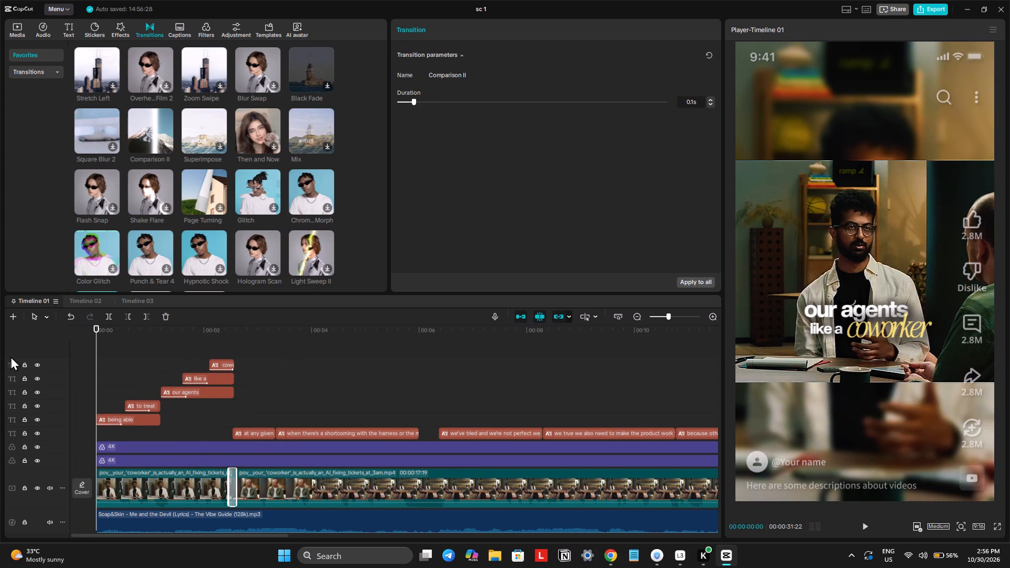
{"action": "scroll", "coordinate": [170, 388], "scroll_direction": "down", "scroll_amount": 3, "text": "ctrl"}
{"action": "key", "text": "space"}
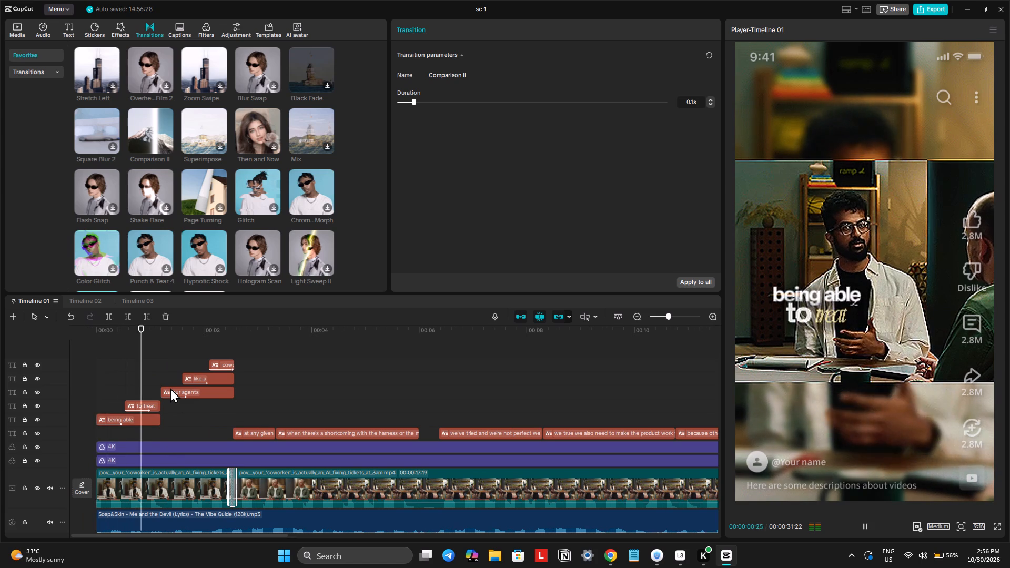
{"action": "key", "text": "space"}
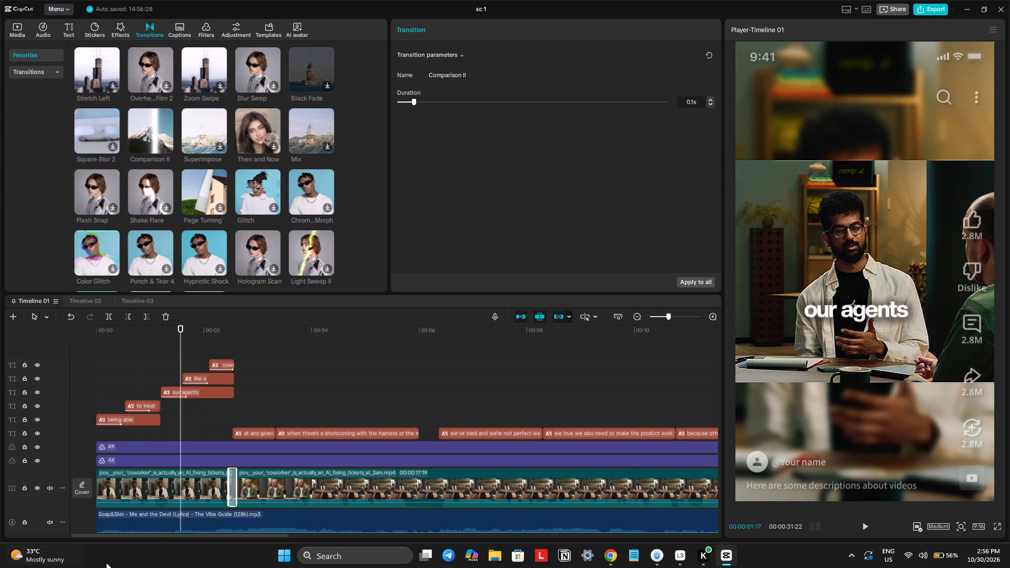
{"action": "key", "text": "space"}
{"action": "key", "text": "space"}
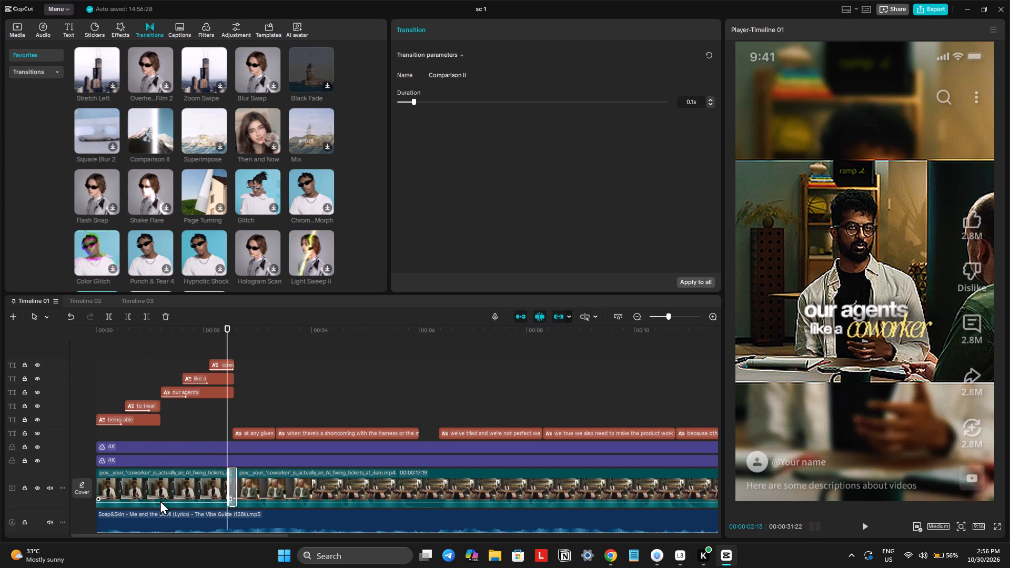
{"action": "key", "text": "space"}
{"action": "left_click_drag", "start_coordinate": [124, 340], "coordinate": [120, 339]}
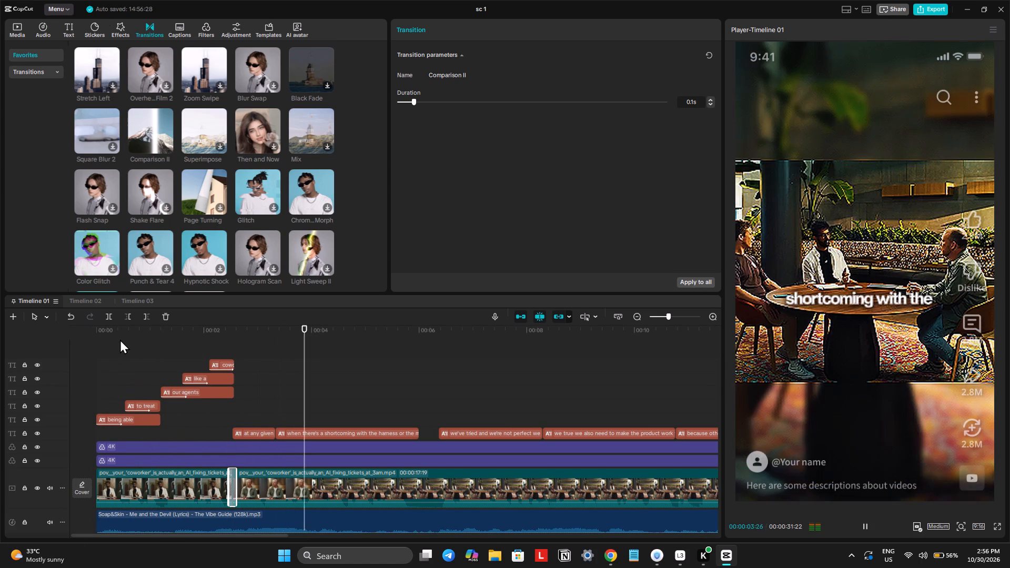
{"action": "left_click_drag", "start_coordinate": [120, 339], "coordinate": [54, 352]}
{"action": "key", "text": "space"}
{"action": "key", "text": "space"}
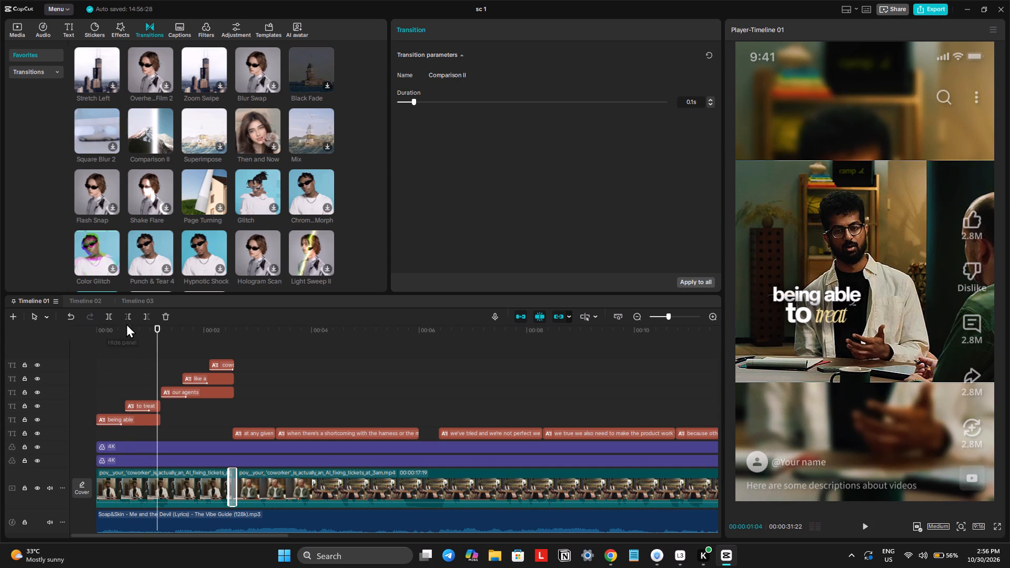
{"action": "left_click_drag", "start_coordinate": [127, 322], "coordinate": [78, 330]}
{"action": "left_click_drag", "start_coordinate": [95, 332], "coordinate": [18, 341]}
{"action": "left_click", "coordinate": [83, 334]}
{"action": "left_click_drag", "start_coordinate": [109, 331], "coordinate": [82, 333]}
{"action": "key", "text": "space"}
{"action": "key", "text": "space"}
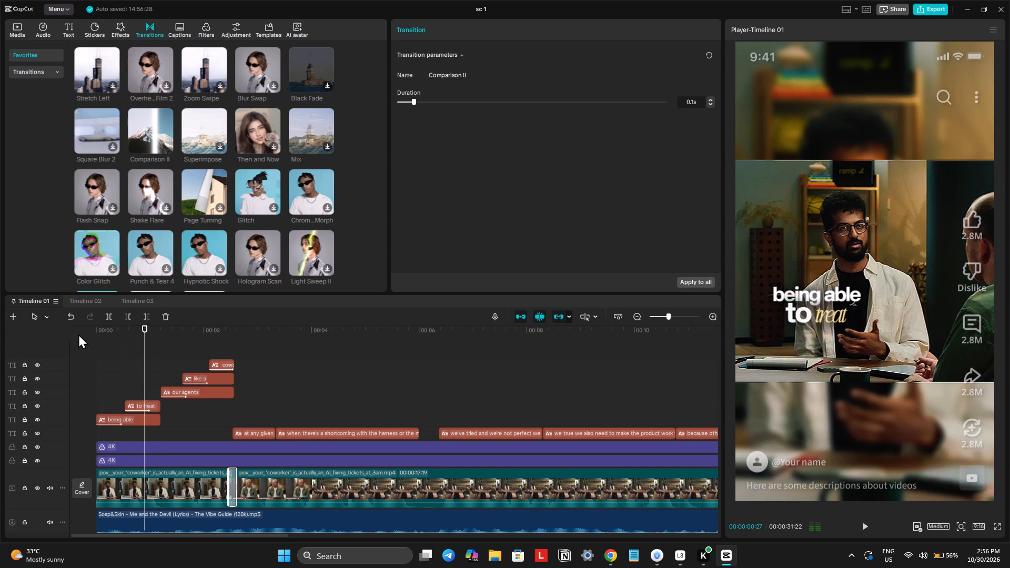
{"action": "key", "text": "space"}
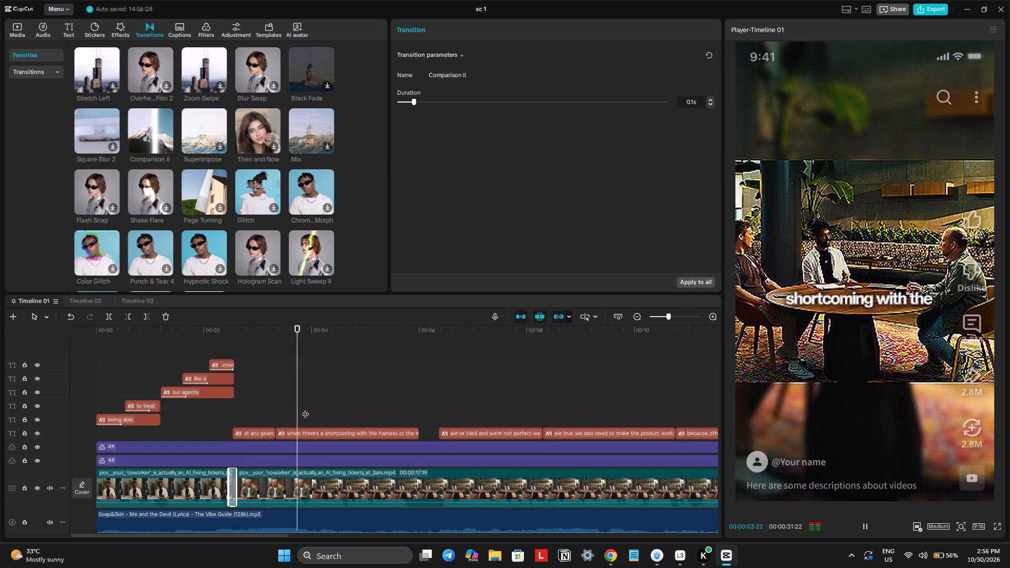
{"action": "key", "text": "space"}
{"action": "key", "text": "space"}
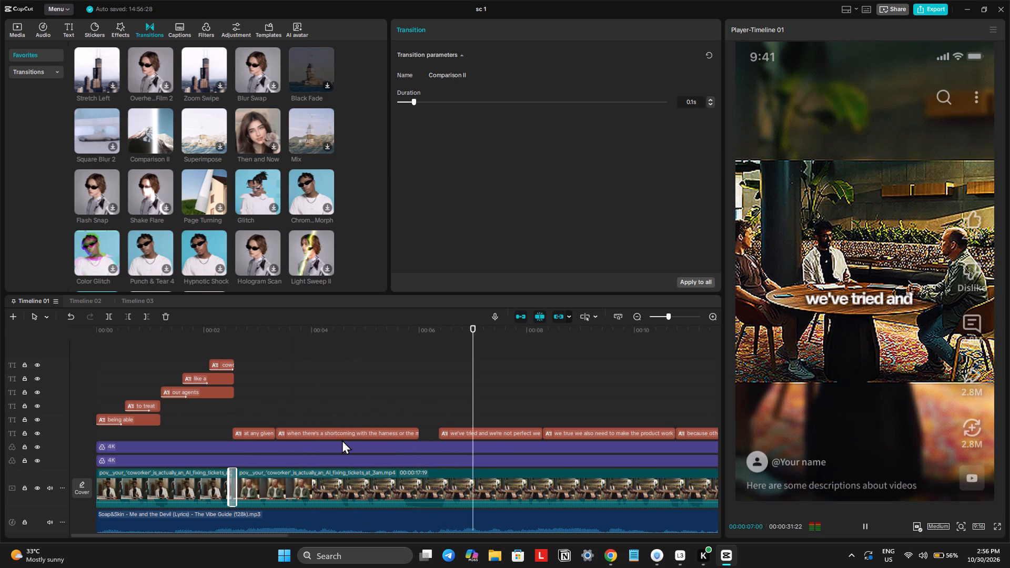
{"action": "scroll", "coordinate": [347, 443], "scroll_direction": "left", "scroll_amount": 1}
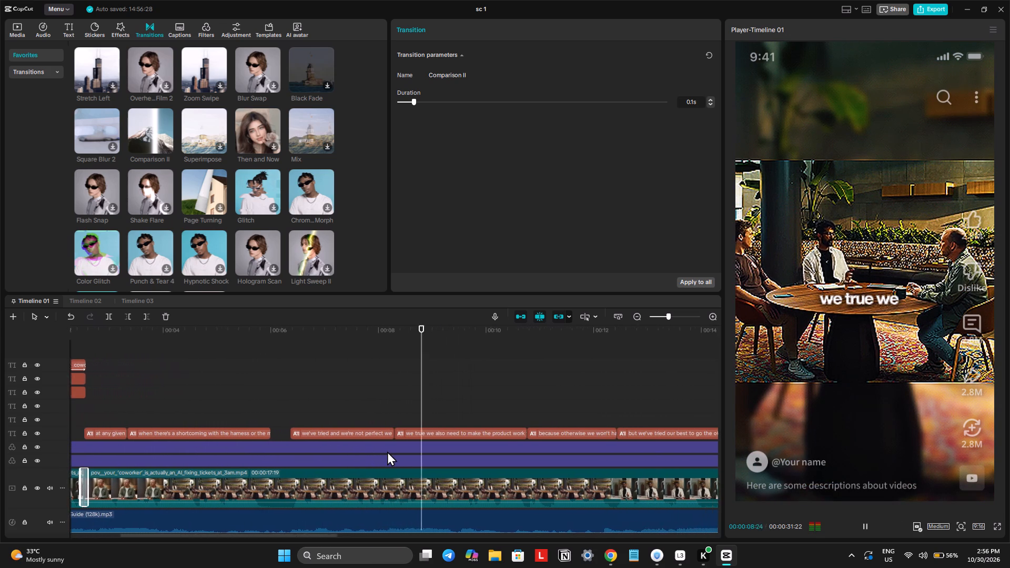
{"action": "scroll", "coordinate": [387, 451], "scroll_direction": "left", "scroll_amount": 1}
{"action": "scroll", "coordinate": [389, 453], "scroll_direction": "down", "scroll_amount": 1}
{"action": "scroll", "coordinate": [389, 453], "scroll_direction": "down", "scroll_amount": 3, "text": "ctrl"}
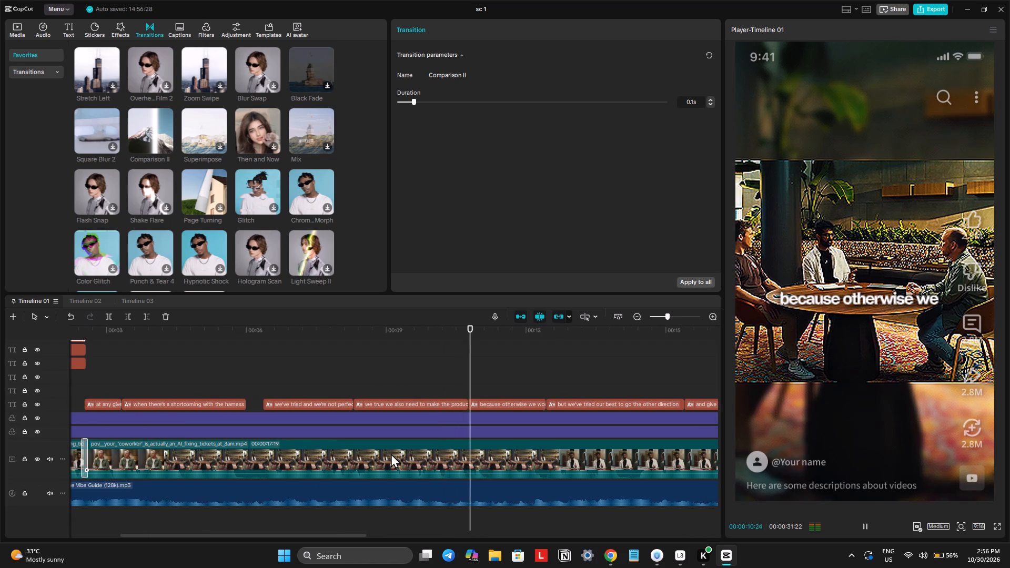
{"action": "scroll", "coordinate": [391, 453], "scroll_direction": "down", "scroll_amount": 2}
{"action": "scroll", "coordinate": [392, 454], "scroll_direction": "up", "scroll_amount": 1}
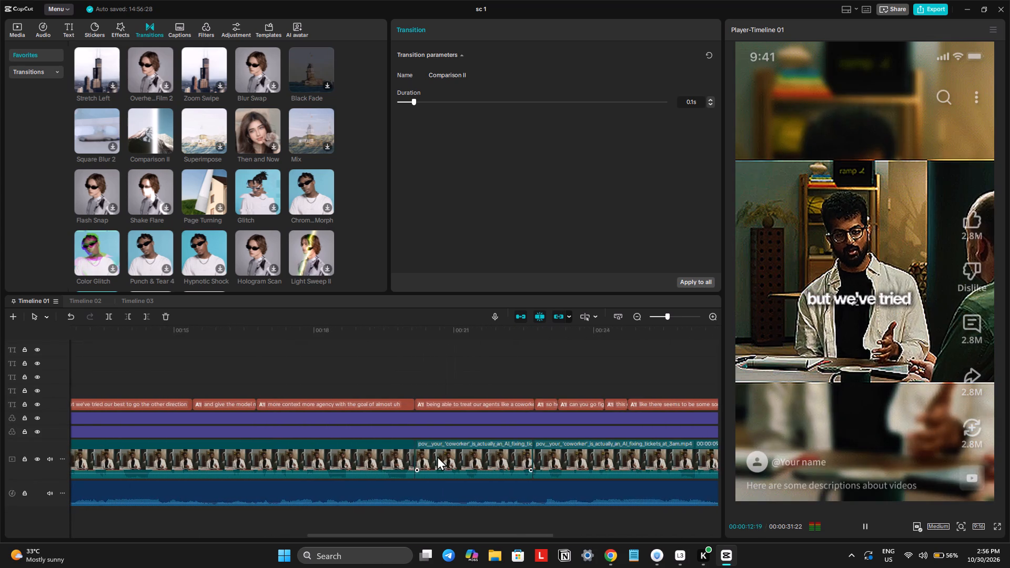
{"action": "scroll", "coordinate": [437, 456], "scroll_direction": "up", "scroll_amount": 1}
{"action": "key", "text": "space"}
{"action": "scroll", "coordinate": [548, 370], "scroll_direction": "down", "scroll_amount": 7, "text": "ctrl"}
{"action": "left_click", "coordinate": [619, 318]}
{"action": "scroll", "coordinate": [400, 285], "scroll_direction": "down", "scroll_amount": 4}
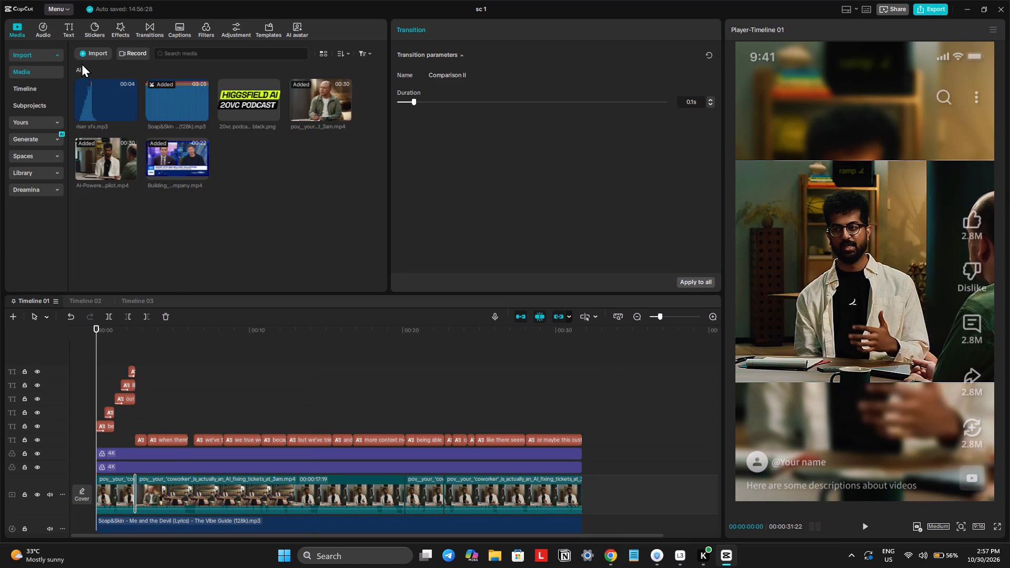
{"action": "left_click", "coordinate": [109, 86]}
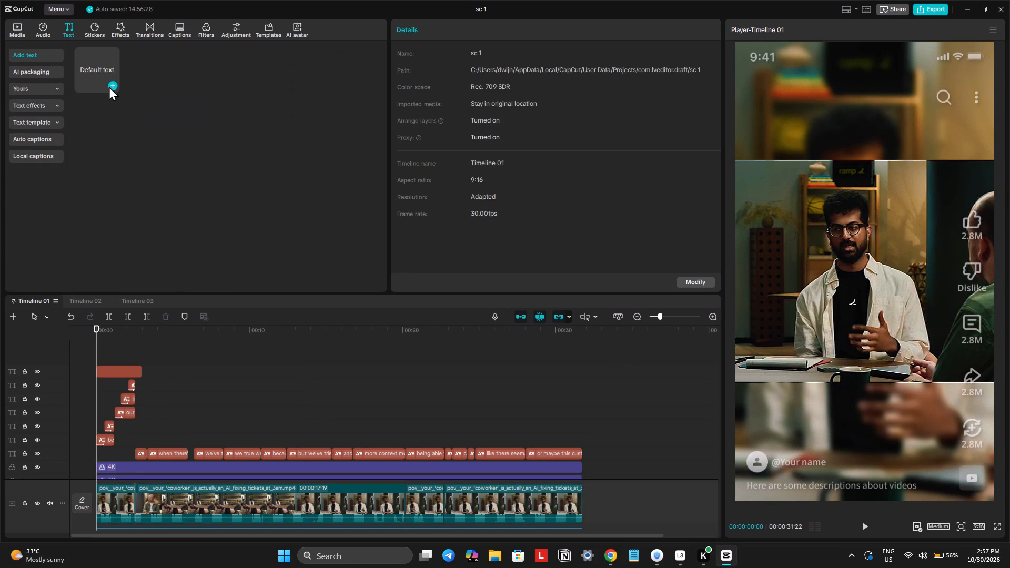
{"action": "left_click", "coordinate": [449, 80]}
{"action": "key", "text": "ctrl+a"}
{"action": "key", "text": "ctrl+v"}
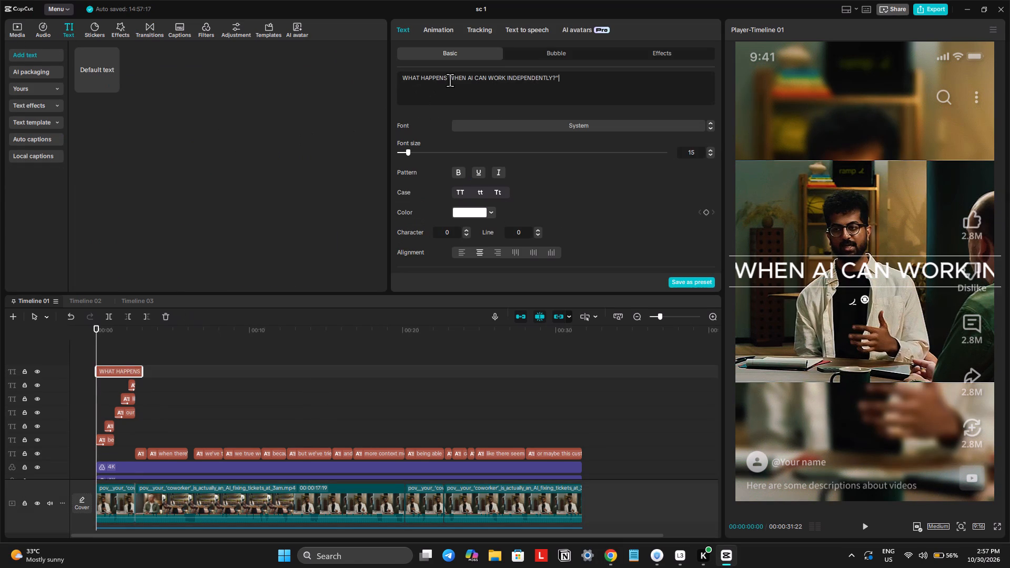
Set the hook text's font to Coolvetica Cond.
{"action": "left_click", "coordinate": [516, 125]}
{"action": "scroll", "coordinate": [501, 261], "scroll_direction": "up", "scroll_amount": 5}
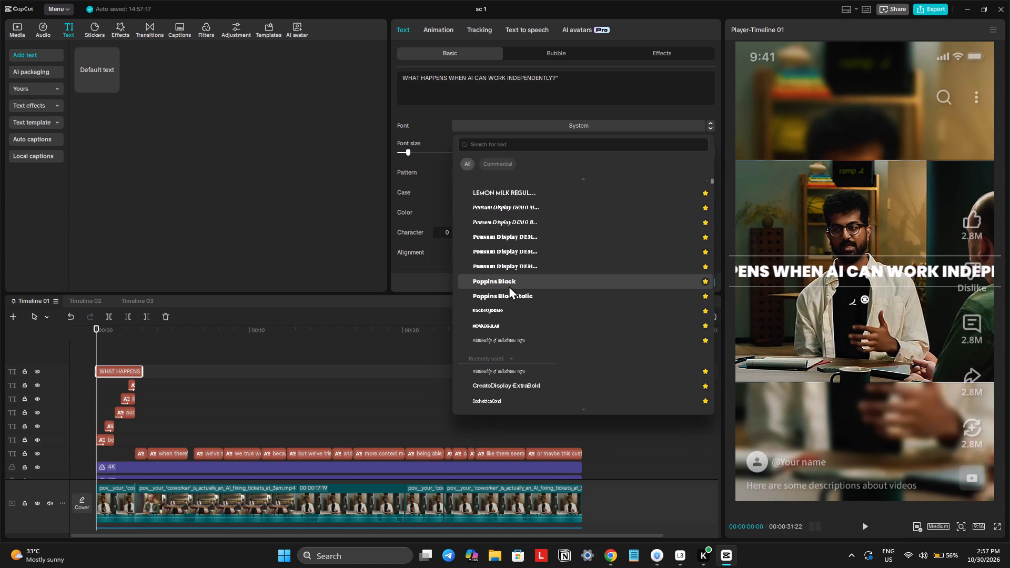
{"action": "scroll", "coordinate": [509, 286], "scroll_direction": "up", "scroll_amount": 11}
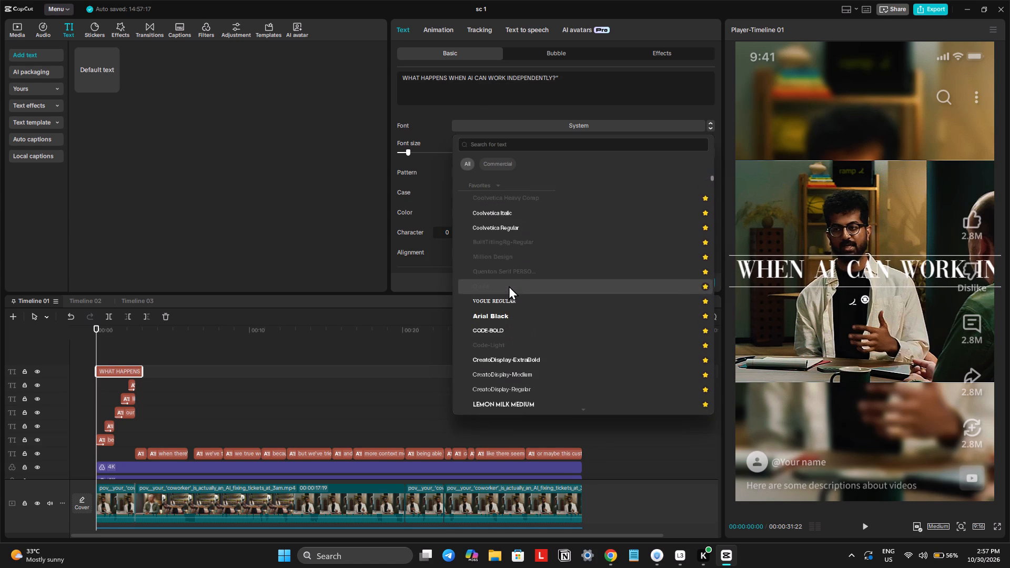
{"action": "scroll", "coordinate": [509, 286], "scroll_direction": "up", "scroll_amount": 4}
{"action": "scroll", "coordinate": [507, 342], "scroll_direction": "down", "scroll_amount": 2}
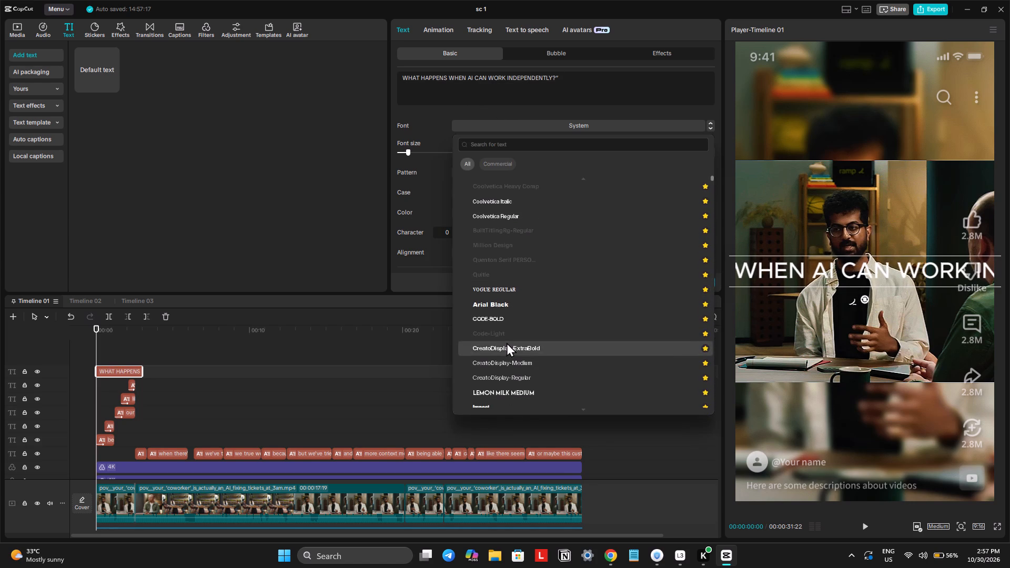
{"action": "scroll", "coordinate": [507, 342], "scroll_direction": "down", "scroll_amount": 16}
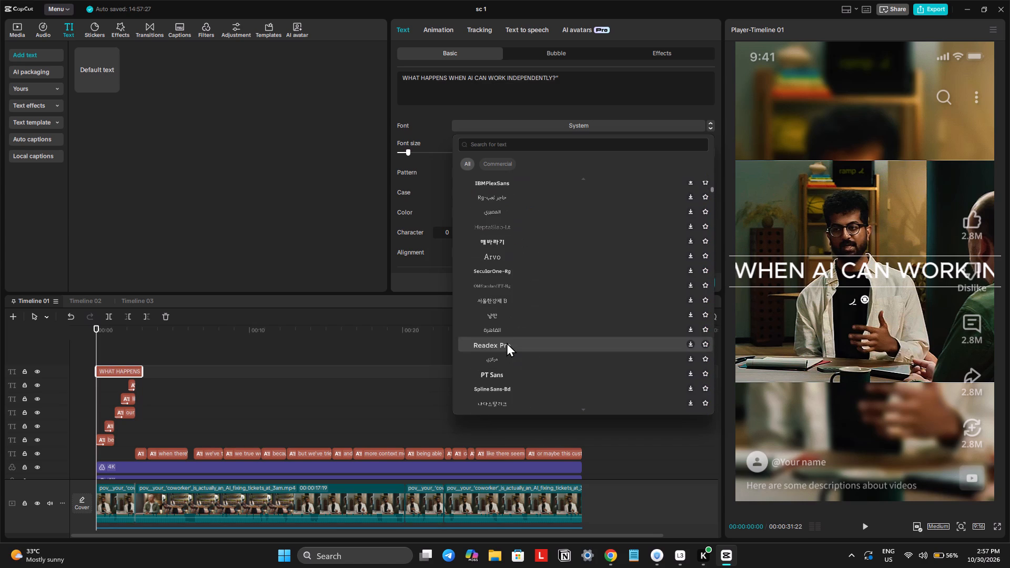
{"action": "scroll", "coordinate": [513, 312], "scroll_direction": "up", "scroll_amount": 3}
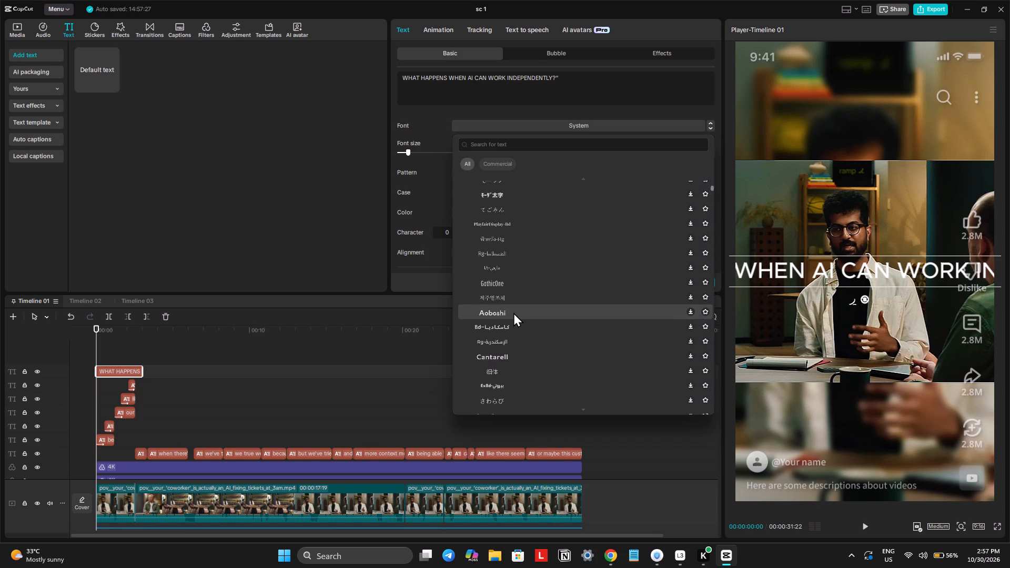
{"action": "scroll", "coordinate": [513, 312], "scroll_direction": "up", "scroll_amount": 4}
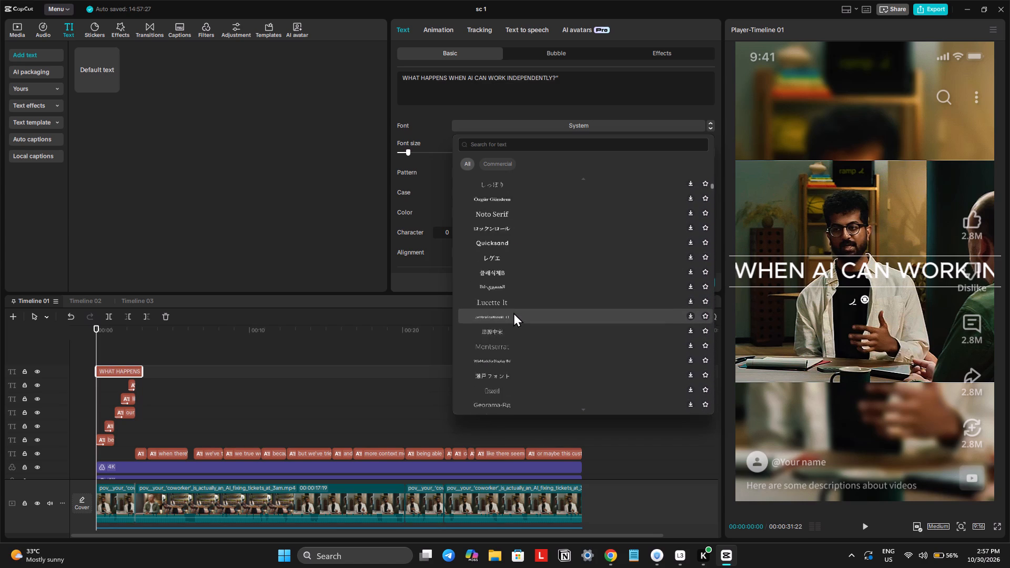
{"action": "scroll", "coordinate": [513, 312], "scroll_direction": "up", "scroll_amount": 3}
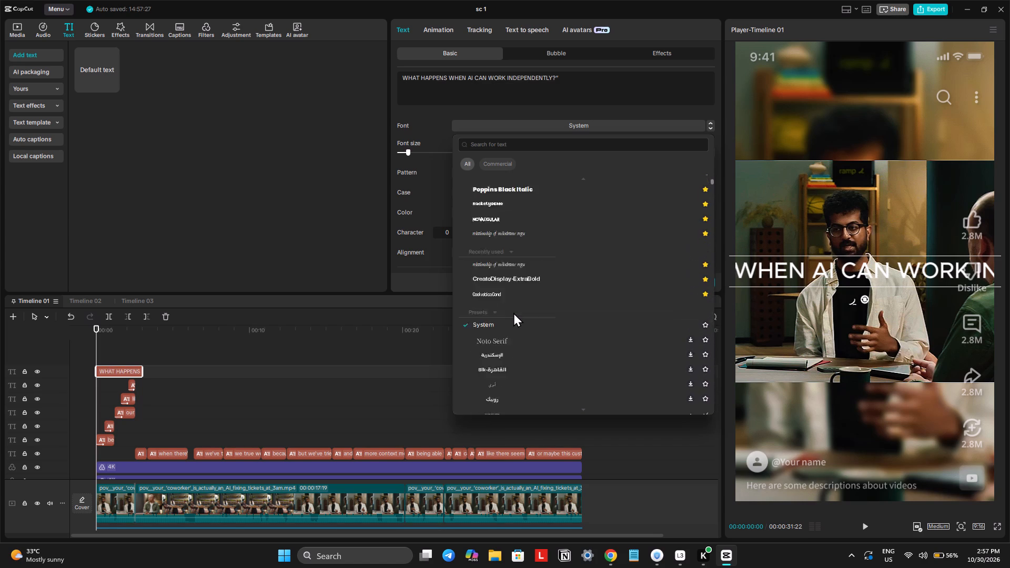
{"action": "scroll", "coordinate": [513, 312], "scroll_direction": "up", "scroll_amount": 3}
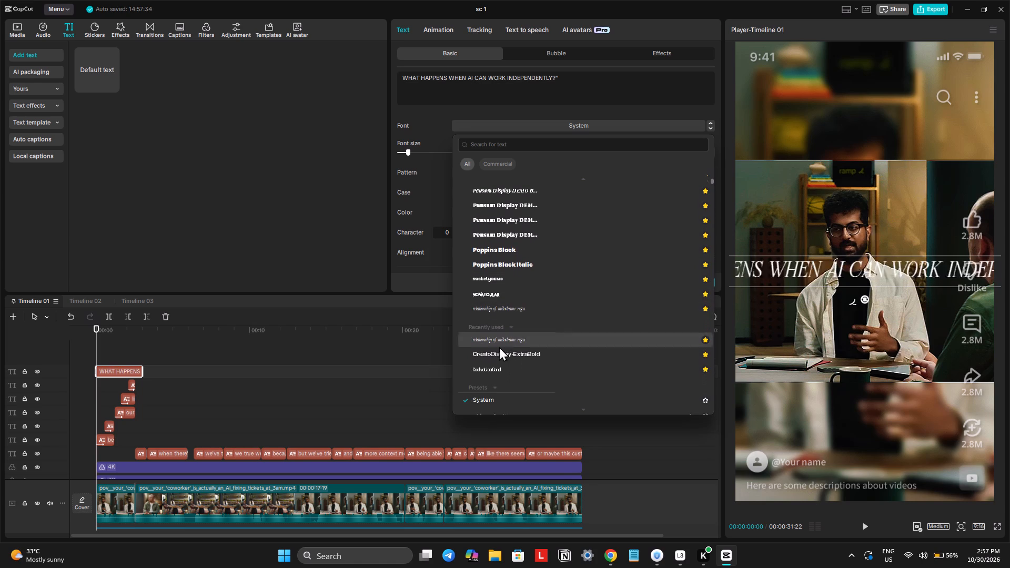
{"action": "left_click", "coordinate": [492, 372]}
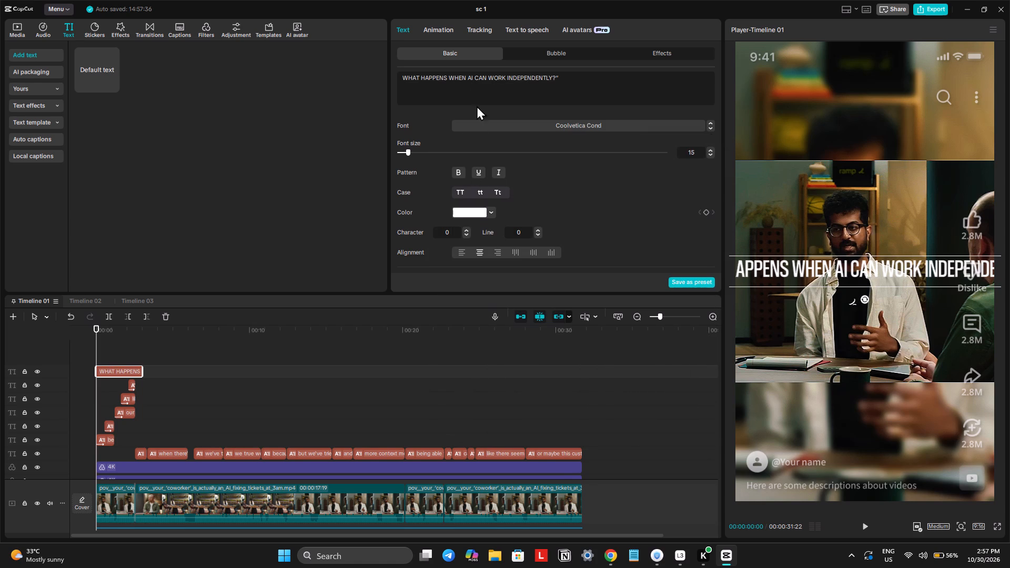
Break the hook text into two lines, so that the second begins with "CAN WORK".
{"action": "left_click", "coordinate": [473, 73]}
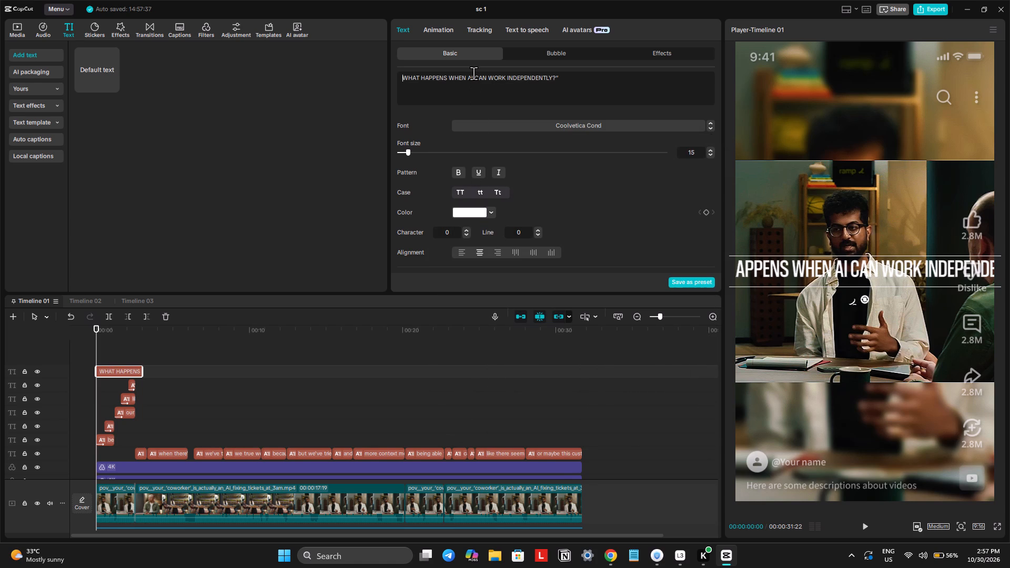
{"action": "left_click", "coordinate": [478, 74]}
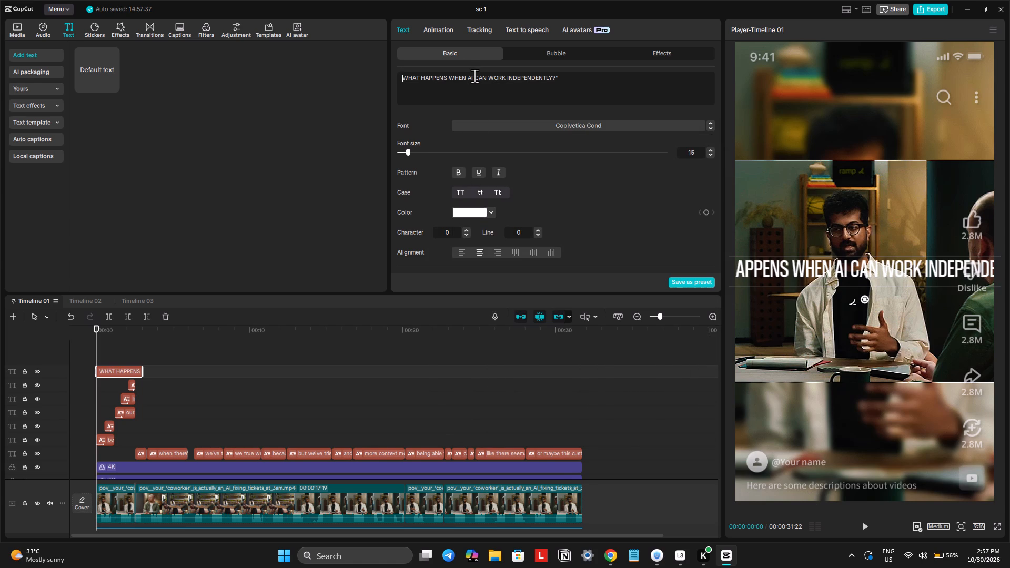
{"action": "left_click", "coordinate": [474, 76]}
{"action": "key", "text": "Return"}
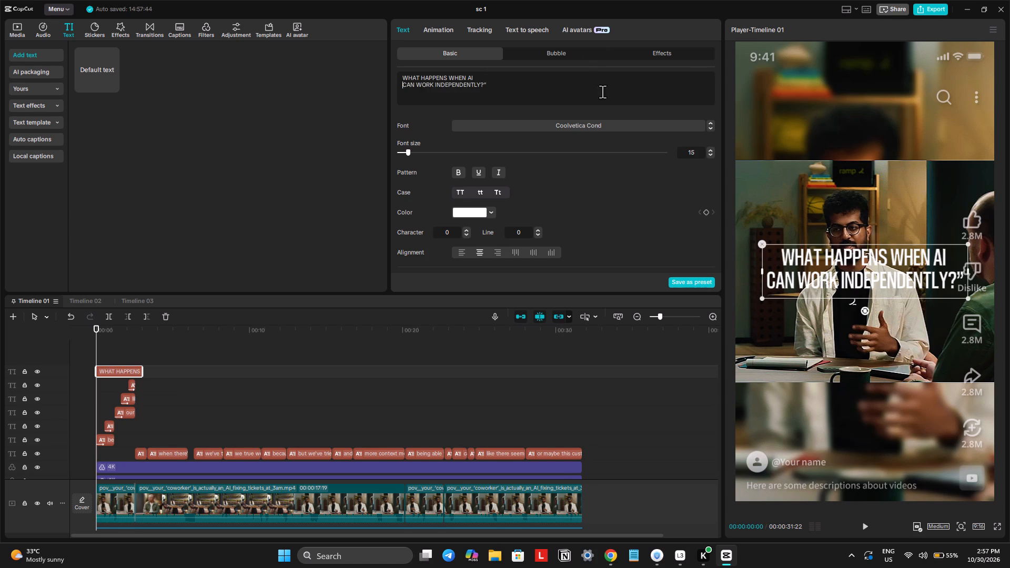
Give the hook text a background that follows each line's width, and move it to the blurred area above the clip.
{"action": "scroll", "coordinate": [516, 217], "scroll_direction": "down", "scroll_amount": 3}
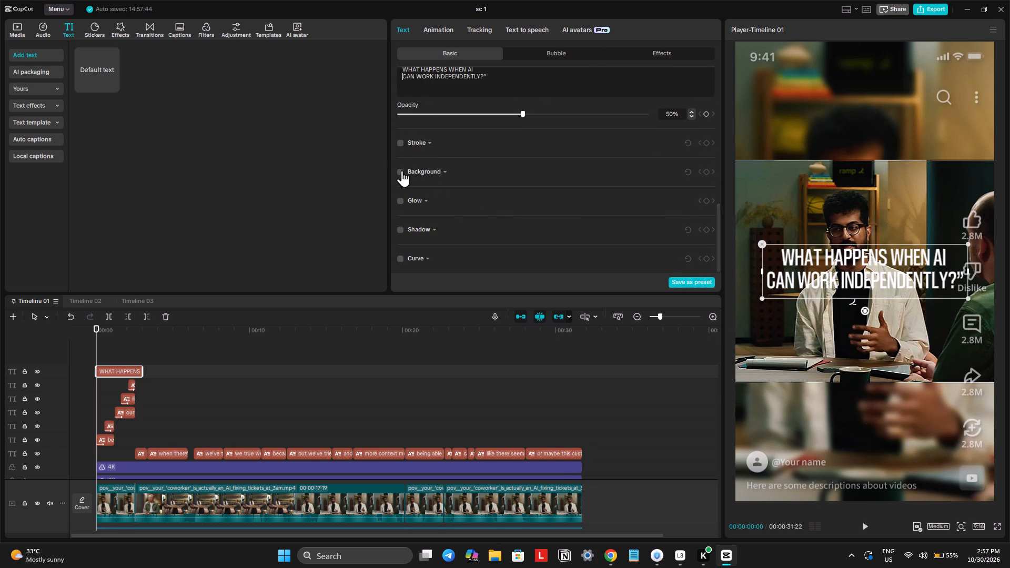
{"action": "left_click", "coordinate": [398, 170]}
{"action": "left_click", "coordinate": [452, 209]}
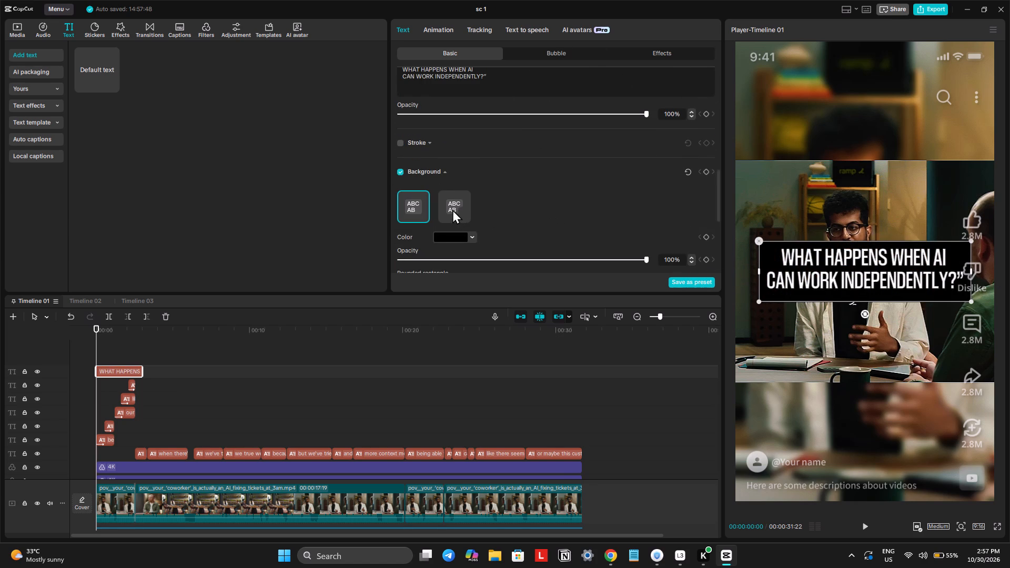
{"action": "left_click_drag", "start_coordinate": [837, 282], "coordinate": [838, 149]}
Set the hook text's color to black (000000).
{"action": "scroll", "coordinate": [635, 197], "scroll_direction": "up", "scroll_amount": 8}
{"action": "left_click", "coordinate": [471, 215]}
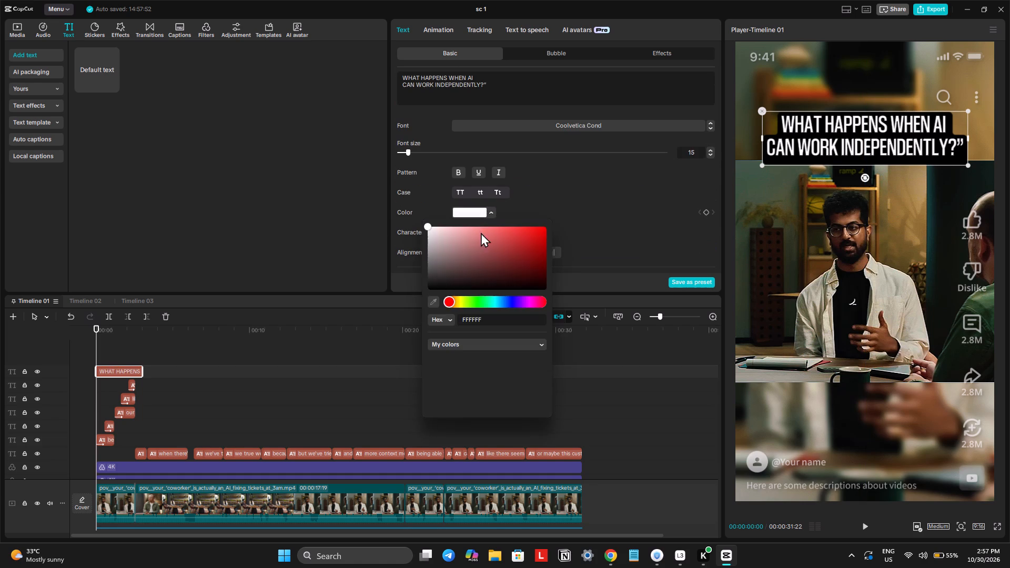
{"action": "left_click", "coordinate": [621, 195]}
{"action": "left_click", "coordinate": [479, 210]}
{"action": "left_click_drag", "start_coordinate": [521, 269], "coordinate": [515, 301]}
{"action": "left_click", "coordinate": [582, 186]}
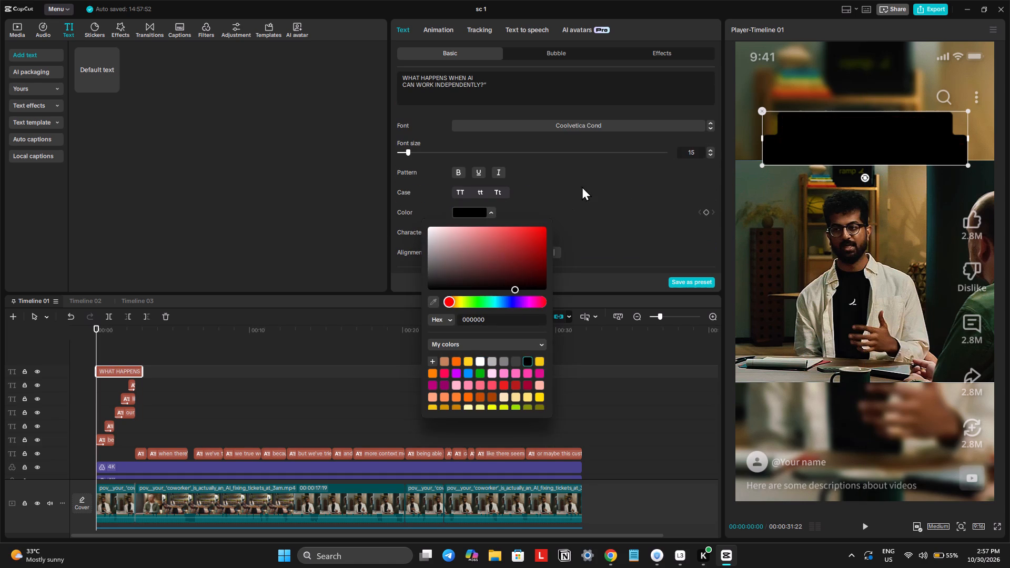
Set the hook text's background color to white (FFFFFF).
{"action": "scroll", "coordinate": [582, 186], "scroll_direction": "down", "scroll_amount": 7}
{"action": "scroll", "coordinate": [410, 208], "scroll_direction": "up", "scroll_amount": 1}
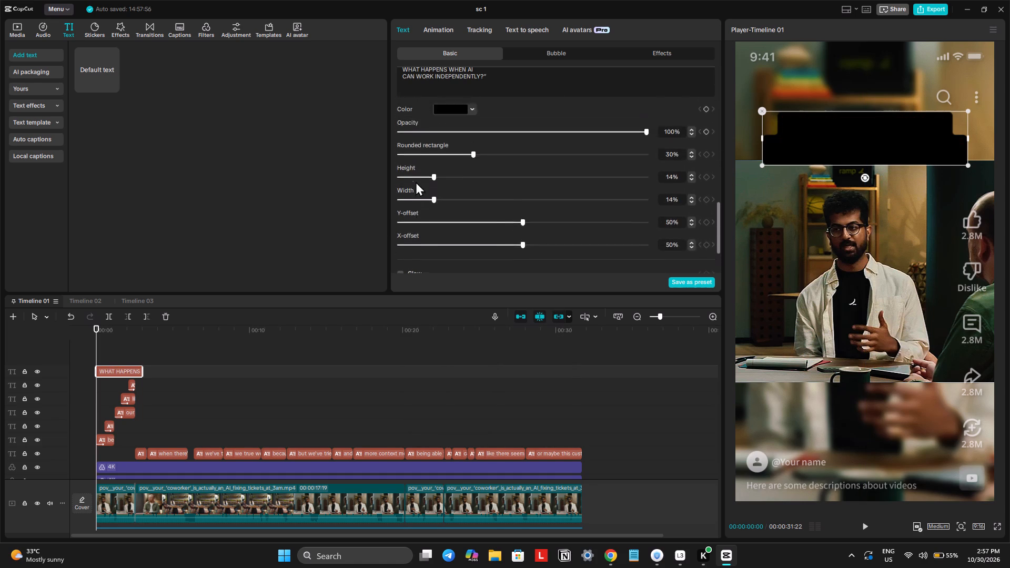
{"action": "scroll", "coordinate": [416, 181], "scroll_direction": "up", "scroll_amount": 1}
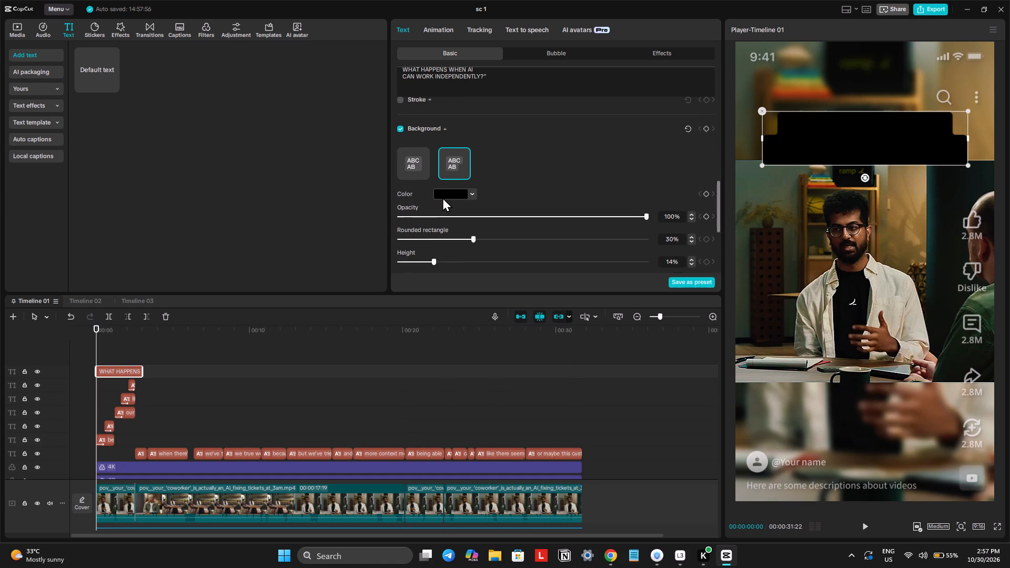
{"action": "left_click", "coordinate": [442, 197]}
{"action": "left_click_drag", "start_coordinate": [453, 223], "coordinate": [398, 179]}
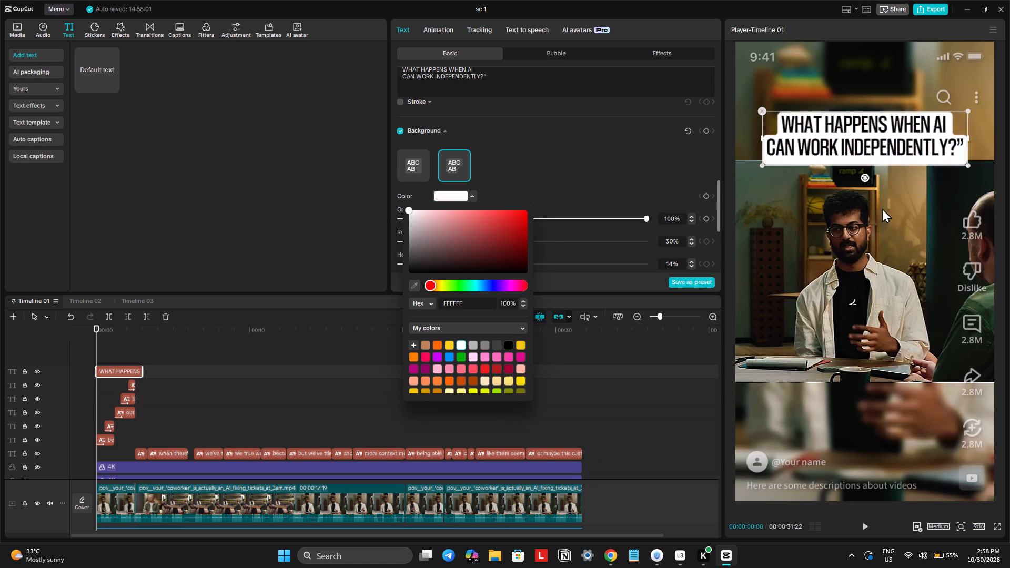
{"action": "left_click", "coordinate": [523, 190]}
Set the hook text background's width to 15% and its height to 5%.
{"action": "scroll", "coordinate": [467, 240], "scroll_direction": "down", "scroll_amount": 1}
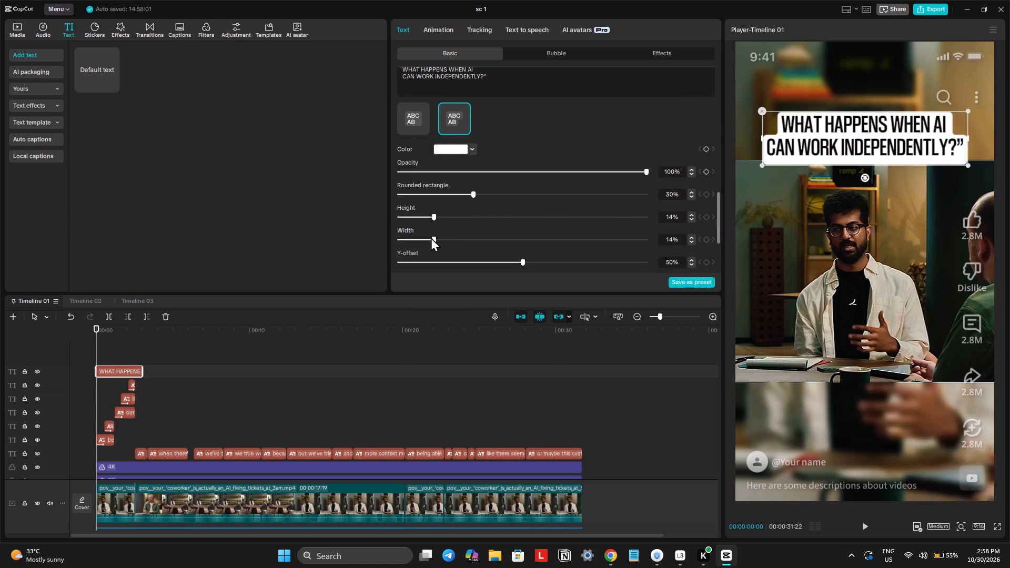
{"action": "scroll", "coordinate": [431, 237], "scroll_direction": "down", "scroll_amount": 1}
{"action": "left_click", "coordinate": [432, 234]}
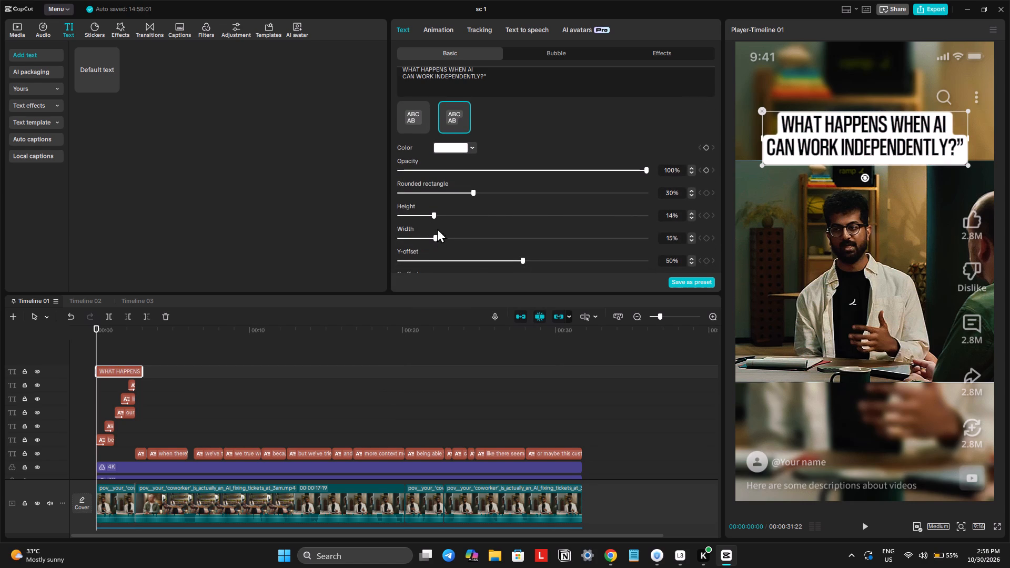
{"action": "left_click_drag", "start_coordinate": [430, 211], "coordinate": [418, 214]}
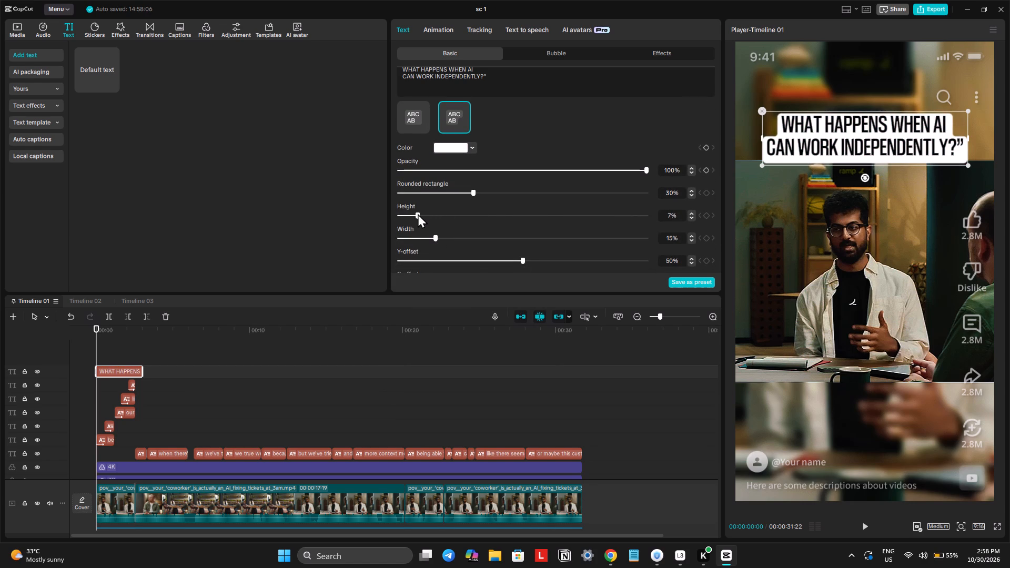
{"action": "left_click_drag", "start_coordinate": [418, 214], "coordinate": [423, 223]}
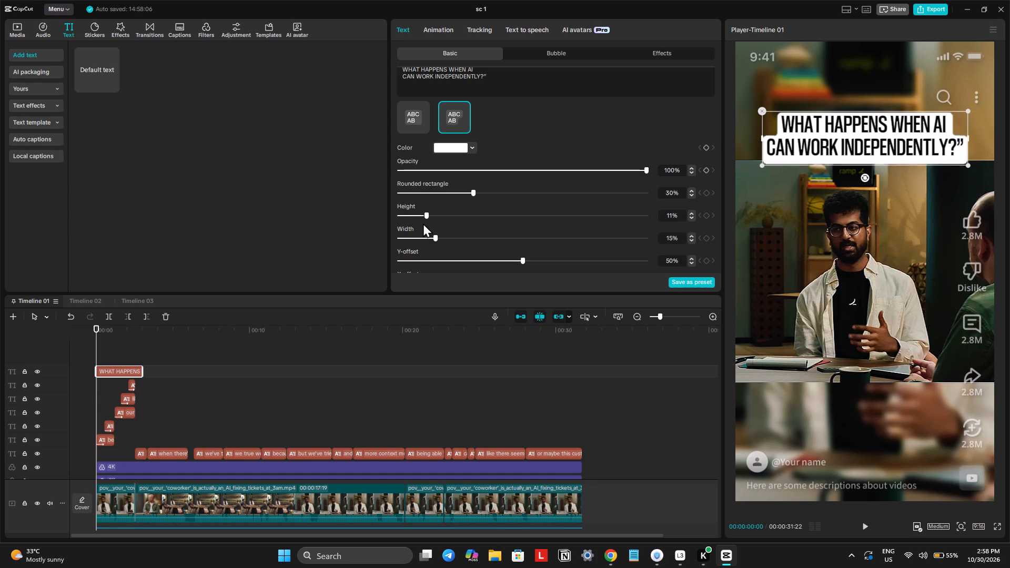
{"action": "left_click_drag", "start_coordinate": [423, 223], "coordinate": [411, 230]}
Adjust the hook text background's Y-offset to 52%.
{"action": "scroll", "coordinate": [499, 259], "scroll_direction": "down", "scroll_amount": 1}
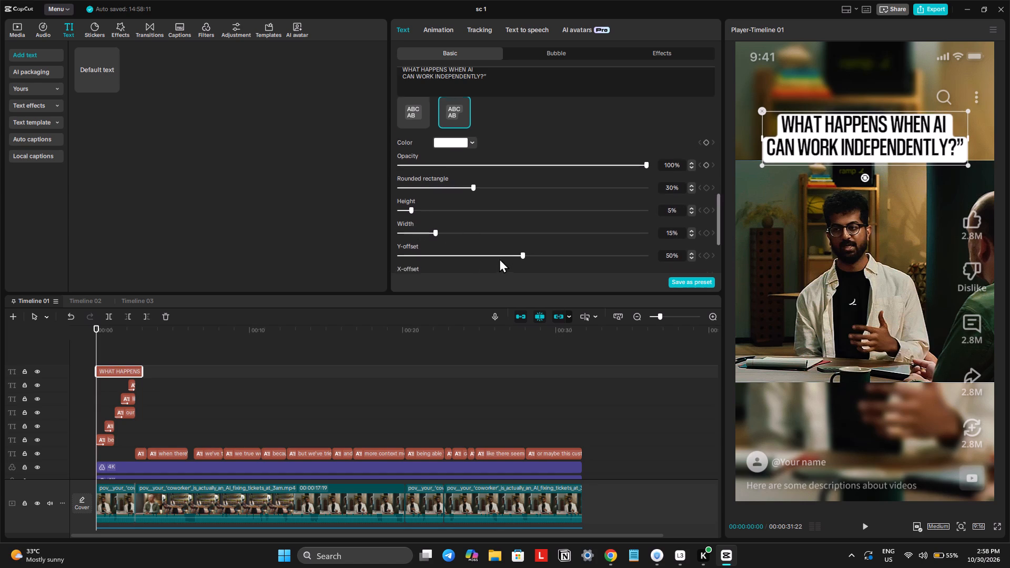
{"action": "scroll", "coordinate": [499, 258], "scroll_direction": "down", "scroll_amount": 1}
{"action": "left_click_drag", "start_coordinate": [506, 231], "coordinate": [506, 236]}
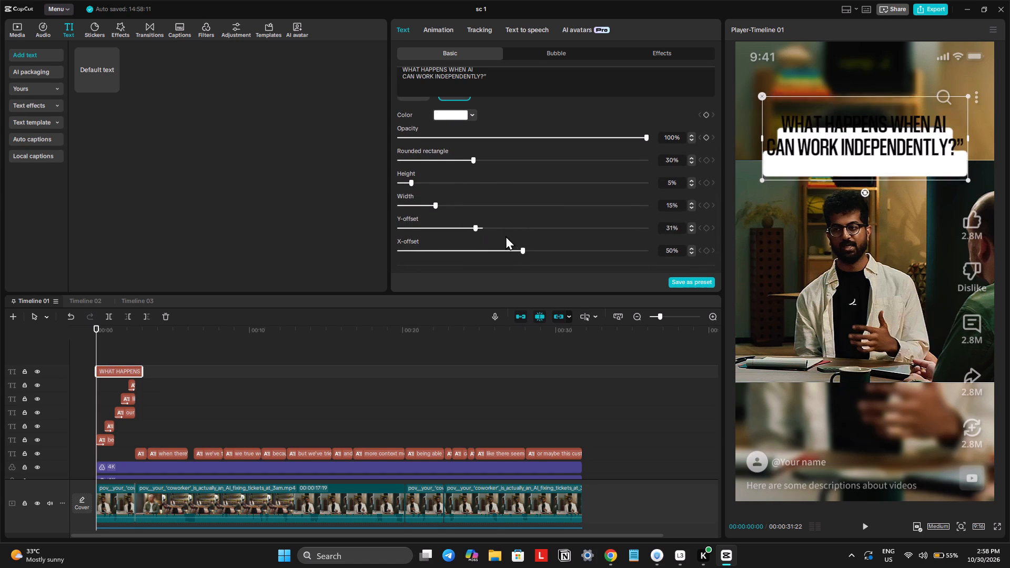
{"action": "left_click_drag", "start_coordinate": [506, 236], "coordinate": [528, 239]}
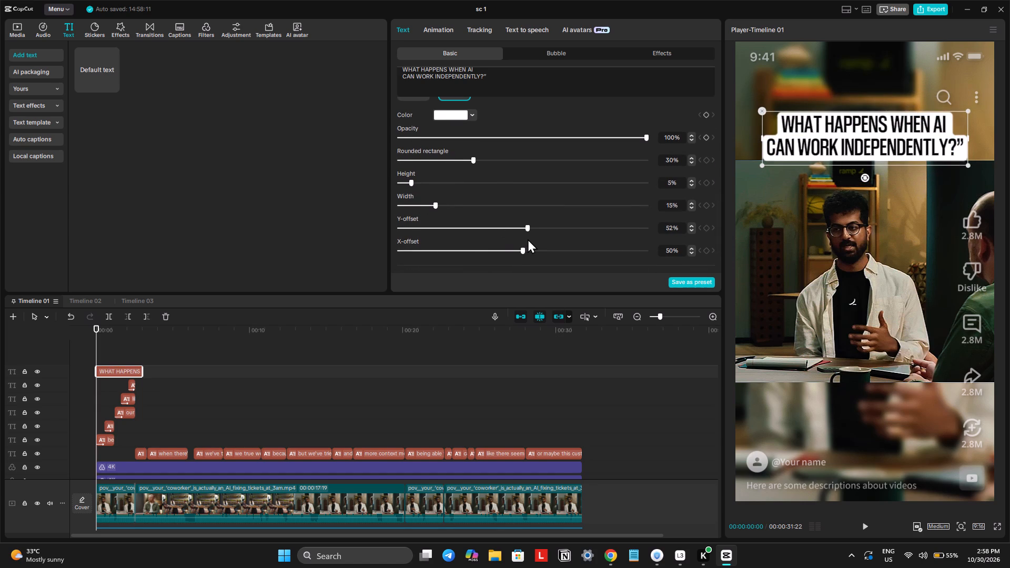
{"action": "left_click_drag", "start_coordinate": [528, 239], "coordinate": [529, 239]}
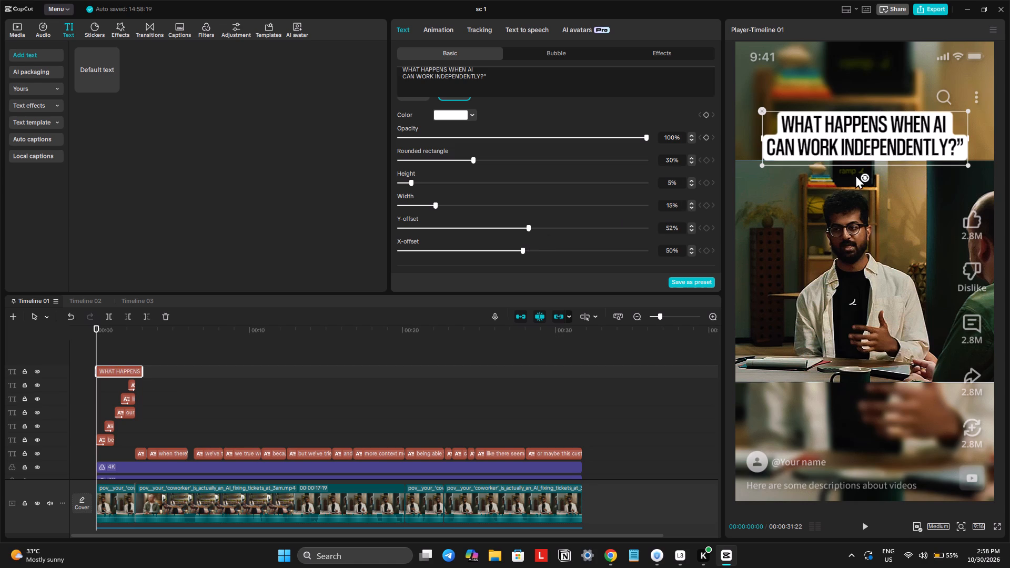
Shrink the hook text slightly and delete the stray closing quotation mark after "INDEPENDENTLY?".
{"action": "left_click_drag", "start_coordinate": [967, 167], "coordinate": [956, 159]}
{"action": "left_click", "coordinate": [517, 74]}
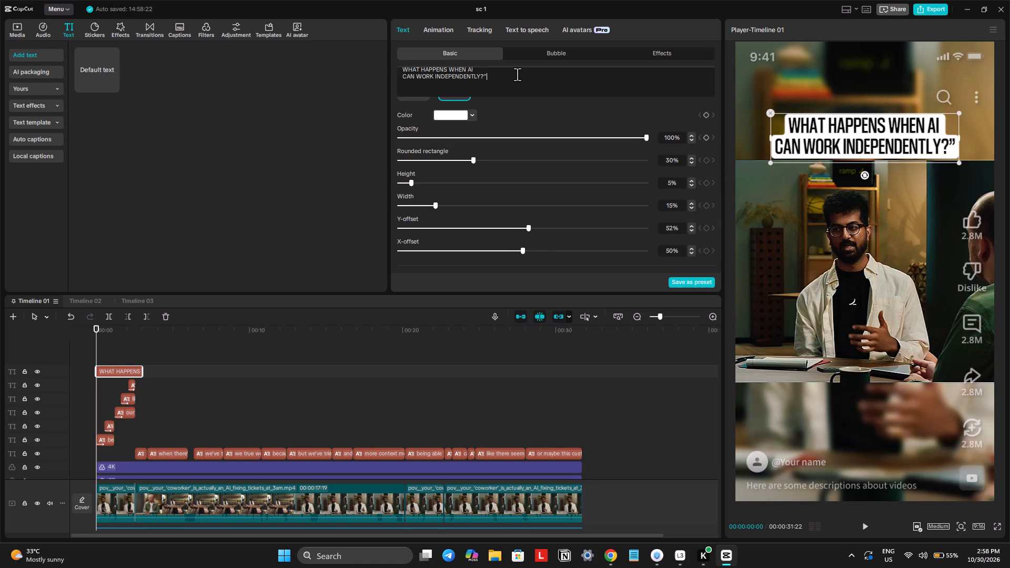
{"action": "key", "text": "BackSpace"}
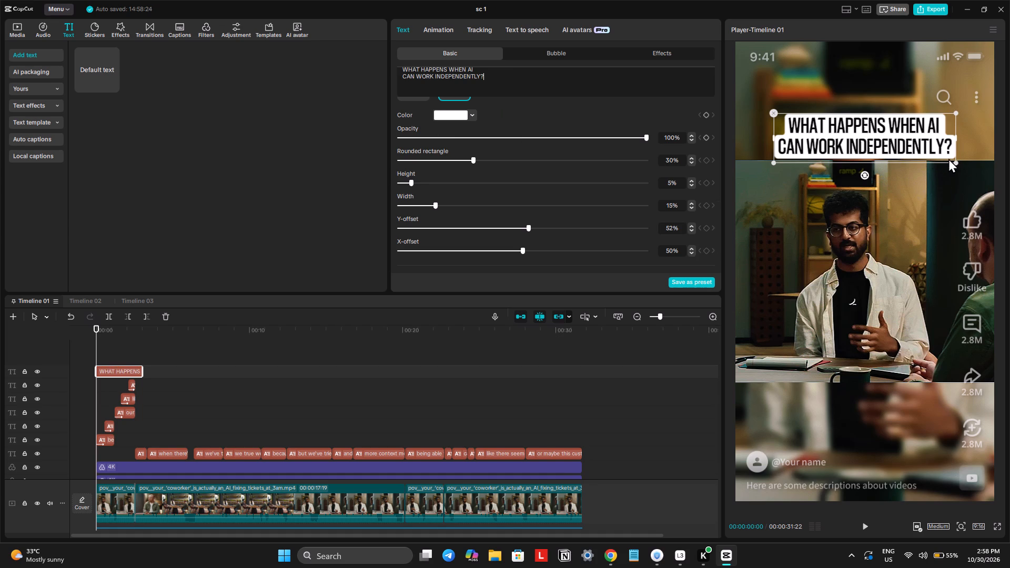
Shrink the hook text a little more and nudge it upward within the blurred area above the clip.
{"action": "left_click_drag", "start_coordinate": [956, 163], "coordinate": [951, 154]}
{"action": "left_click_drag", "start_coordinate": [896, 137], "coordinate": [896, 128]}
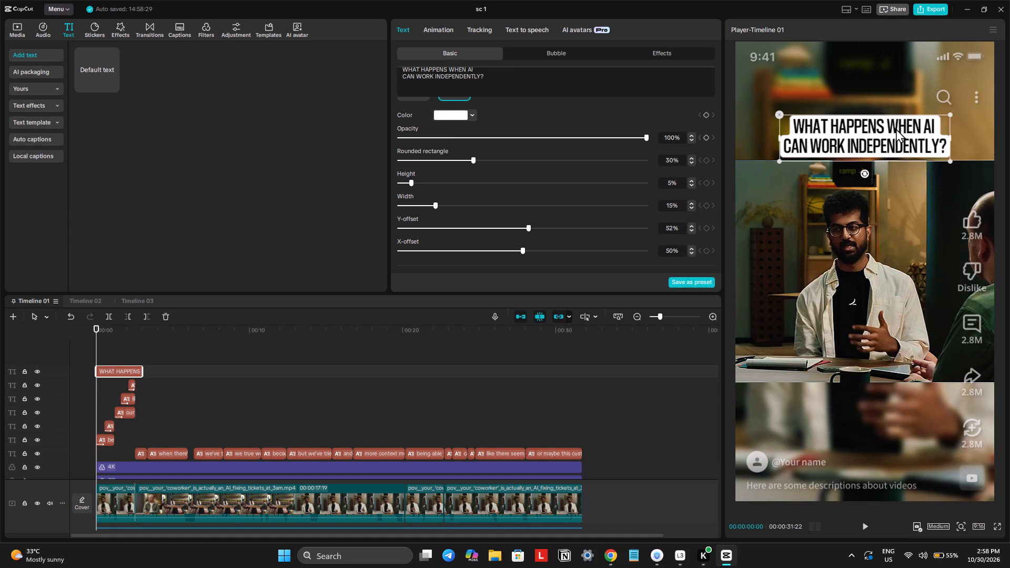
Nudge the hook text slightly upward within the blurred area above the clip.
{"action": "left_click_drag", "start_coordinate": [896, 128], "coordinate": [896, 127]}
{"action": "left_click_drag", "start_coordinate": [868, 139], "coordinate": [872, 134]}
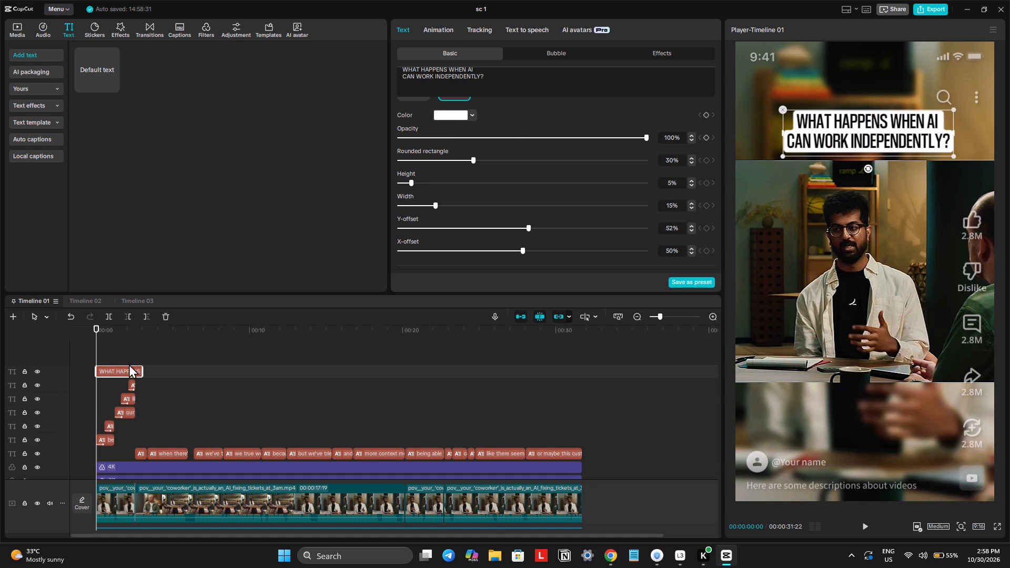
Extend the hook text clip on Timeline 01 to the end of the video.
{"action": "left_click_drag", "start_coordinate": [142, 369], "coordinate": [579, 445]}
Play Timeline 01 from the start to review the hook text, captions and background throughout the short.
{"action": "scroll", "coordinate": [576, 458], "scroll_direction": "down", "scroll_amount": 4}
{"action": "scroll", "coordinate": [125, 379], "scroll_direction": "up", "scroll_amount": 4}
{"action": "left_click_drag", "start_coordinate": [108, 338], "coordinate": [72, 338]}
{"action": "key", "text": "space"}
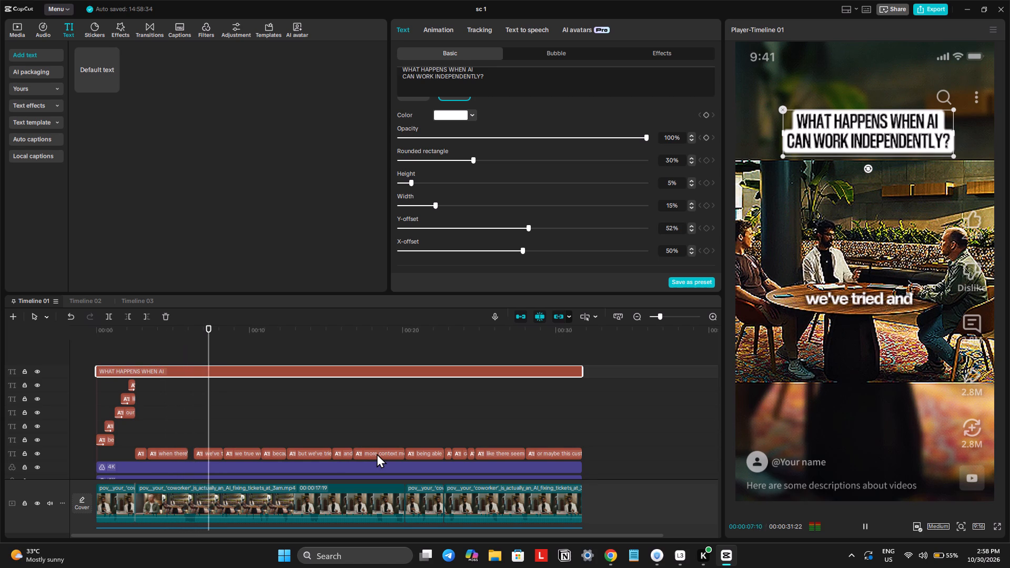
{"action": "scroll", "coordinate": [377, 453], "scroll_direction": "left", "scroll_amount": 1}
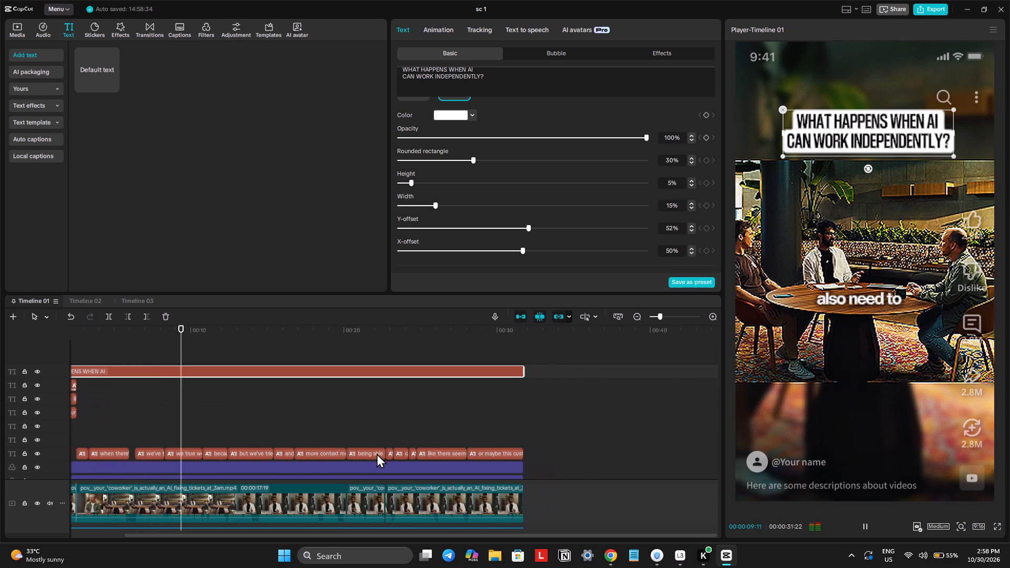
{"action": "scroll", "coordinate": [377, 453], "scroll_direction": "left", "scroll_amount": 1}
{"action": "scroll", "coordinate": [377, 453], "scroll_direction": "down", "scroll_amount": 2}
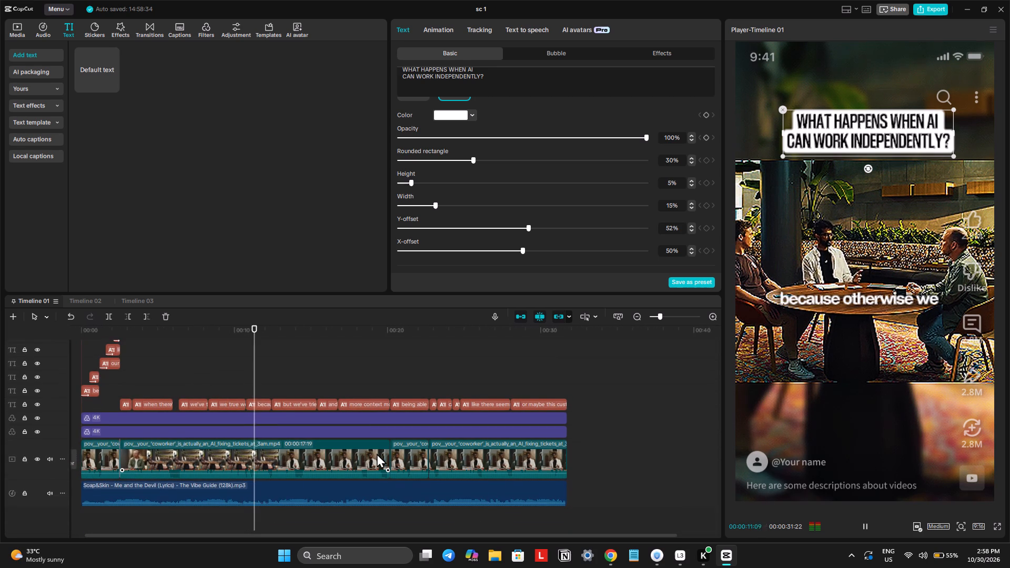
{"action": "scroll", "coordinate": [377, 453], "scroll_direction": "down", "scroll_amount": 1}
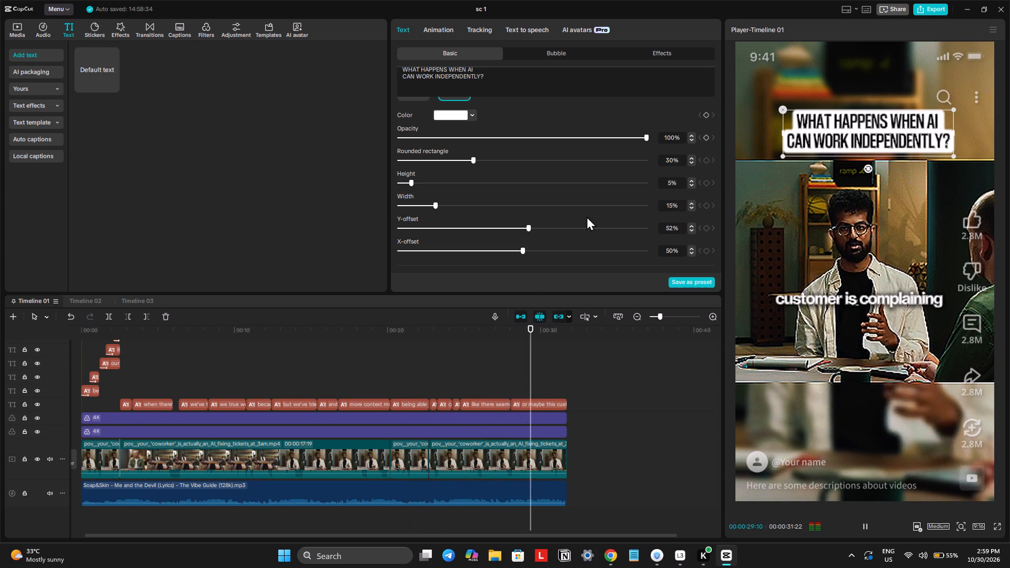
Export Timeline 01 as a 1080P H.264 mp4 at 30fps and dismiss the sharing options without sharing.
{"action": "left_click", "coordinate": [933, 6]}
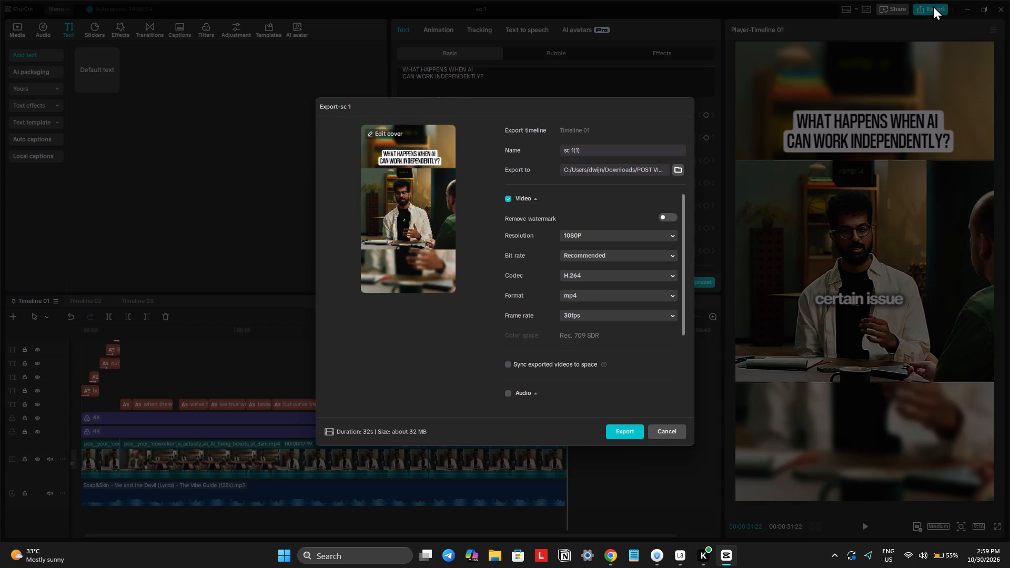
{"action": "left_click", "coordinate": [632, 429]}
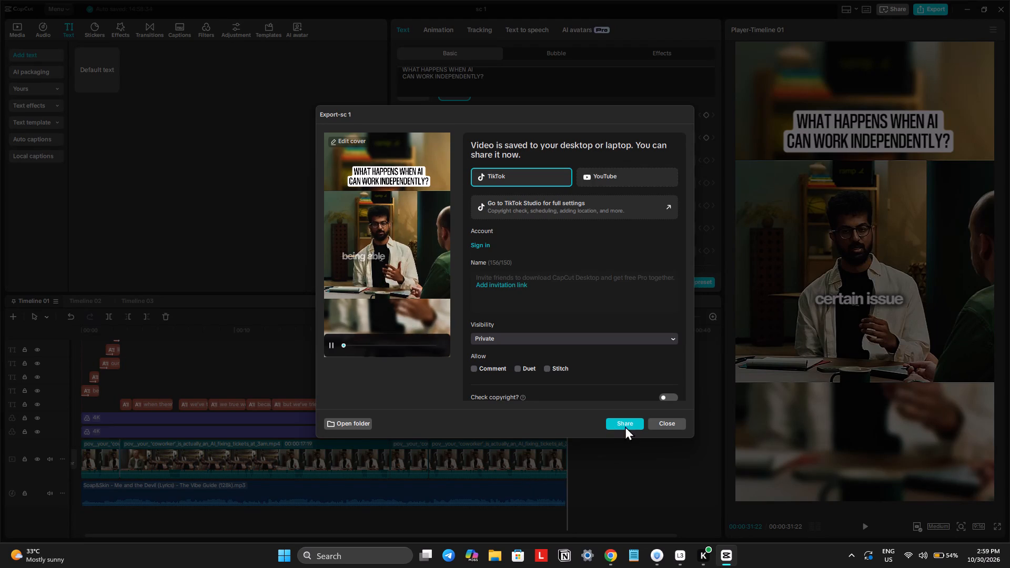
{"action": "left_click", "coordinate": [666, 422]}
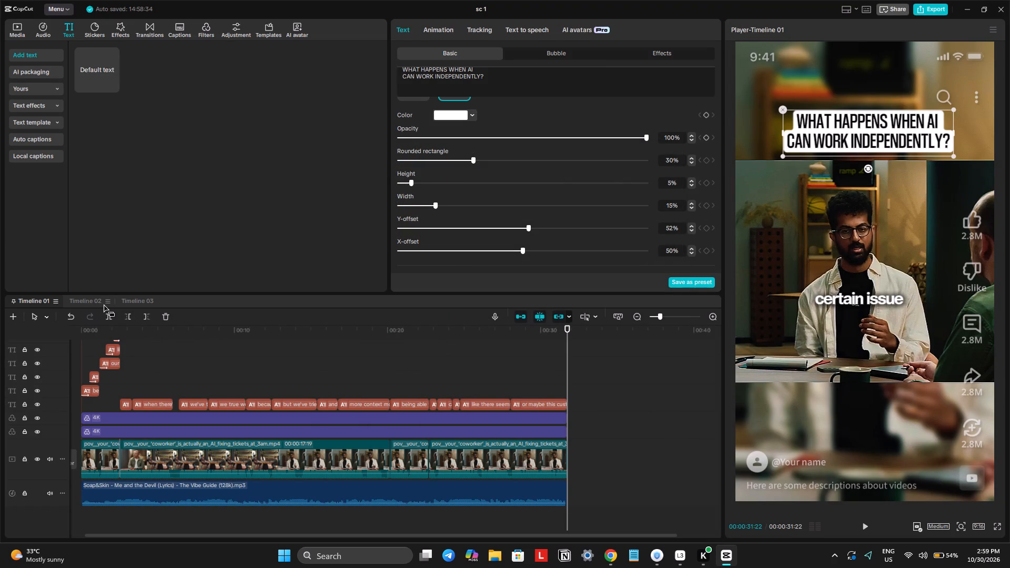
Check the contents of Timeline 02 and return to Timeline 01.
{"action": "left_click", "coordinate": [103, 303]}
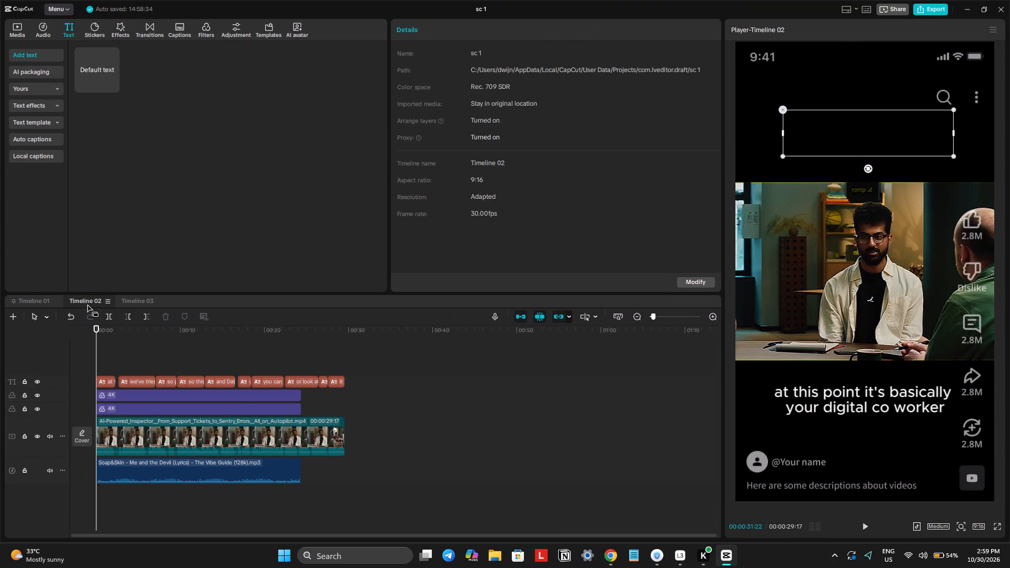
{"action": "left_click", "coordinate": [38, 303]}
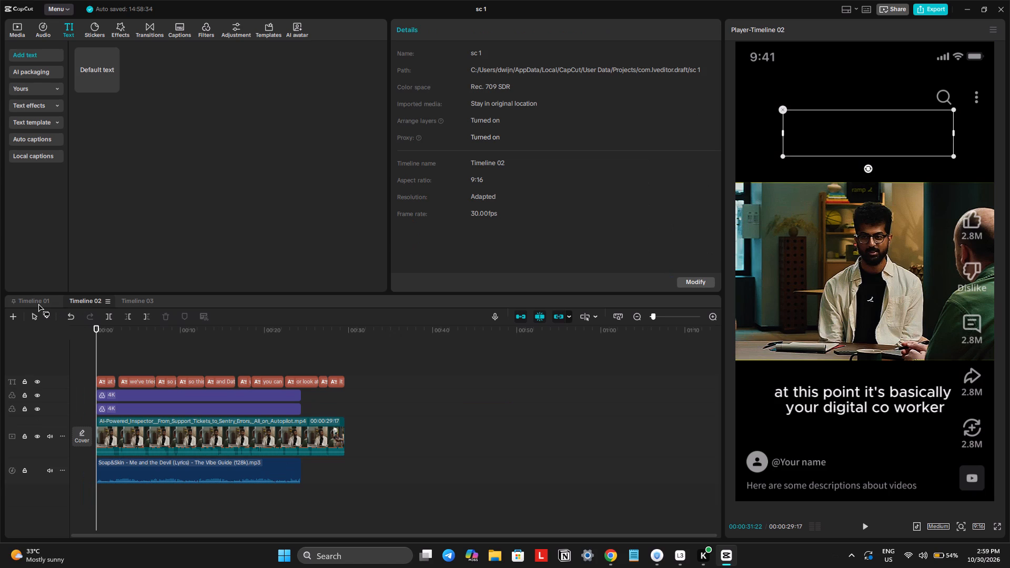
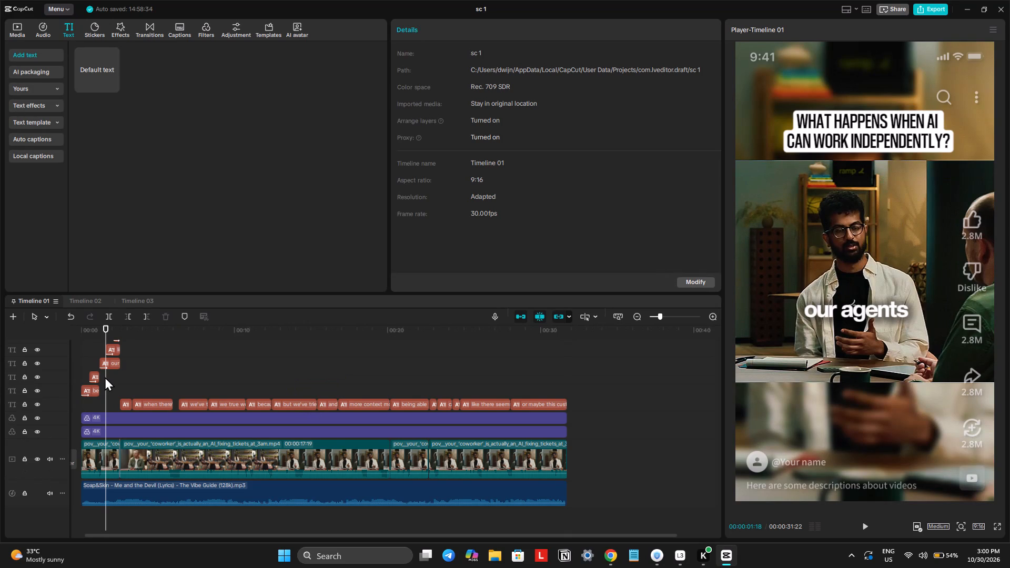
Copy the hook text clip from Timeline 01 and paste it at the start of Timeline 02.
{"action": "scroll", "coordinate": [105, 377], "scroll_direction": "up", "scroll_amount": 1}
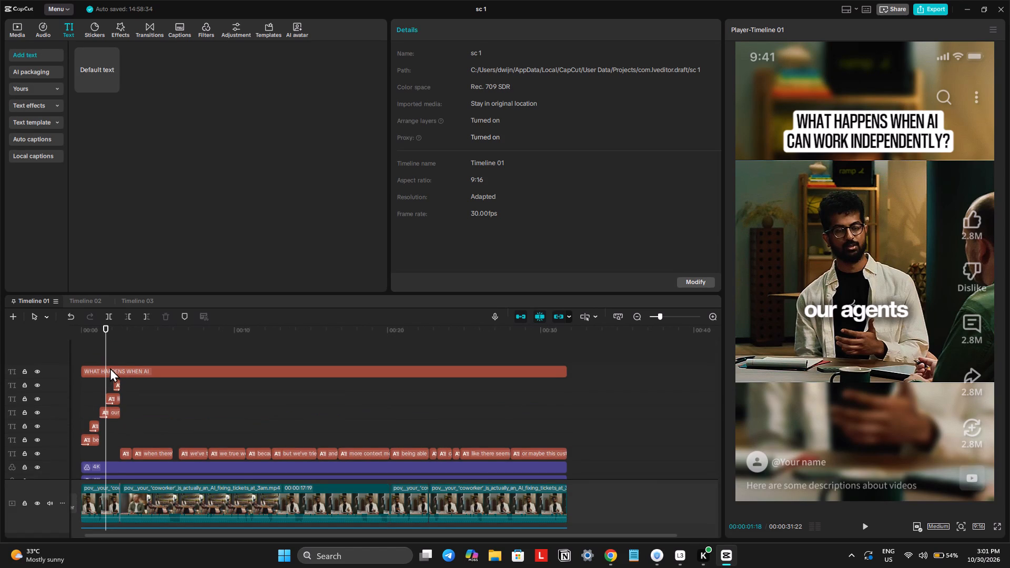
{"action": "left_click", "coordinate": [110, 368]}
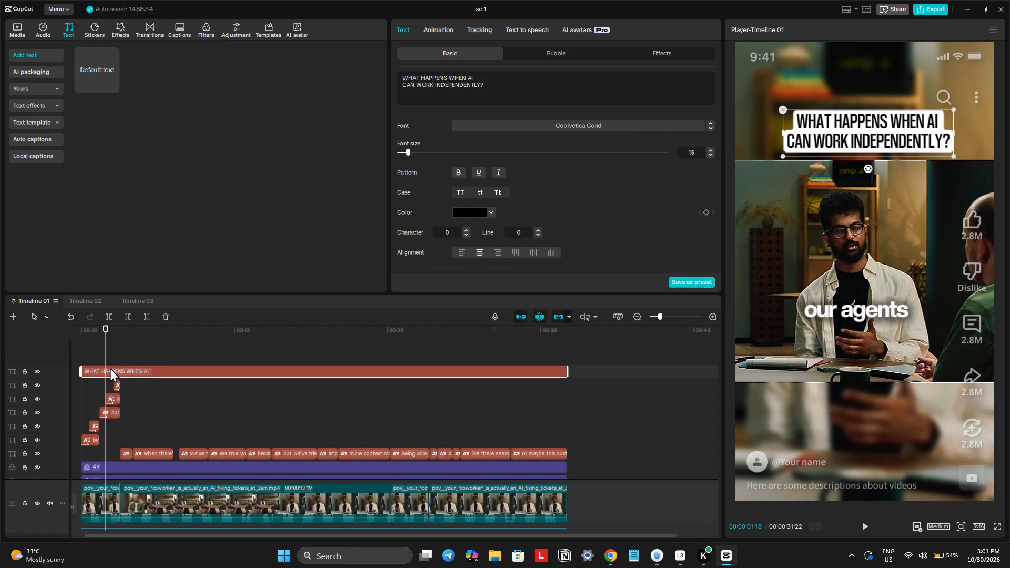
{"action": "key", "text": "ctrl+c"}
{"action": "left_click", "coordinate": [88, 301]}
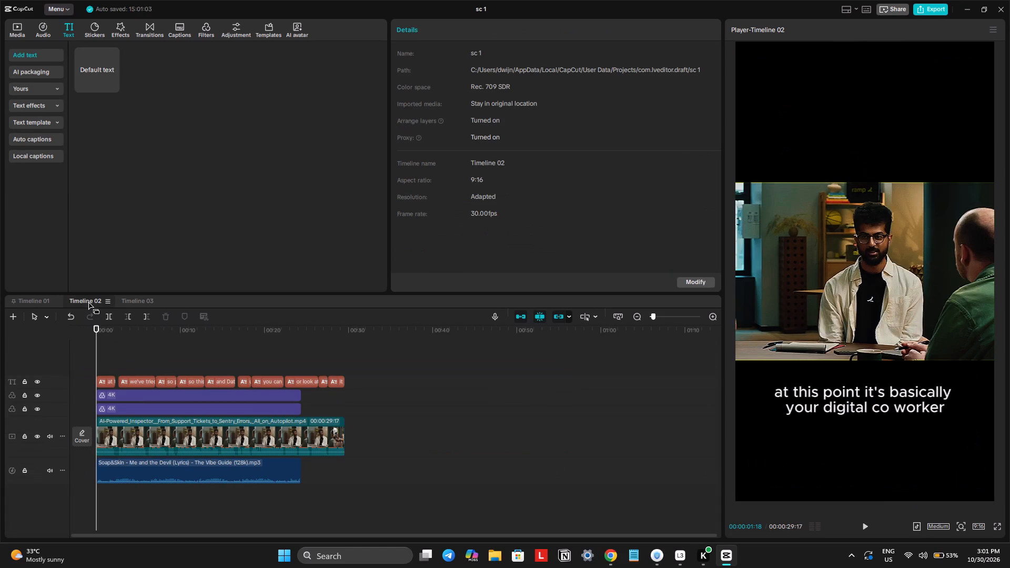
{"action": "key", "text": "ctrl+v"}
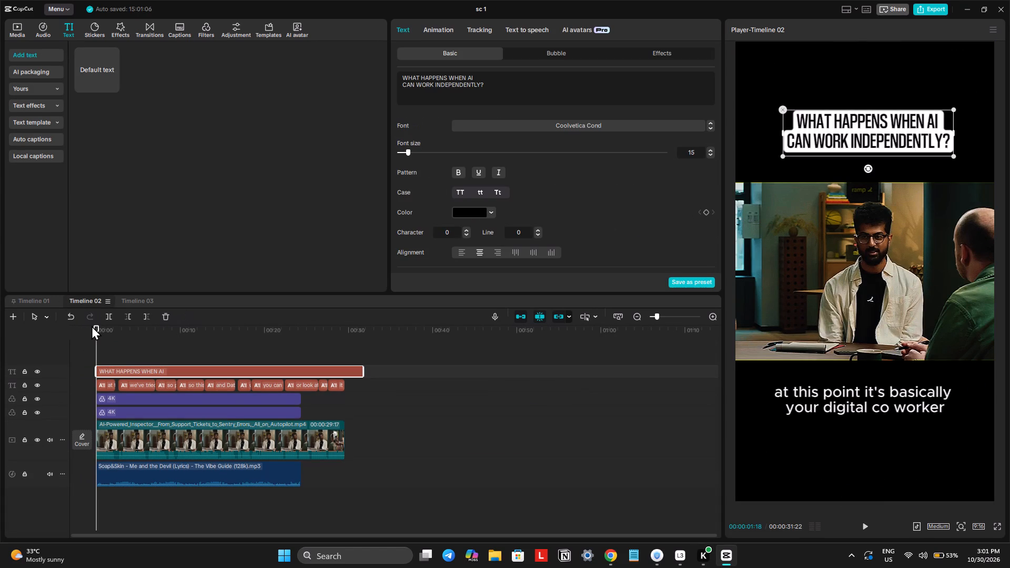
Capture and copy the text of all ten captions in Timeline 02's caption list using Snipping Tool text extraction.
{"action": "left_click", "coordinate": [106, 388]}
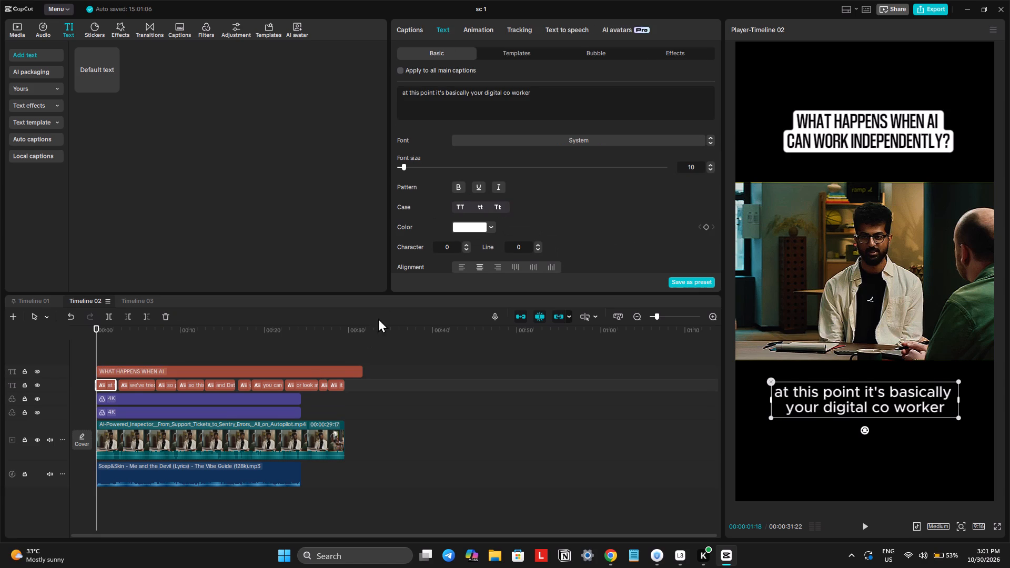
{"action": "left_click_drag", "start_coordinate": [420, 292], "coordinate": [403, 439]}
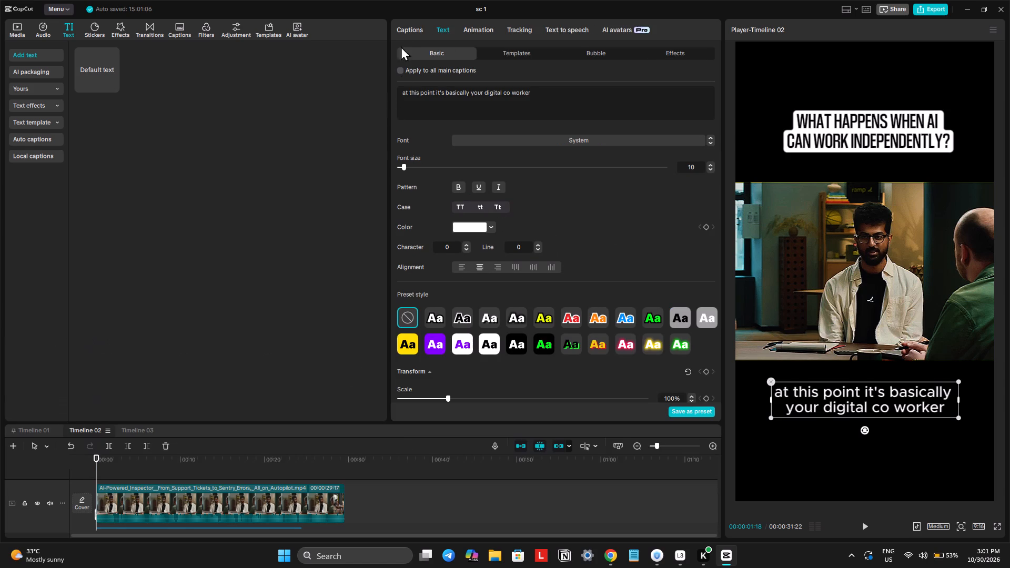
{"action": "left_click", "coordinate": [406, 34]}
{"action": "key", "text": "shift+super+s"}
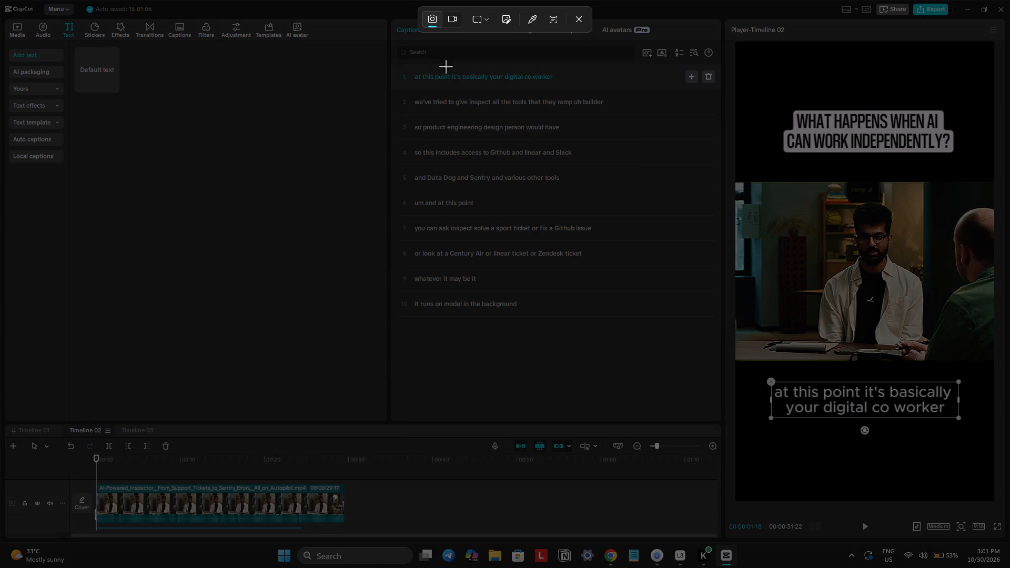
{"action": "left_click", "coordinate": [555, 21]}
{"action": "left_click_drag", "start_coordinate": [401, 67], "coordinate": [401, 67]}
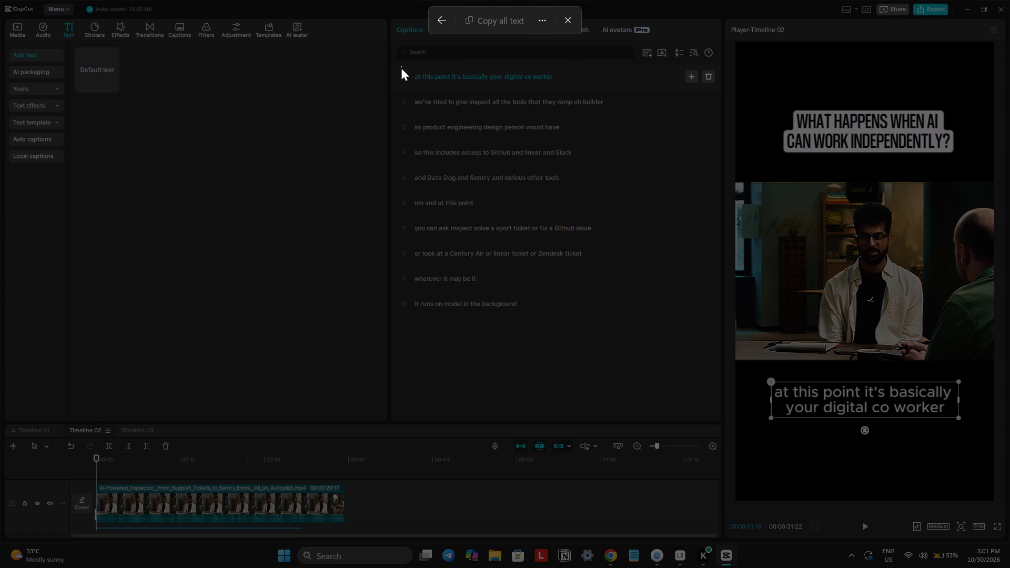
{"action": "left_click_drag", "start_coordinate": [401, 67], "coordinate": [612, 332]}
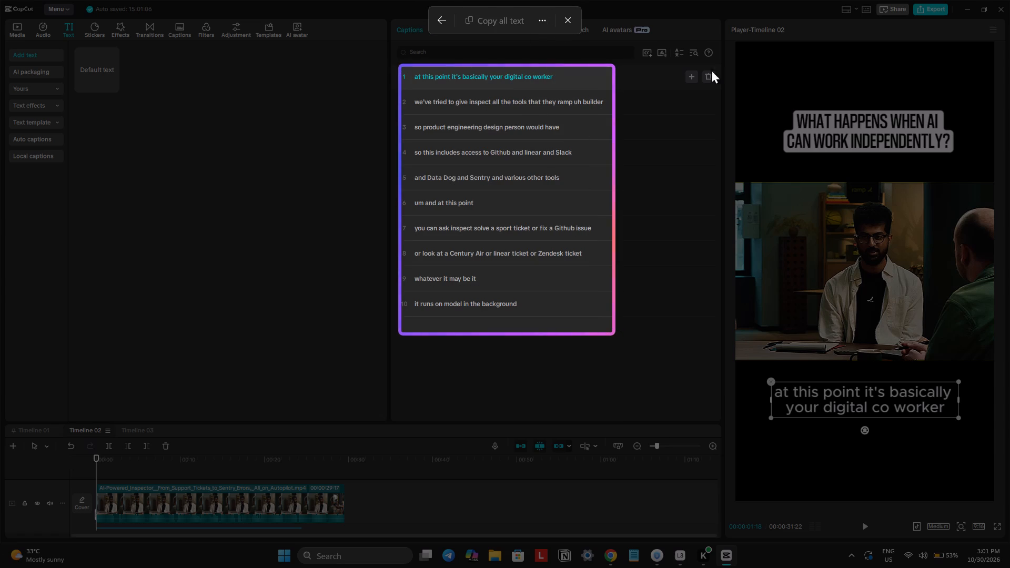
{"action": "left_click", "coordinate": [499, 25]}
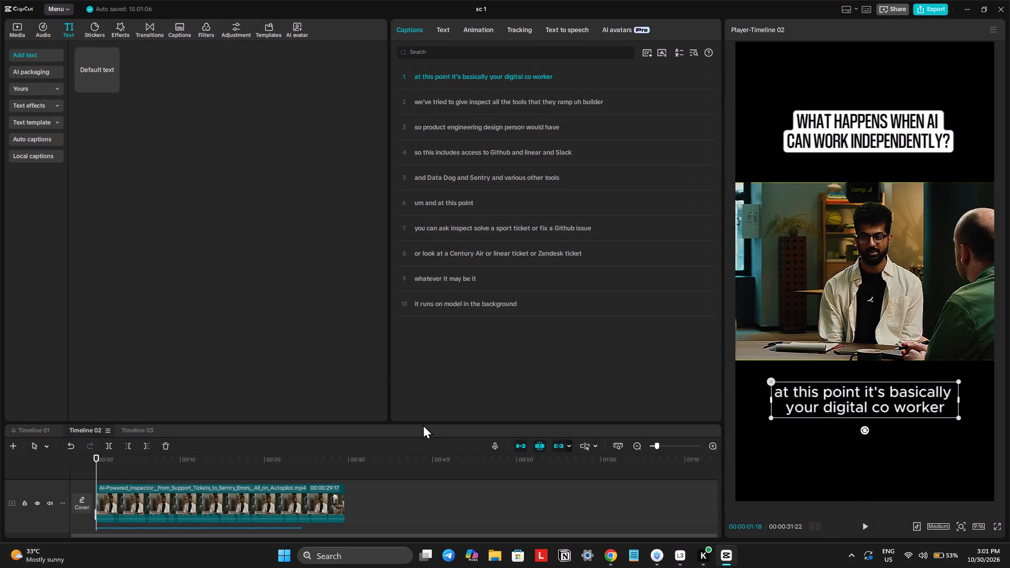
{"action": "left_click_drag", "start_coordinate": [421, 423], "coordinate": [434, 287]}
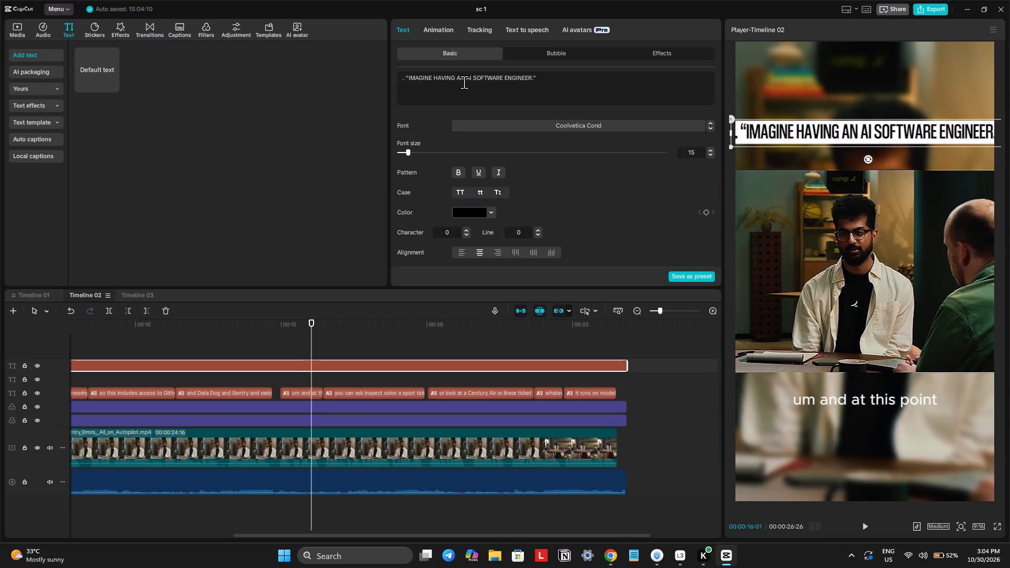
Break the hook text into two lines before "AI SOFTWARE ENGINEER".
{"action": "left_click", "coordinate": [464, 82]}
{"action": "key", "text": "Left"}
{"action": "key", "text": "Left"}
{"action": "key", "text": "Left"}
{"action": "key", "text": "Left"}
{"action": "key", "text": "Left"}
{"action": "key", "text": "Left"}
{"action": "key", "text": "Left"}
{"action": "key", "text": "Left"}
{"action": "key", "text": "Left"}
{"action": "key", "text": "Left"}
{"action": "key", "text": "Left"}
{"action": "key", "text": "Left"}
{"action": "key", "text": "Left"}
{"action": "key", "text": "Left"}
{"action": "key", "text": "Left"}
{"action": "key", "text": "Left"}
{"action": "key", "text": "Left"}
{"action": "key", "text": "Left"}
{"action": "key", "text": "Left"}
{"action": "key", "text": "Left"}
{"action": "key", "text": "Left"}
{"action": "key", "text": "Return"}
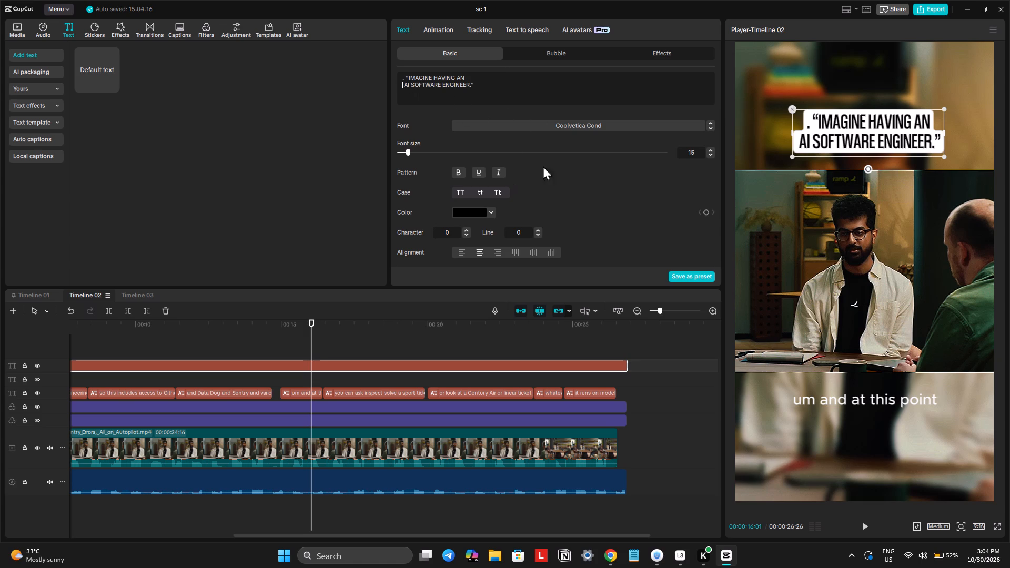
Add the face with open mouth emoji at the end of the hook text.
{"action": "left_click", "coordinate": [497, 84]}
{"action": "key", "text": "super+v"}
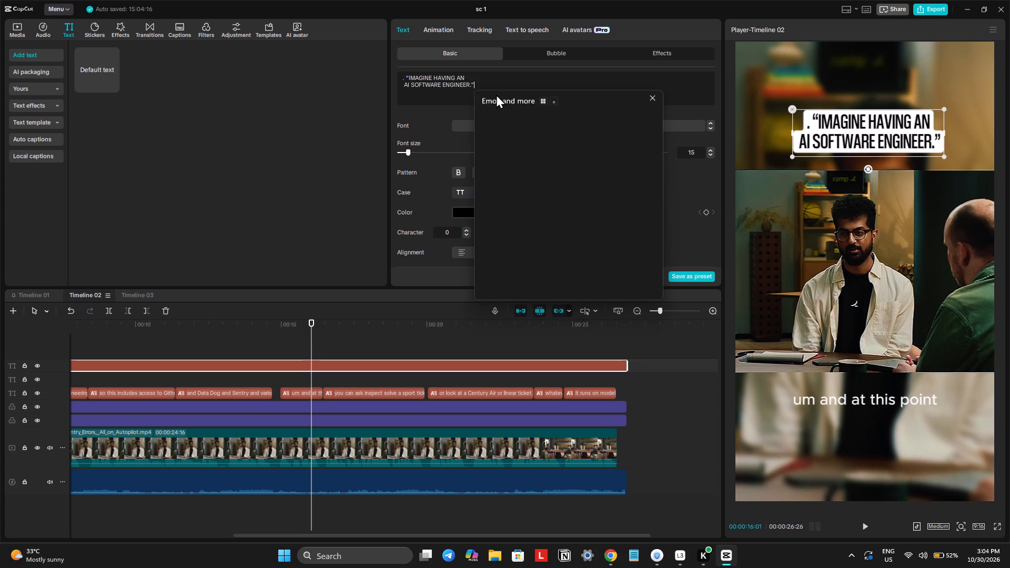
{"action": "left_click", "coordinate": [513, 120]}
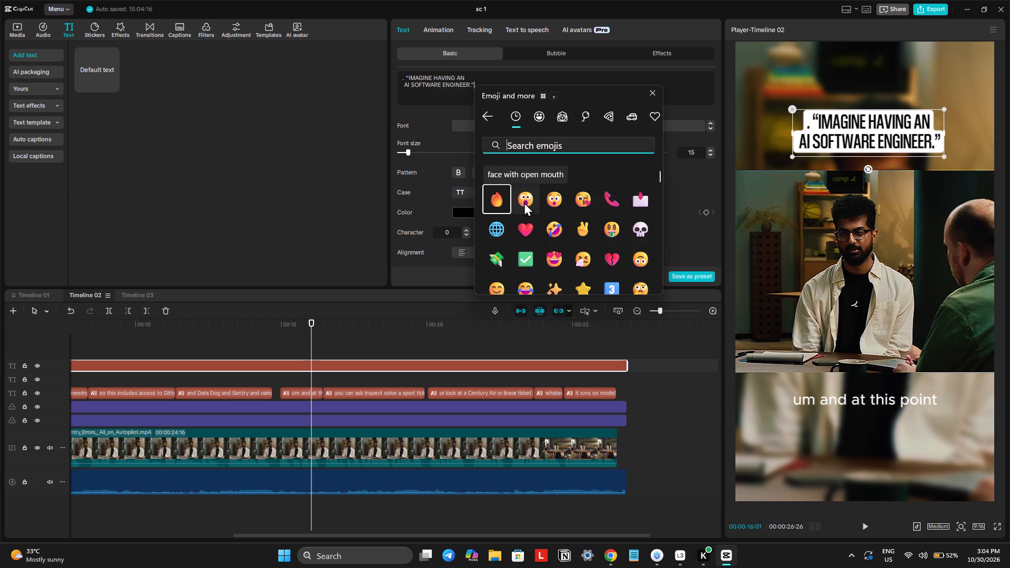
{"action": "left_click", "coordinate": [524, 202]}
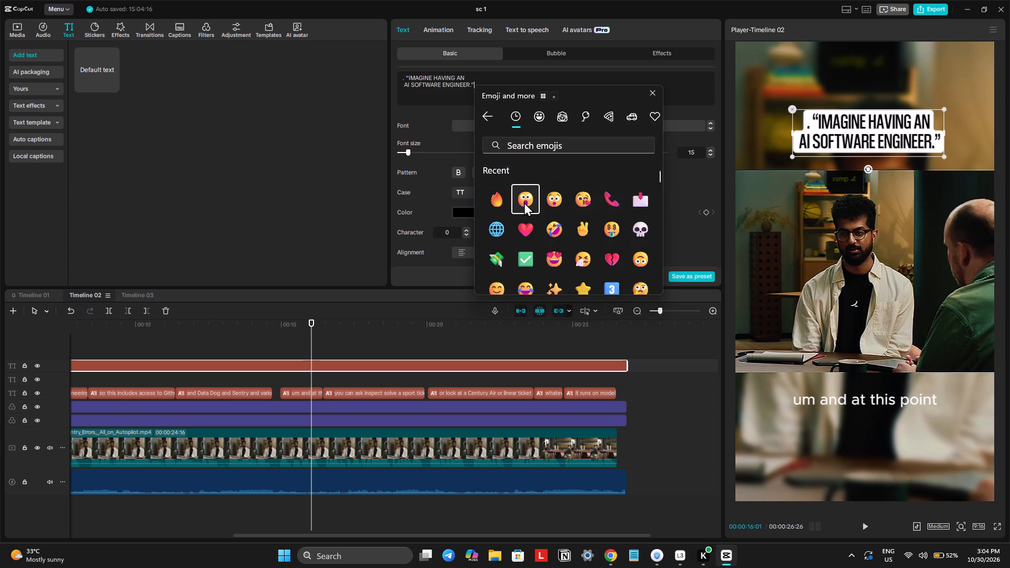
{"action": "left_click", "coordinate": [492, 116]}
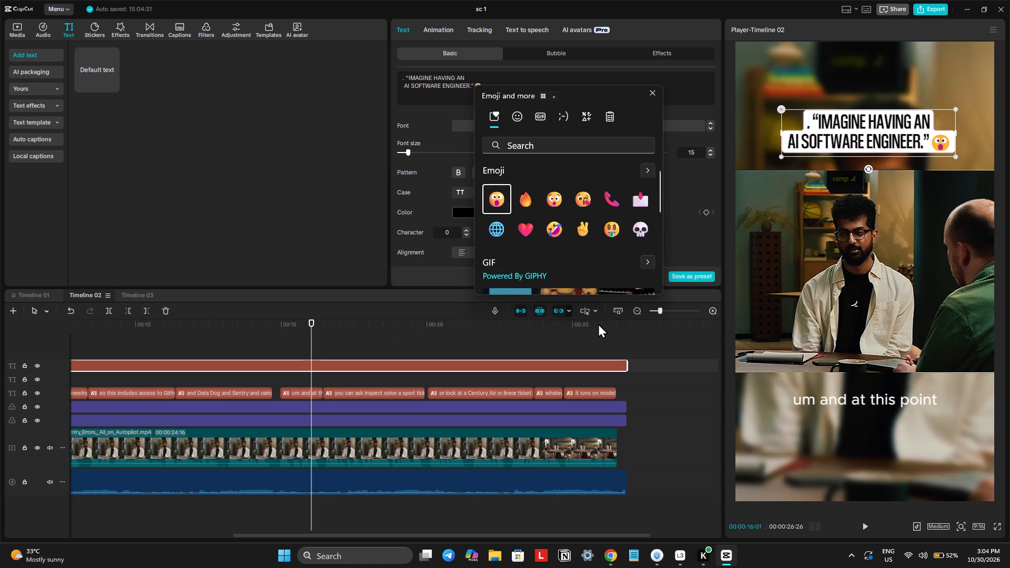
{"action": "scroll", "coordinate": [625, 321], "scroll_direction": "down", "scroll_amount": 1, "text": "ctrl"}
{"action": "left_click", "coordinate": [618, 310], "text": "ctrl"}
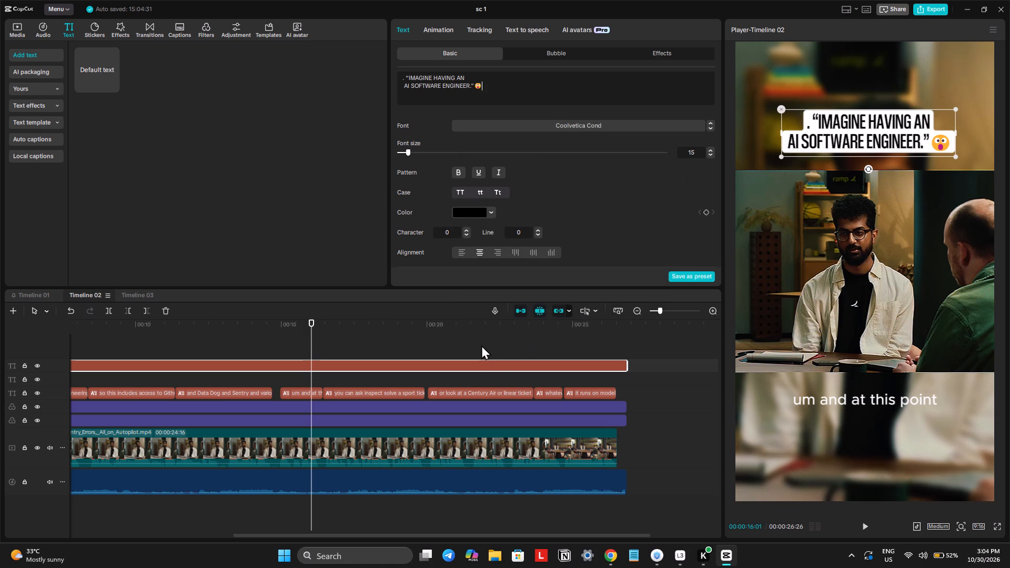
Set all Timeline 02 captions to the CreatoDisplay-ExtraBold font and slightly tighten their character spacing.
{"action": "scroll", "coordinate": [430, 359], "scroll_direction": "down", "scroll_amount": 11, "text": "ctrl"}
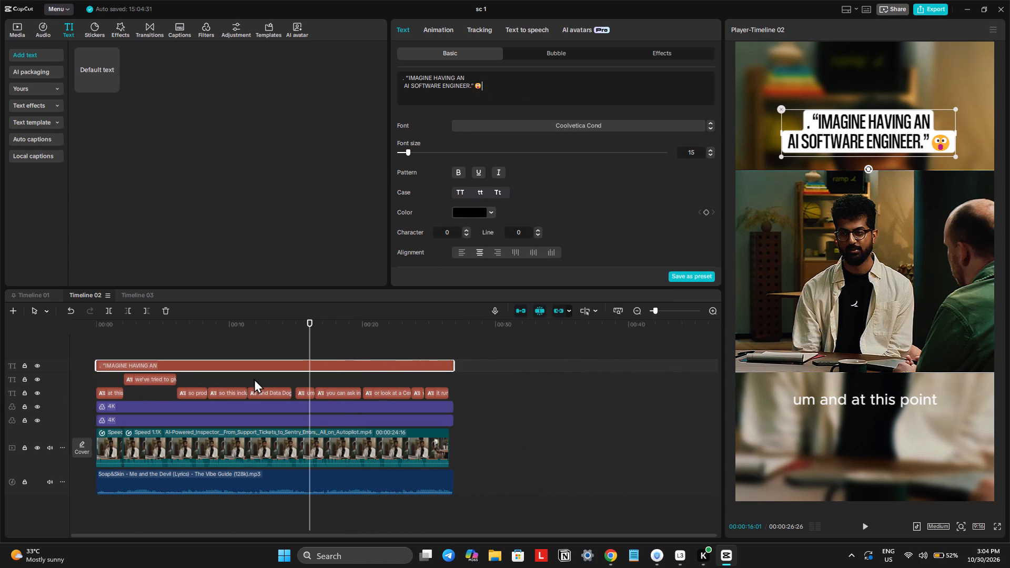
{"action": "left_click_drag", "start_coordinate": [106, 373], "coordinate": [277, 399]}
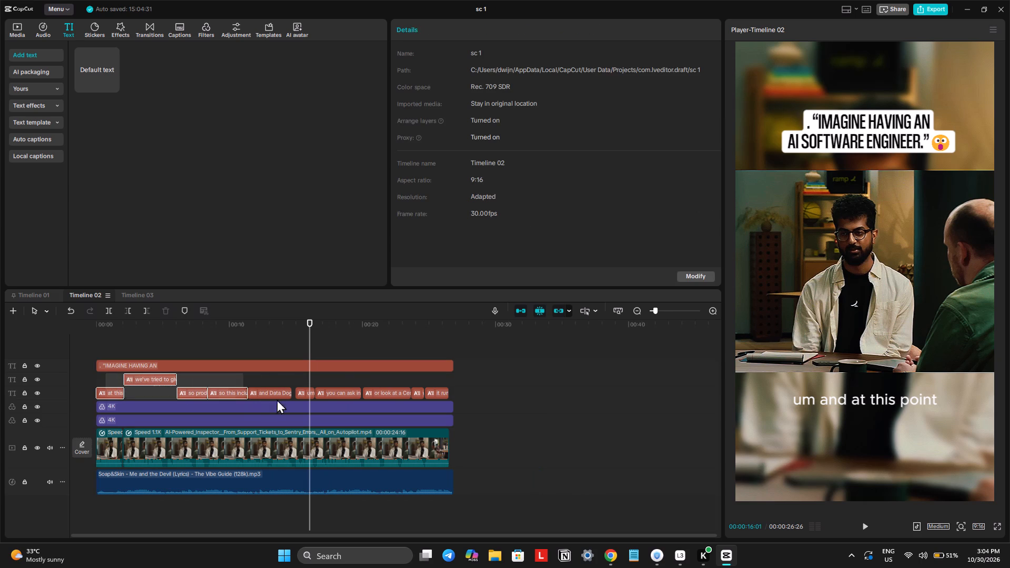
{"action": "left_click_drag", "start_coordinate": [277, 399], "coordinate": [447, 399]}
{"action": "left_click", "coordinate": [535, 95]}
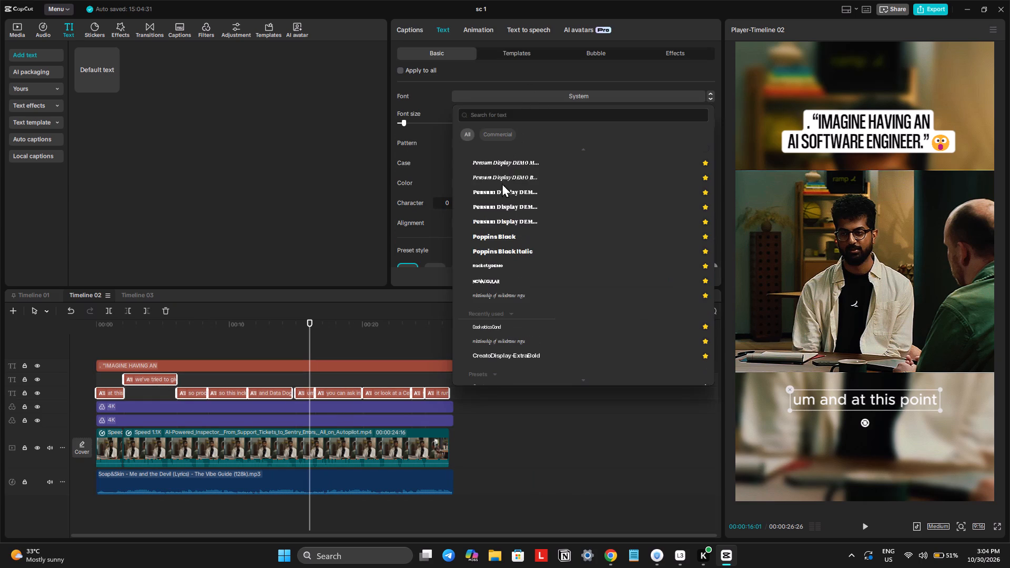
{"action": "left_click", "coordinate": [497, 352]}
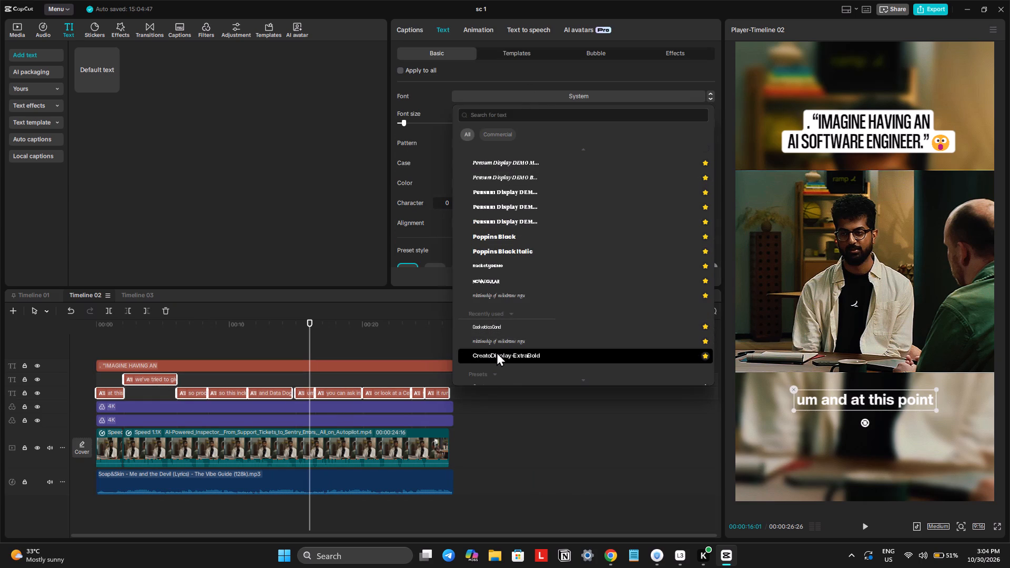
{"action": "left_click", "coordinate": [465, 207]}
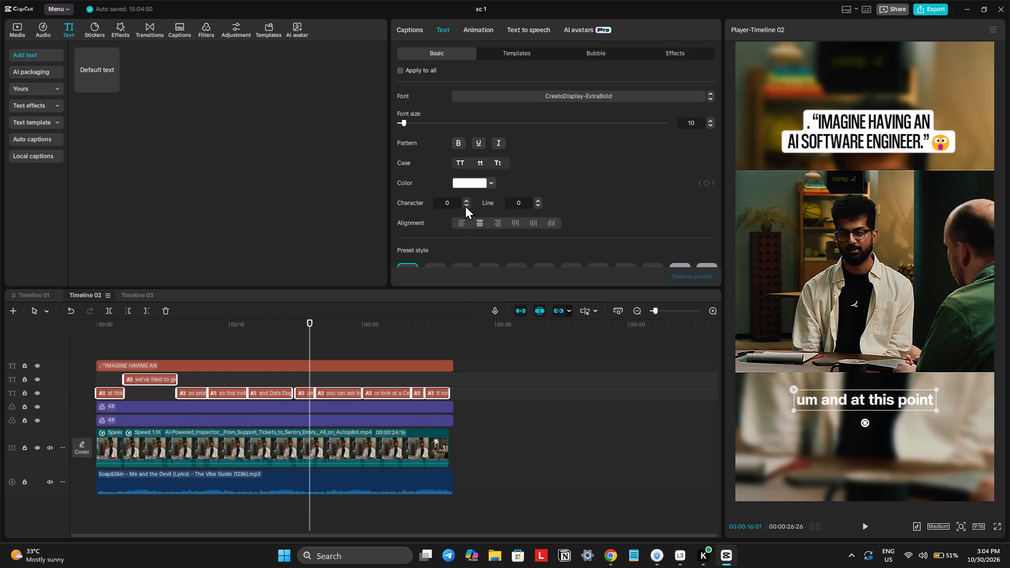
{"action": "left_click", "coordinate": [465, 205]}
Enable a black shadow on all the captions with 65% opacity and 43% blurriness, keeping the distance at 5.
{"action": "scroll", "coordinate": [468, 210], "scroll_direction": "down", "scroll_amount": 6}
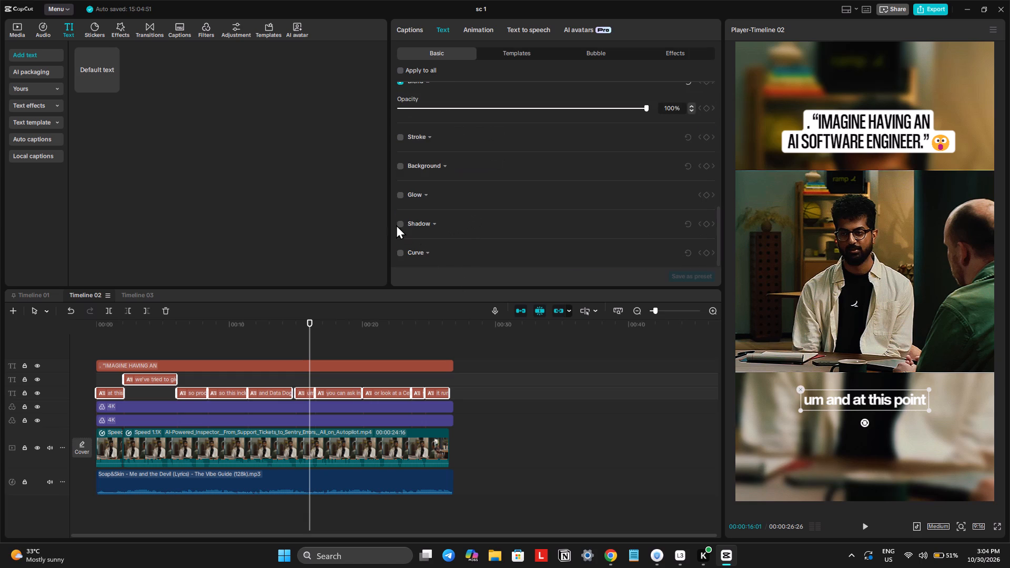
{"action": "left_click", "coordinate": [396, 225]}
{"action": "left_click", "coordinate": [403, 226]}
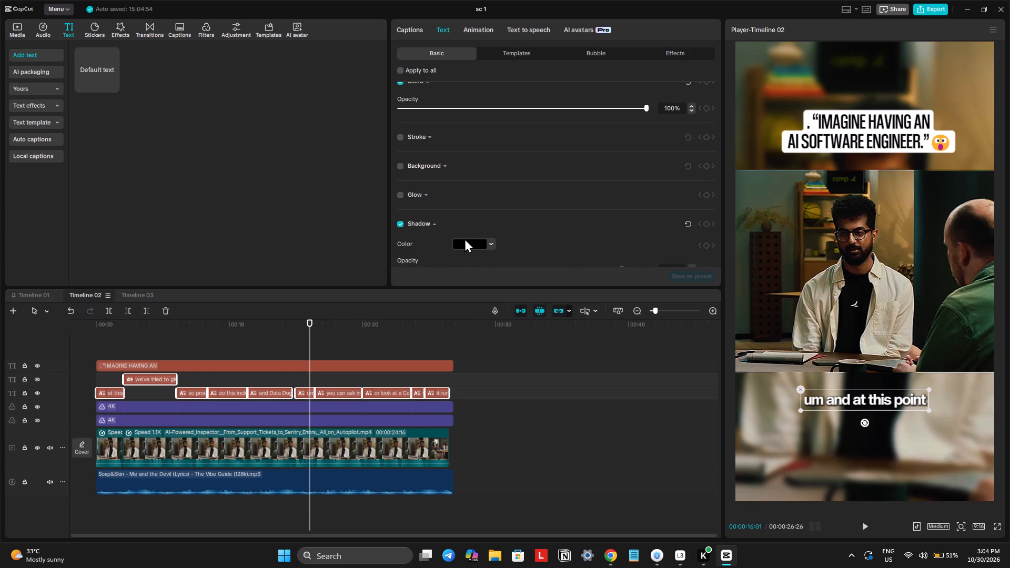
{"action": "left_click", "coordinate": [466, 242]}
{"action": "scroll", "coordinate": [466, 242], "scroll_direction": "down", "scroll_amount": 5}
{"action": "left_click", "coordinate": [498, 235]}
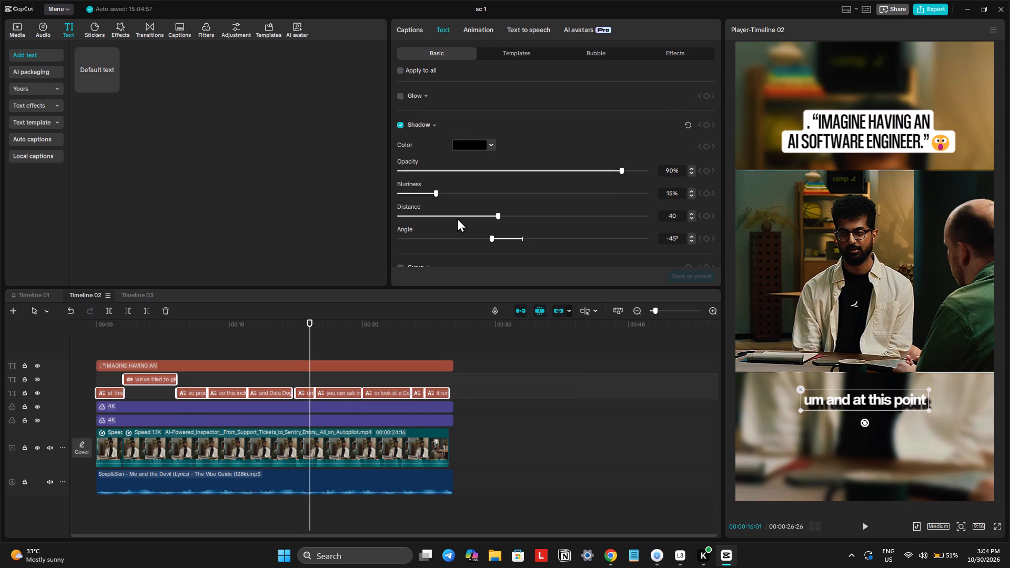
{"action": "key", "text": "ctrl+z"}
{"action": "left_click_drag", "start_coordinate": [440, 197], "coordinate": [496, 204]}
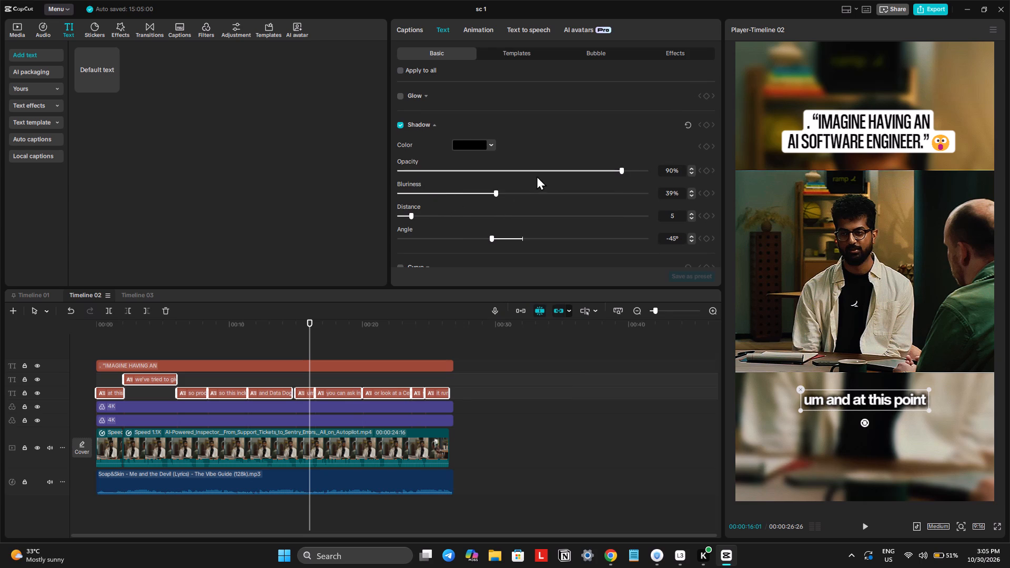
{"action": "left_click", "coordinate": [547, 174]}
{"action": "left_click_drag", "start_coordinate": [551, 173], "coordinate": [559, 173]}
{"action": "left_click", "coordinate": [507, 195]}
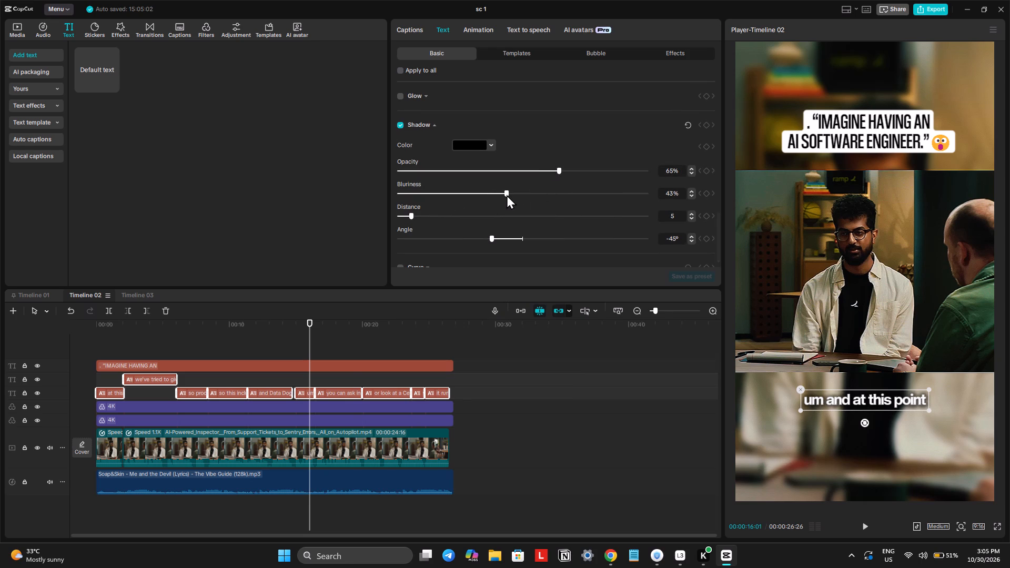
Trim the right ends of all Timeline 02 tracks to 00:00:26:15, where the video clip ends.
{"action": "key", "text": "space"}
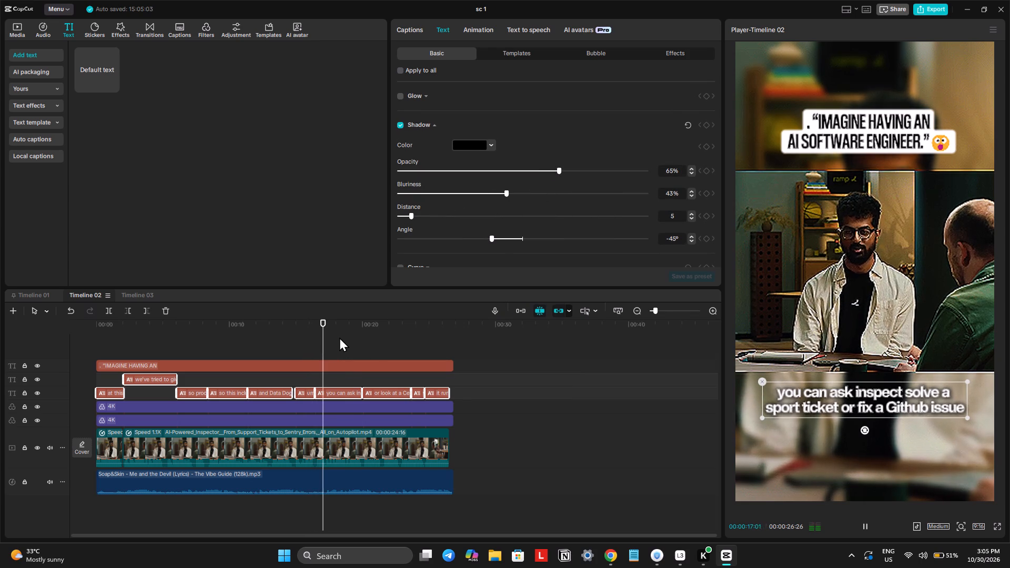
{"action": "scroll", "coordinate": [342, 397], "scroll_direction": "up", "scroll_amount": 6, "text": "ctrl"}
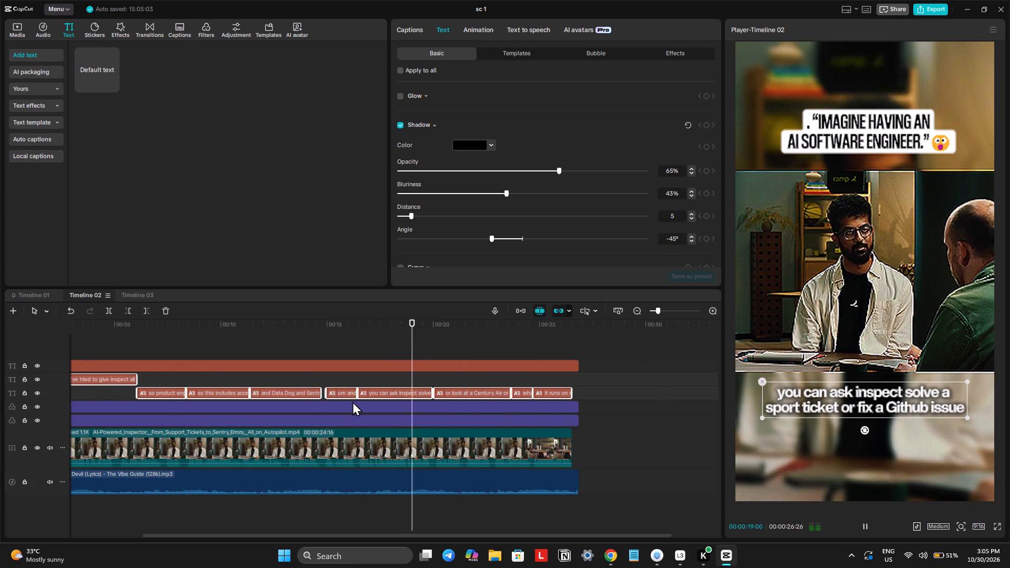
{"action": "scroll", "coordinate": [356, 401], "scroll_direction": "up", "scroll_amount": 9, "text": "ctrl"}
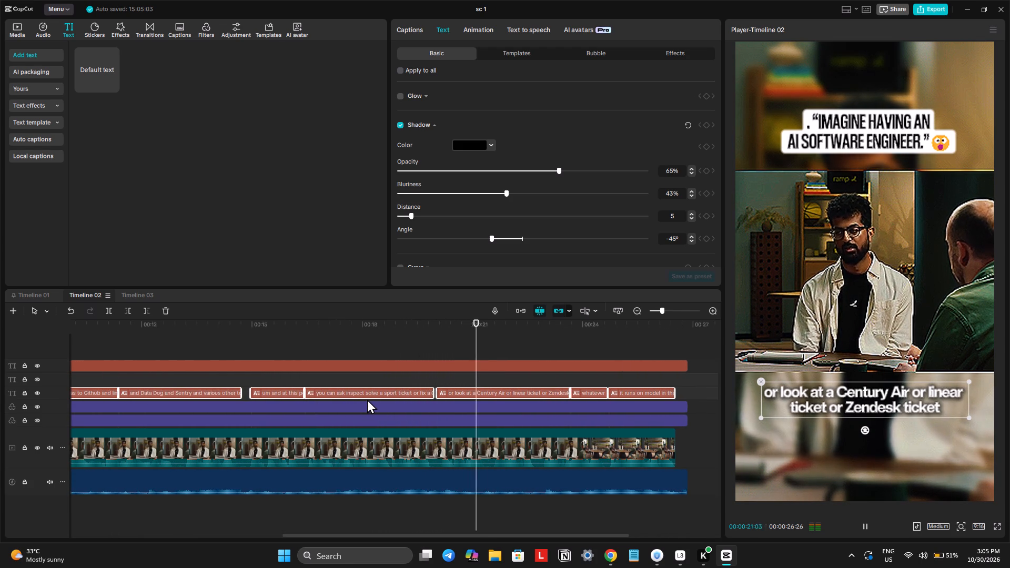
{"action": "scroll", "coordinate": [367, 399], "scroll_direction": "left", "scroll_amount": 1}
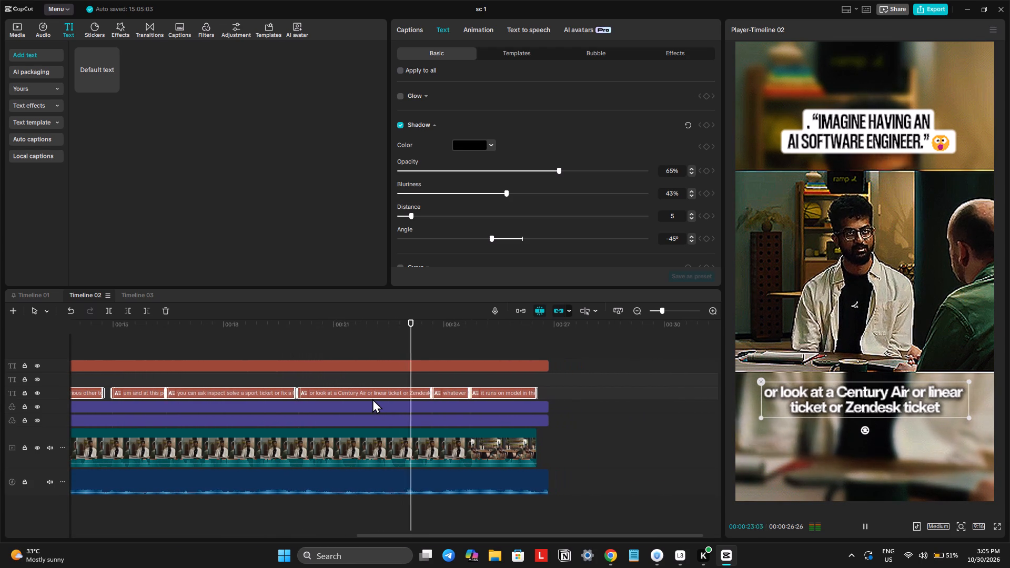
{"action": "scroll", "coordinate": [372, 399], "scroll_direction": "left", "scroll_amount": 1}
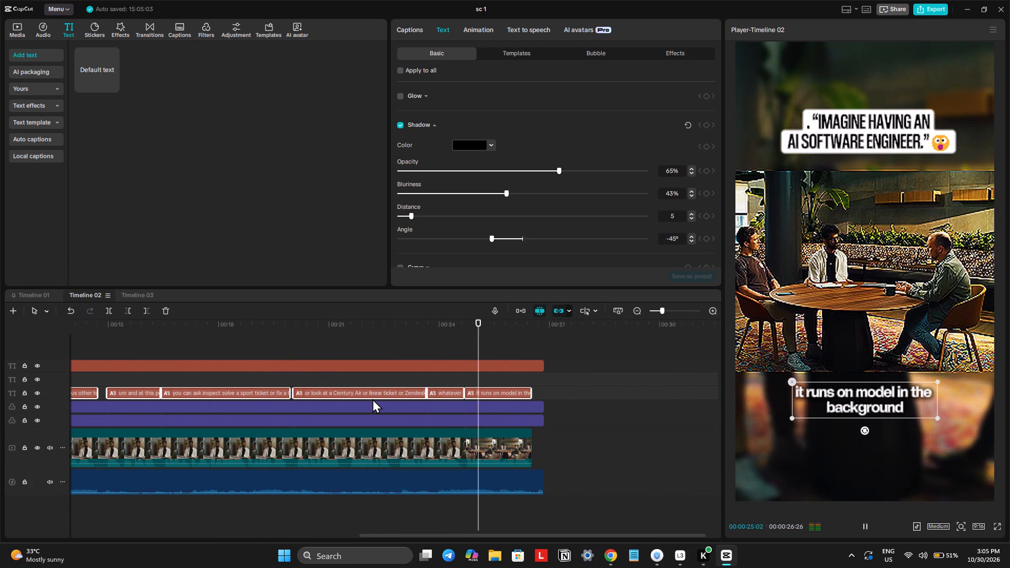
{"action": "key", "text": "space"}
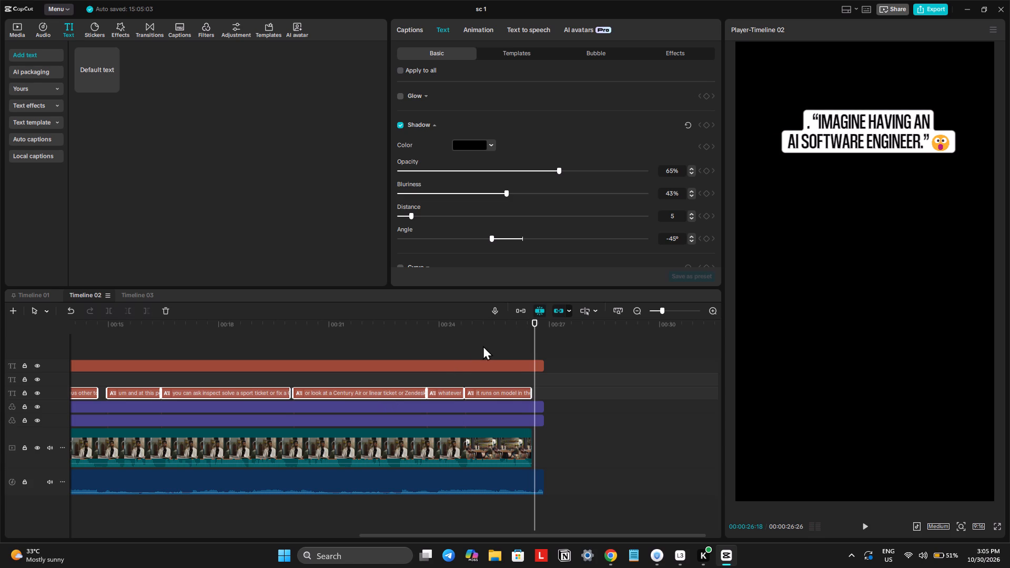
{"action": "key", "text": "Left"}
{"action": "key", "text": "Left"}
{"action": "key", "text": "ctrl+a"}
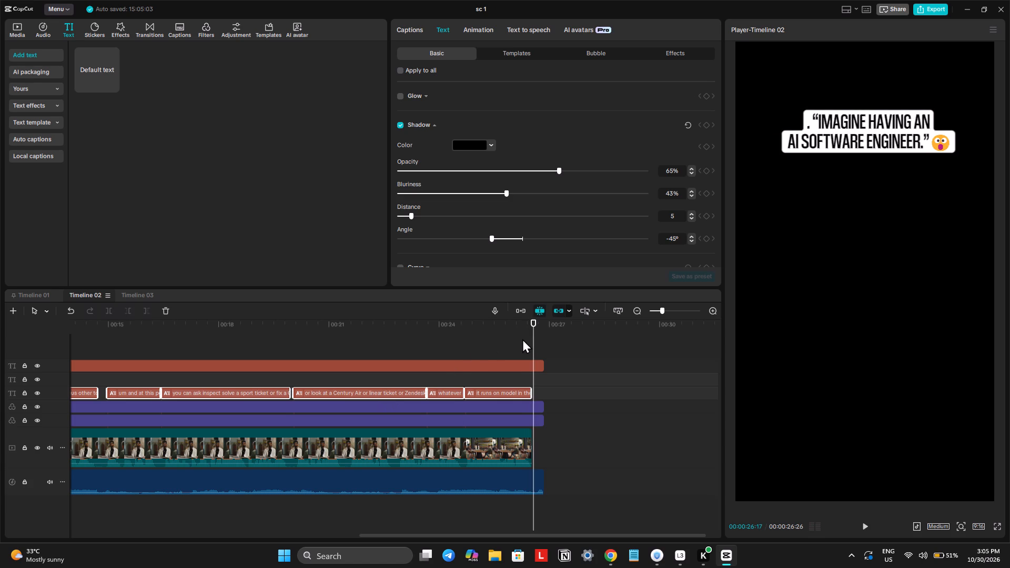
{"action": "key", "text": "Left"}
{"action": "key", "text": "w"}
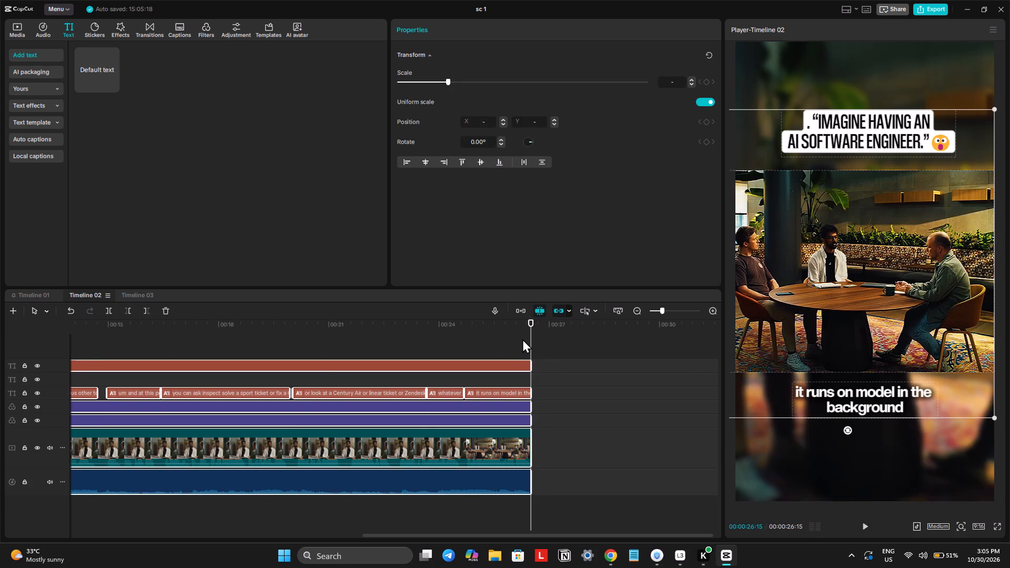
Play Timeline 02 from the start to about 18 seconds to review the captions against the speech.
{"action": "key", "text": "space"}
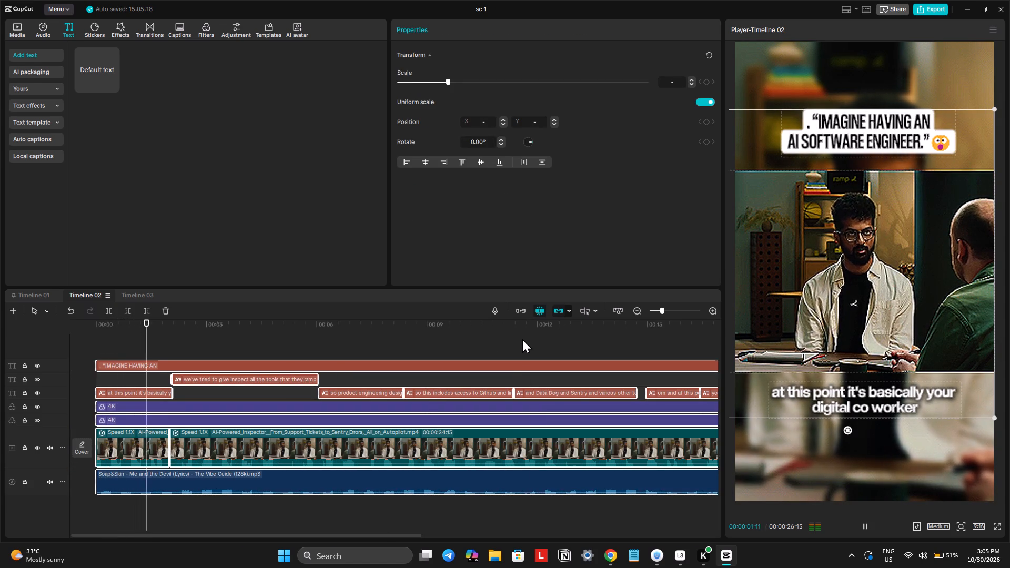
{"action": "key", "text": "space"}
{"action": "key", "text": "space"}
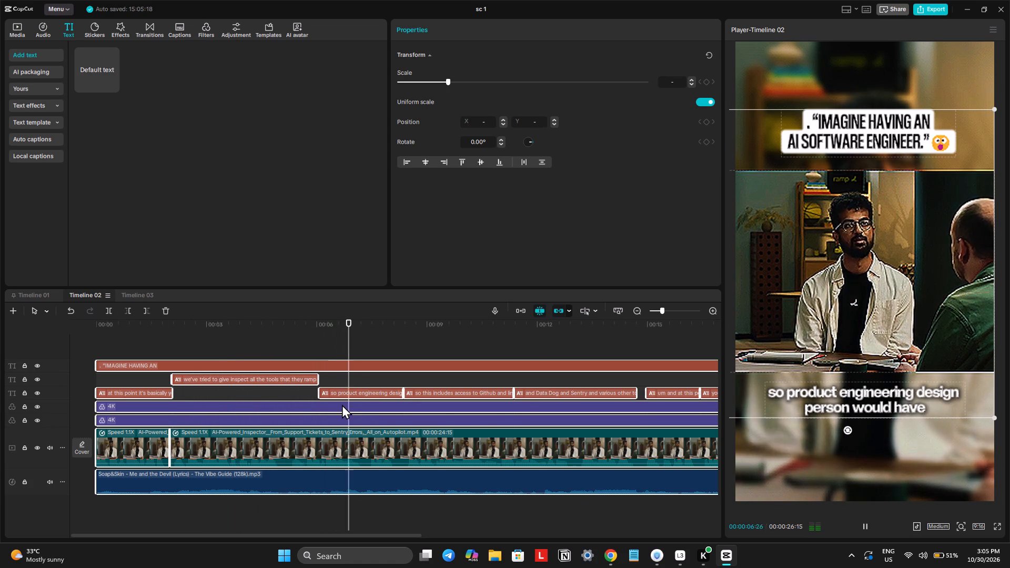
{"action": "scroll", "coordinate": [342, 404], "scroll_direction": "left", "scroll_amount": 1}
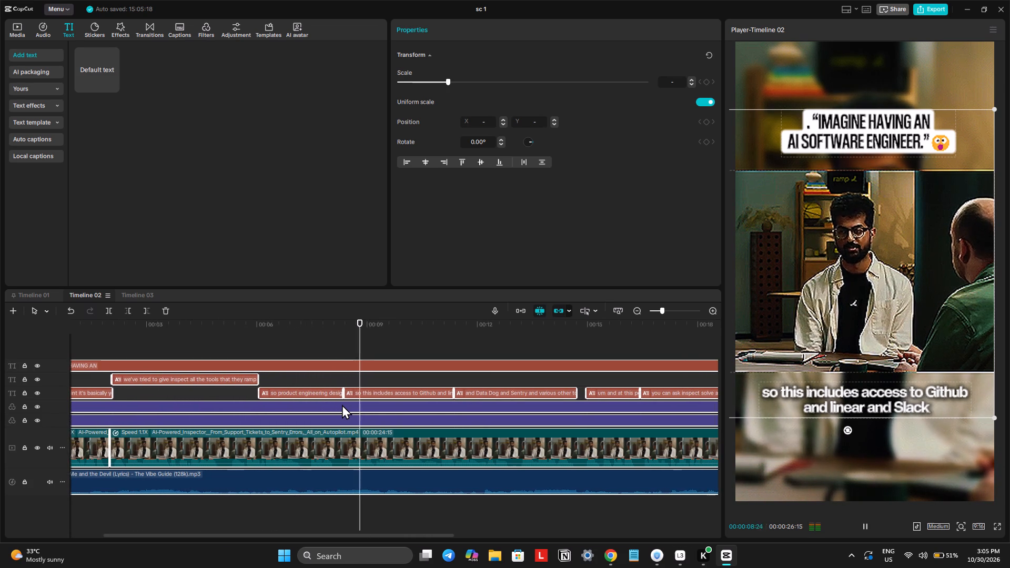
{"action": "scroll", "coordinate": [342, 404], "scroll_direction": "left", "scroll_amount": 1}
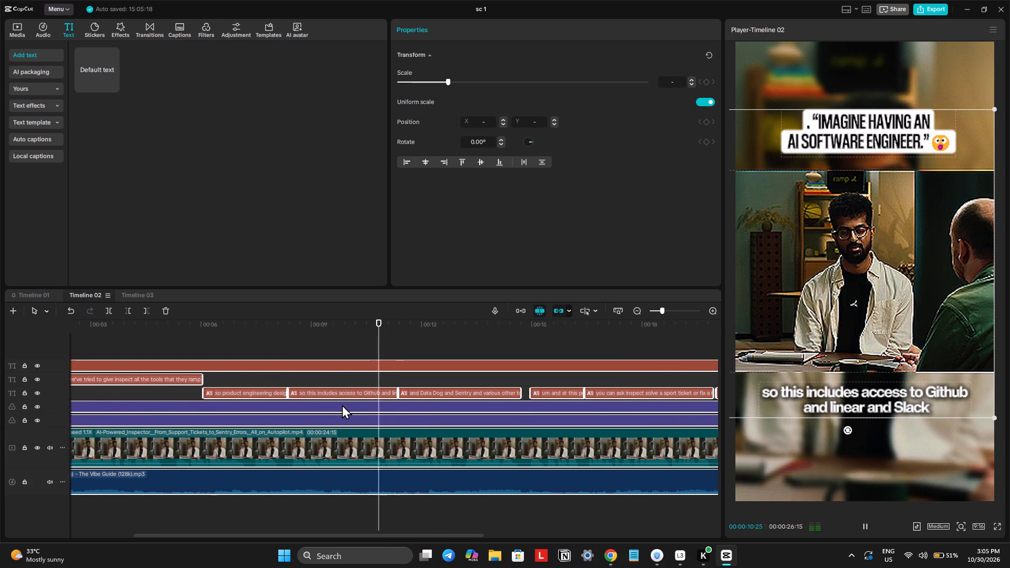
{"action": "scroll", "coordinate": [342, 404], "scroll_direction": "left", "scroll_amount": 1}
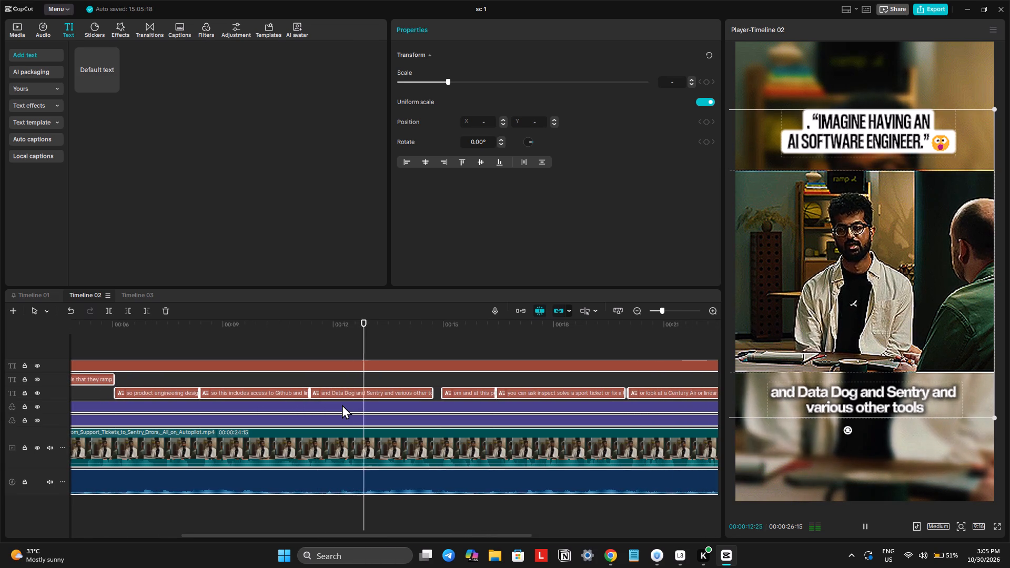
{"action": "scroll", "coordinate": [342, 404], "scroll_direction": "left", "scroll_amount": 2}
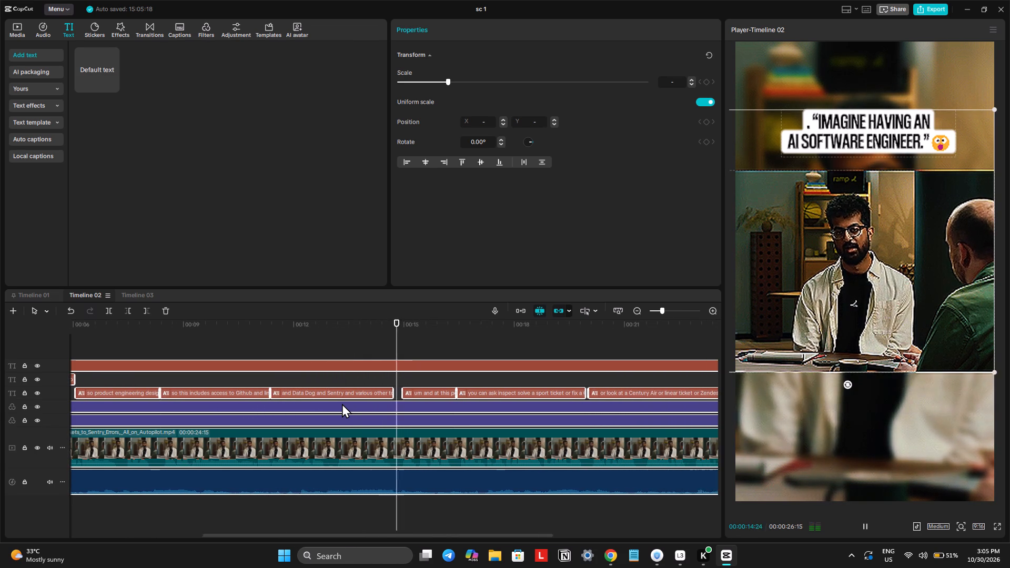
{"action": "scroll", "coordinate": [342, 403], "scroll_direction": "left", "scroll_amount": 1}
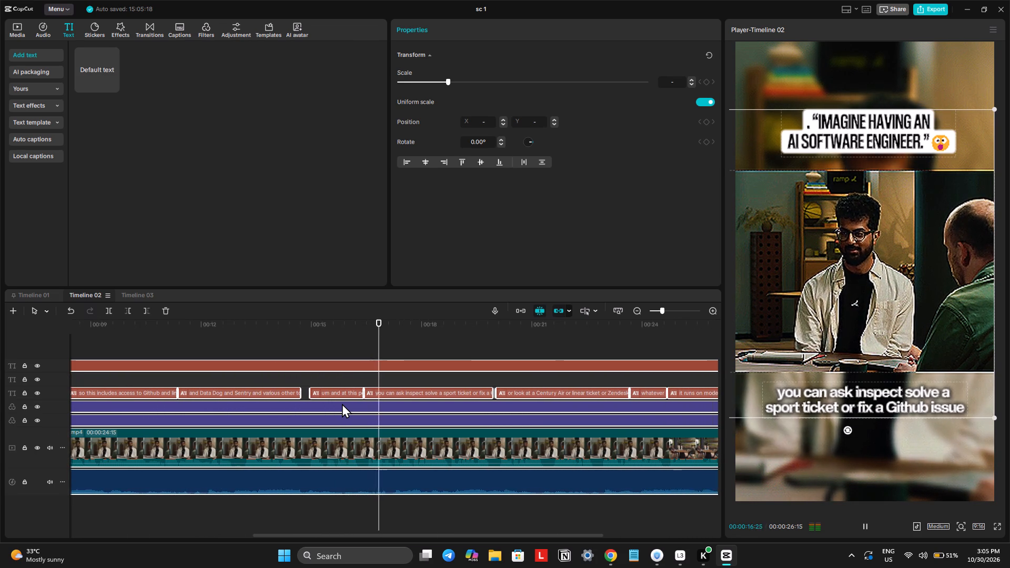
{"action": "scroll", "coordinate": [342, 403], "scroll_direction": "left", "scroll_amount": 2}
{"action": "key", "text": "space"}
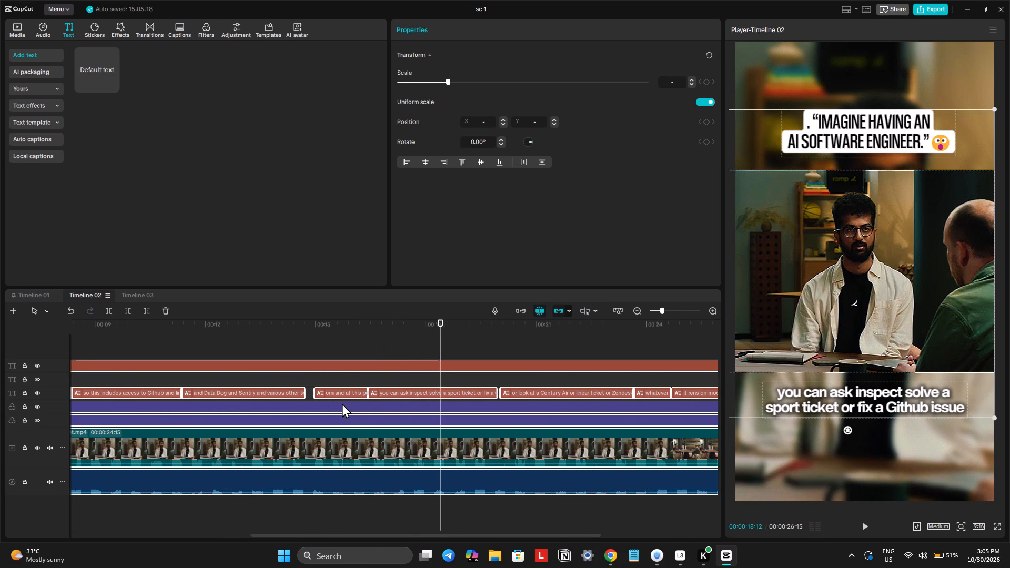
Replay the opening of Timeline 02 and the section from about 15 to 23 seconds, comparing the spoken lines.
{"action": "scroll", "coordinate": [223, 361], "scroll_direction": "right", "scroll_amount": 2}
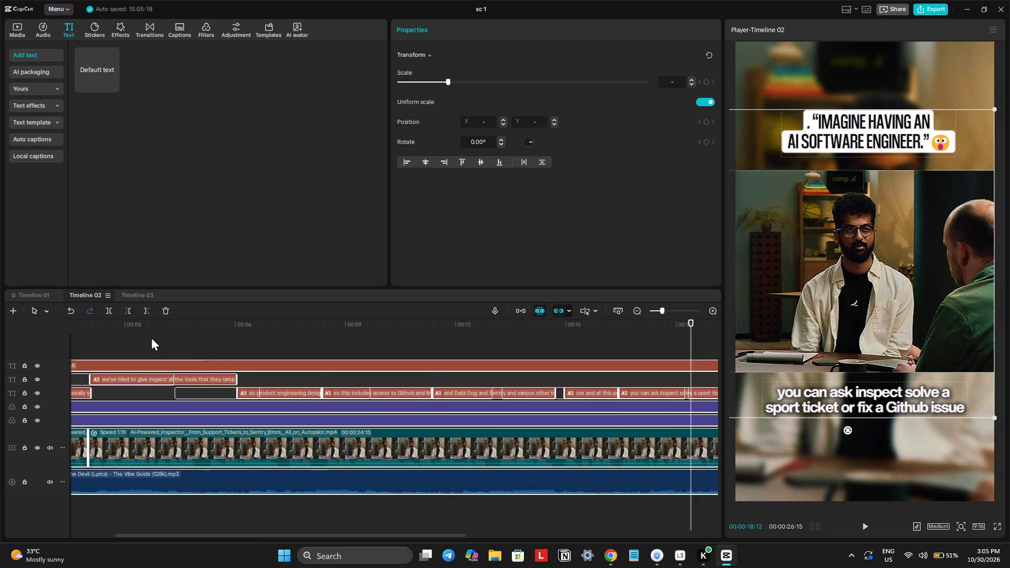
{"action": "left_click", "coordinate": [100, 333]}
{"action": "left_click_drag", "start_coordinate": [100, 333], "coordinate": [88, 334]}
{"action": "key", "text": "space"}
{"action": "key", "text": "space"}
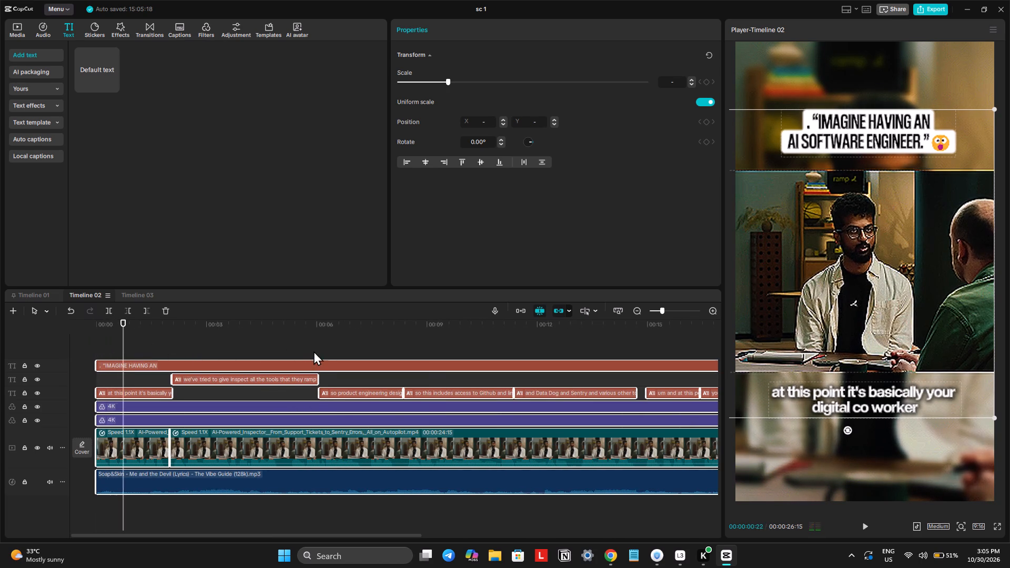
{"action": "scroll", "coordinate": [410, 360], "scroll_direction": "left", "scroll_amount": 1}
{"action": "left_click", "coordinate": [519, 333]}
{"action": "key", "text": "space"}
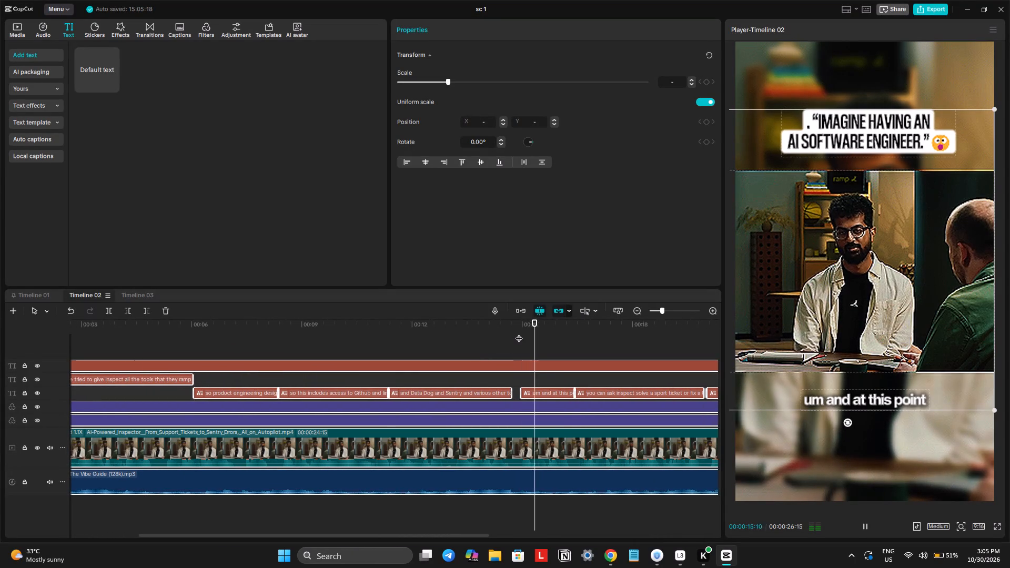
{"action": "scroll", "coordinate": [519, 333], "scroll_direction": "left", "scroll_amount": 2}
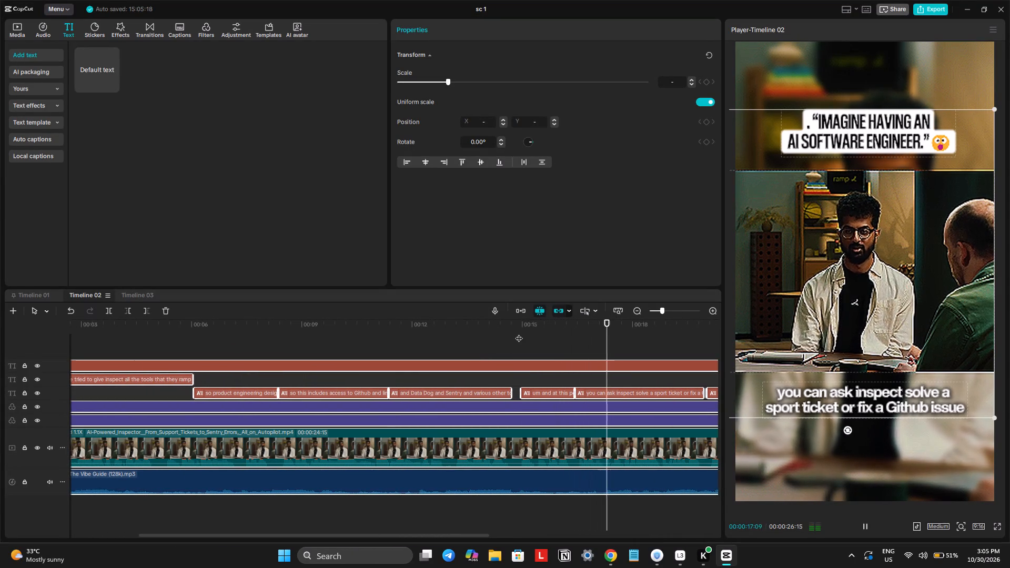
{"action": "scroll", "coordinate": [519, 333], "scroll_direction": "left", "scroll_amount": 2}
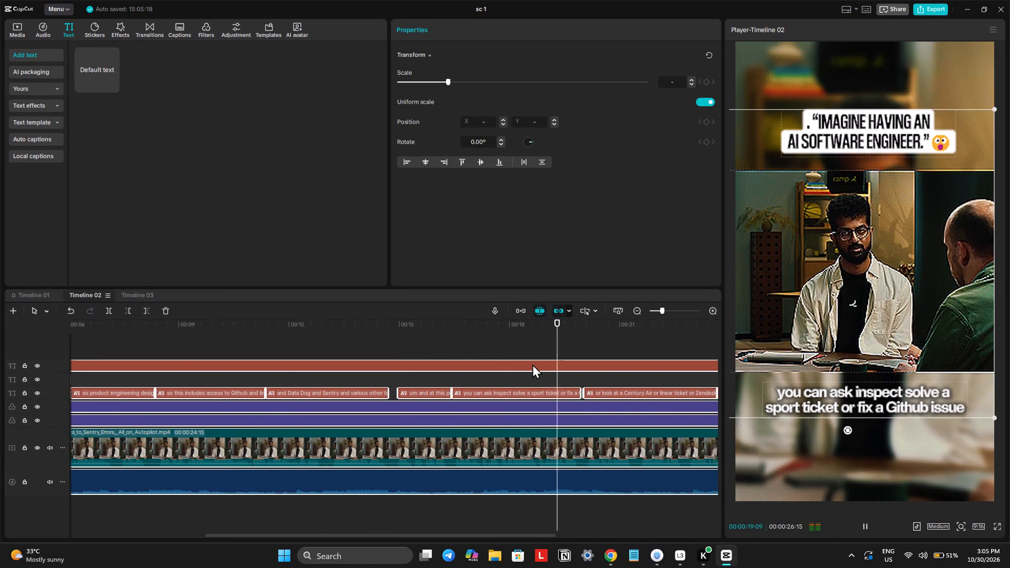
{"action": "scroll", "coordinate": [532, 364], "scroll_direction": "left", "scroll_amount": 1}
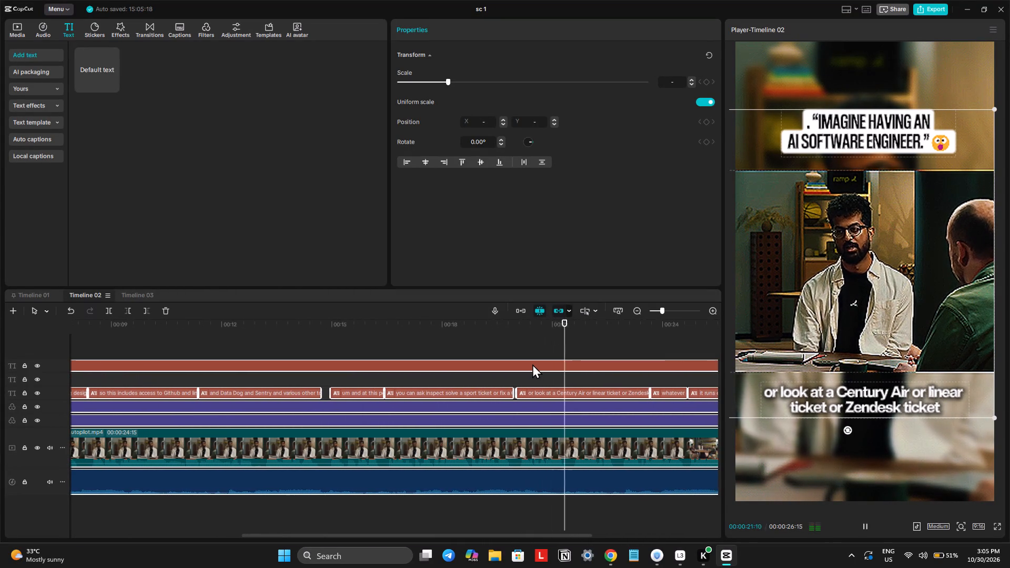
{"action": "scroll", "coordinate": [532, 364], "scroll_direction": "left", "scroll_amount": 1}
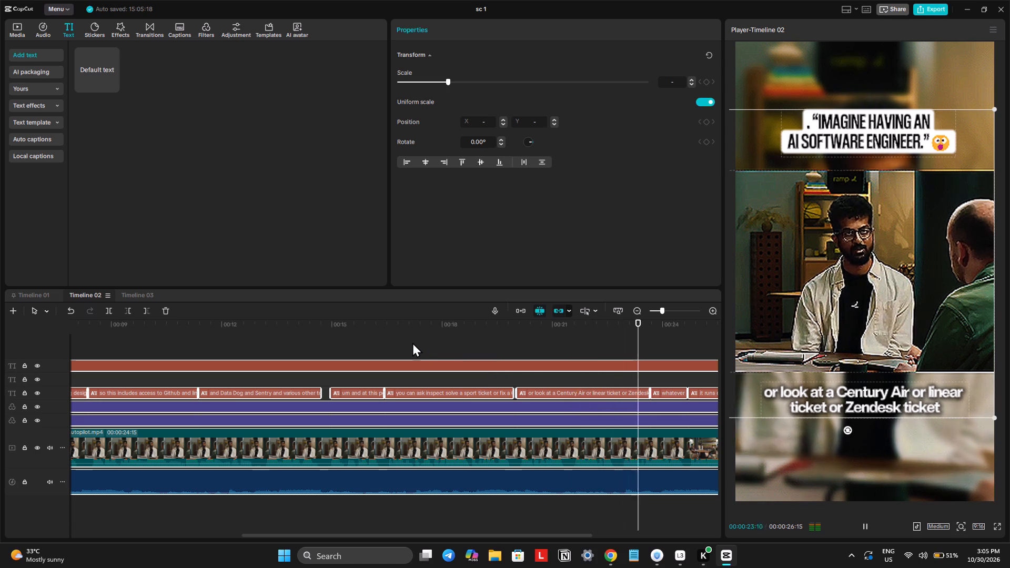
Split the main video at 00:00:18:18 and 00:00:20:01 to isolate the end of the "fix a Github issue" line.
{"action": "left_click", "coordinate": [401, 342]}
{"action": "left_click_drag", "start_coordinate": [401, 342], "coordinate": [385, 348]}
{"action": "key", "text": "space"}
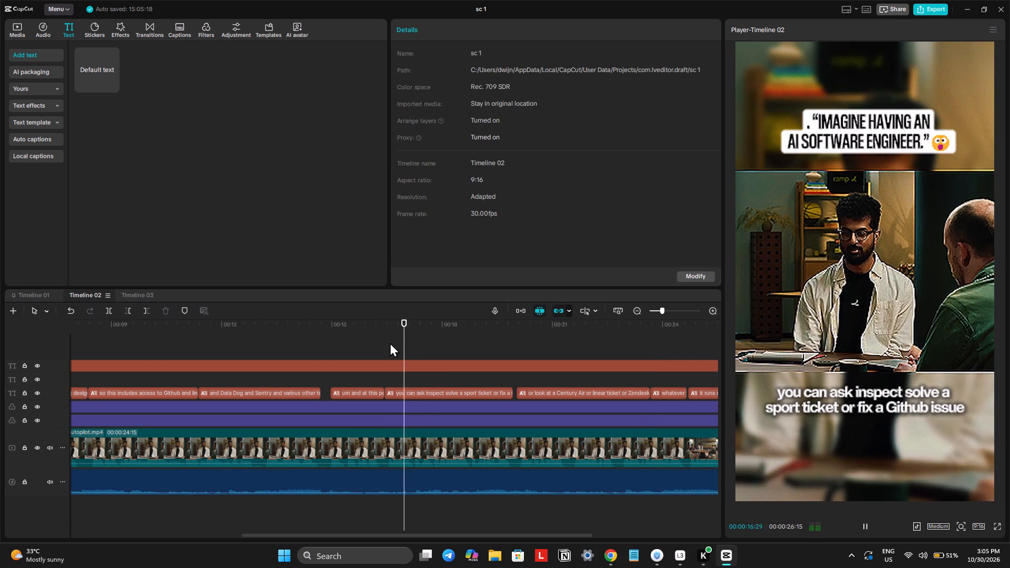
{"action": "key", "text": "space"}
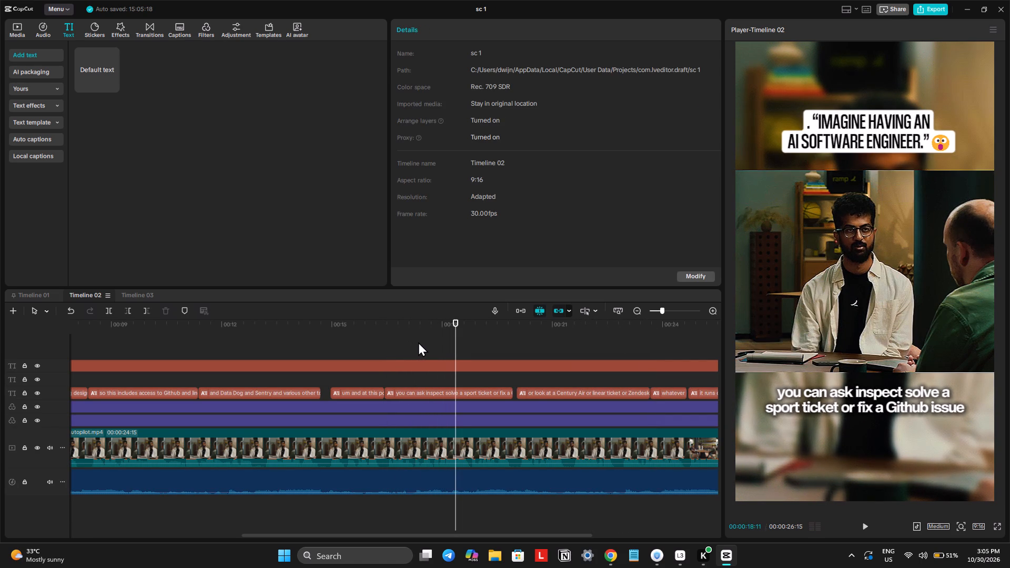
{"action": "key", "text": "space"}
{"action": "left_click", "coordinate": [448, 338]}
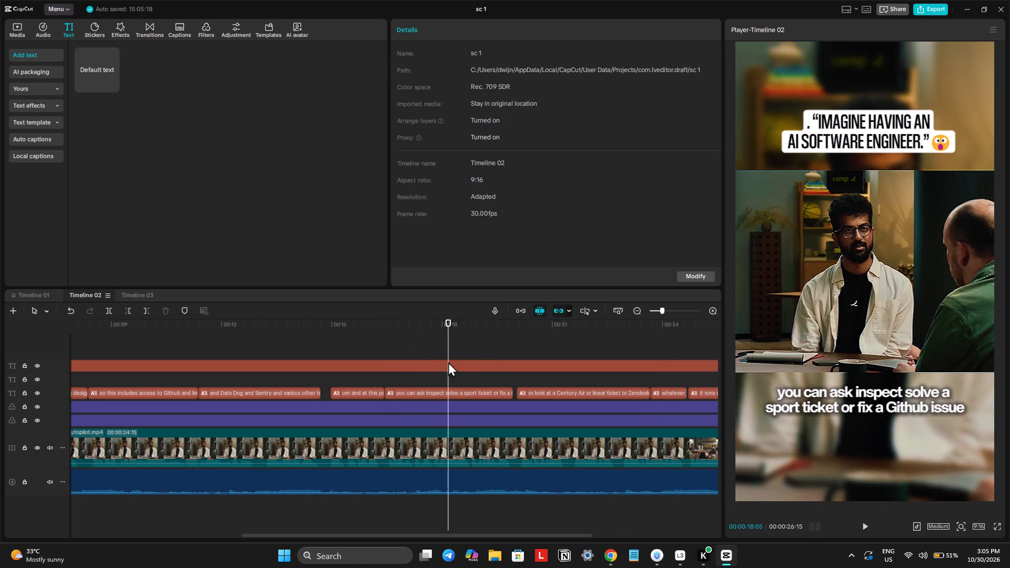
{"action": "scroll", "coordinate": [484, 448], "scroll_direction": "up", "scroll_amount": 3, "text": "ctrl"}
{"action": "key", "text": "space"}
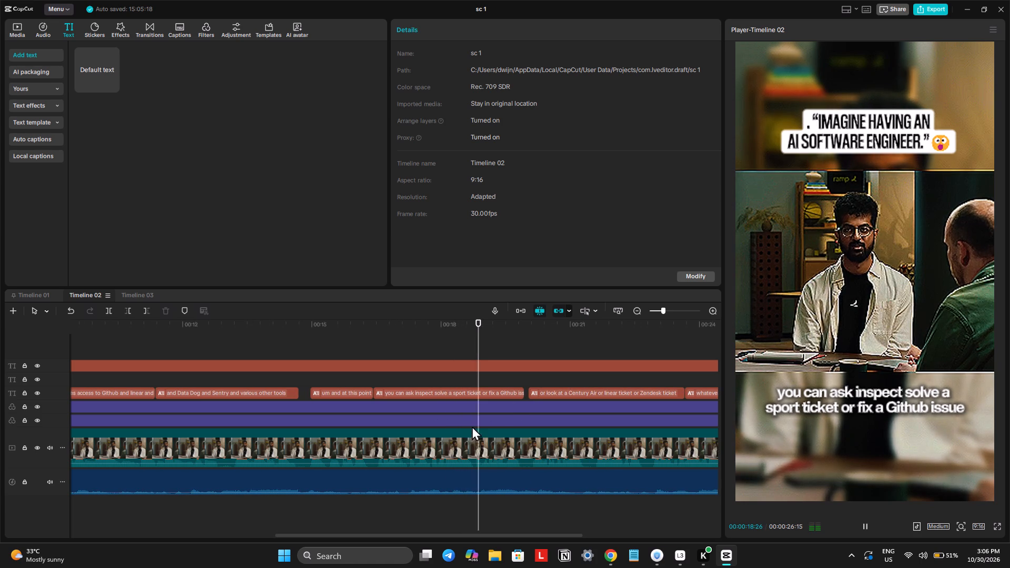
{"action": "key", "text": "space"}
{"action": "left_click", "coordinate": [467, 336]}
{"action": "left_click", "coordinate": [476, 451]}
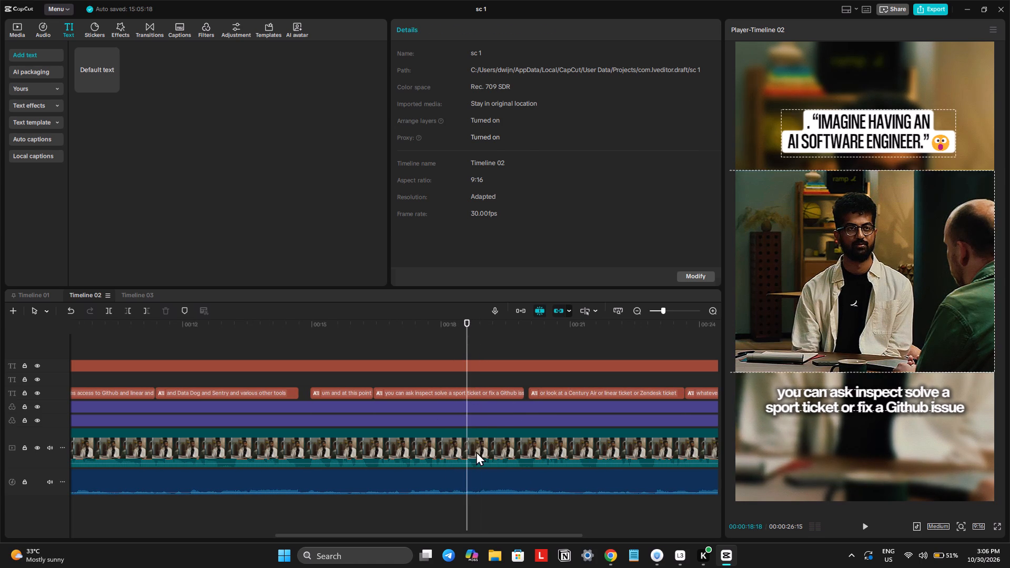
{"action": "key", "text": "ctrl+b"}
{"action": "key", "text": "space"}
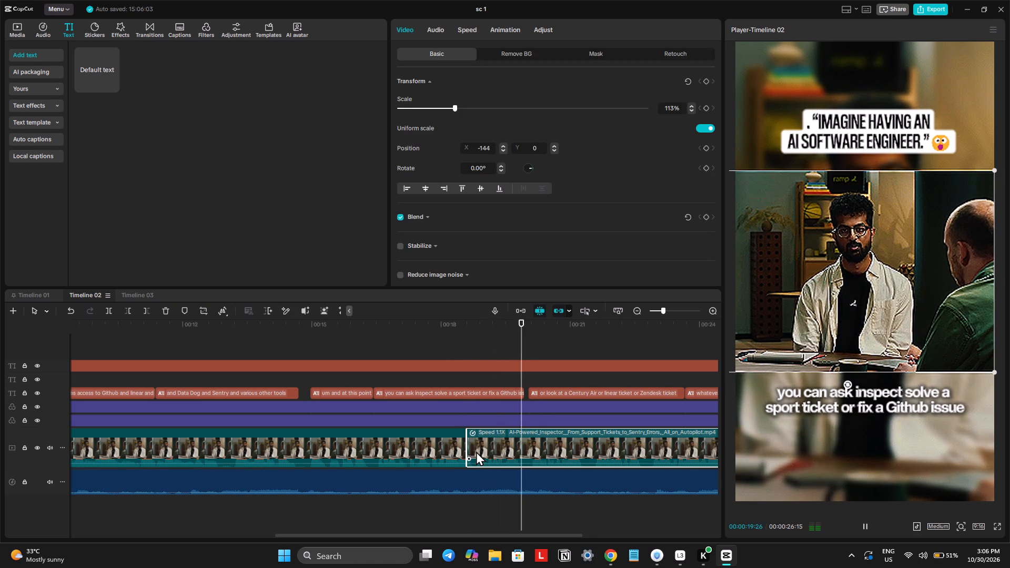
{"action": "key", "text": "space"}
{"action": "key", "text": "ctrl+b"}
Duplicate the isolated segment and insert the copy at the start of the main video track with the main track magnet on.
{"action": "left_click", "coordinate": [508, 459]}
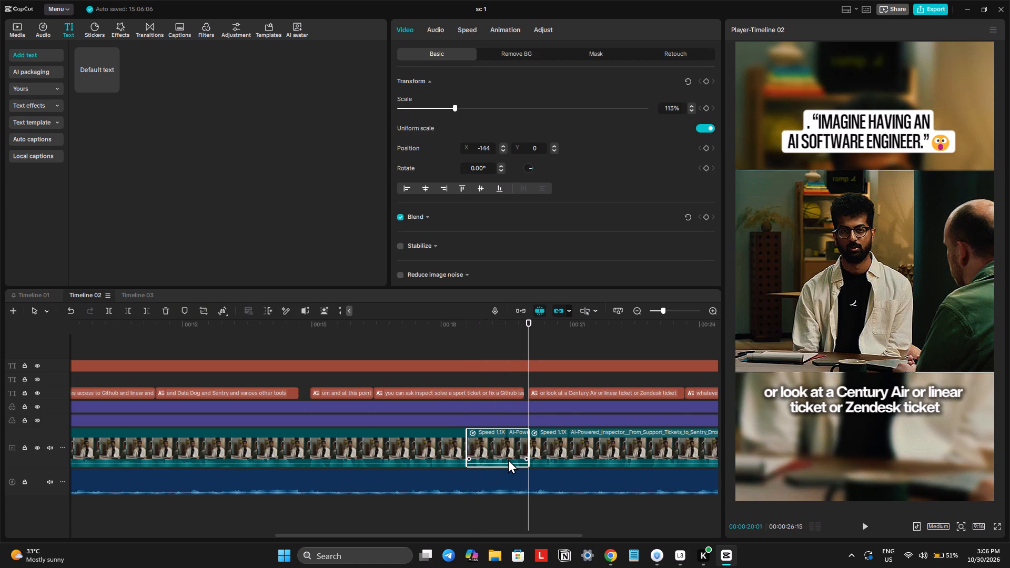
{"action": "key", "text": "ctrl+c"}
{"action": "key", "text": "ctrl+v"}
{"action": "scroll", "coordinate": [549, 441], "scroll_direction": "down", "scroll_amount": 6, "text": "ctrl"}
{"action": "left_click_drag", "start_coordinate": [538, 437], "coordinate": [524, 439]}
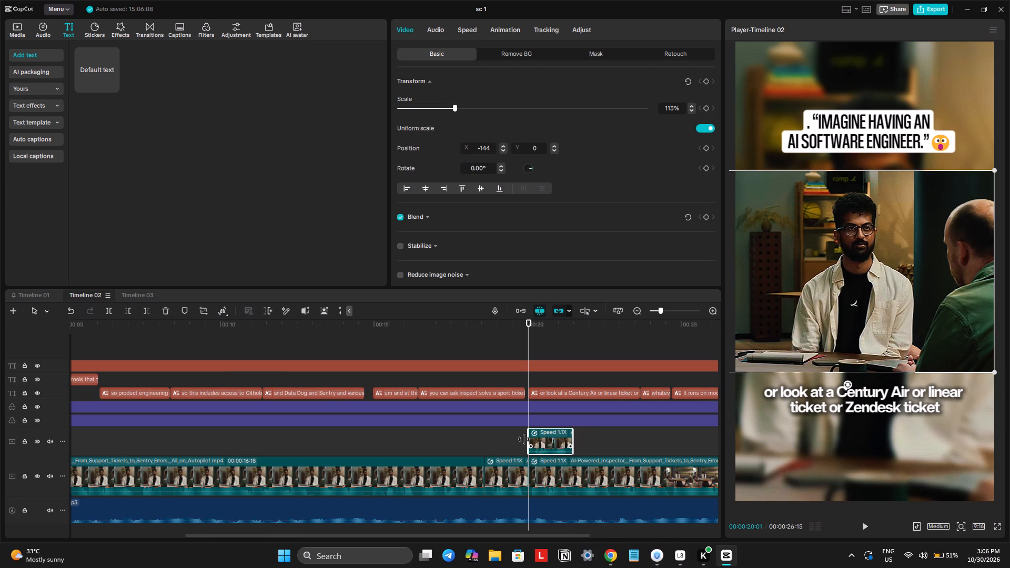
{"action": "left_click_drag", "start_coordinate": [524, 439], "coordinate": [53, 471]}
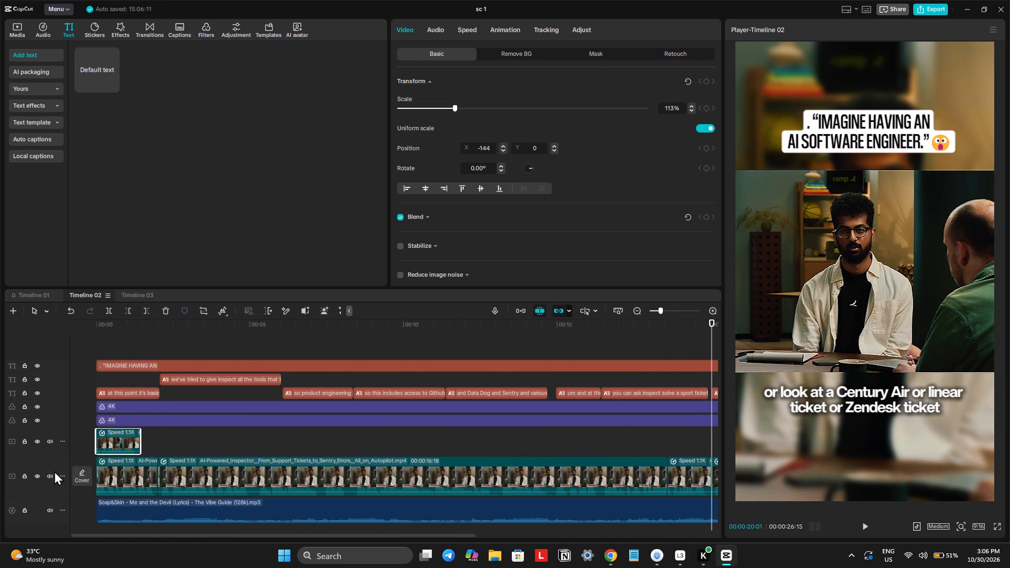
{"action": "left_click_drag", "start_coordinate": [114, 437], "coordinate": [86, 476]}
{"action": "left_click", "coordinate": [515, 309]}
{"action": "left_click_drag", "start_coordinate": [104, 440], "coordinate": [76, 476]}
{"action": "scroll", "coordinate": [177, 461], "scroll_direction": "left", "scroll_amount": 1}
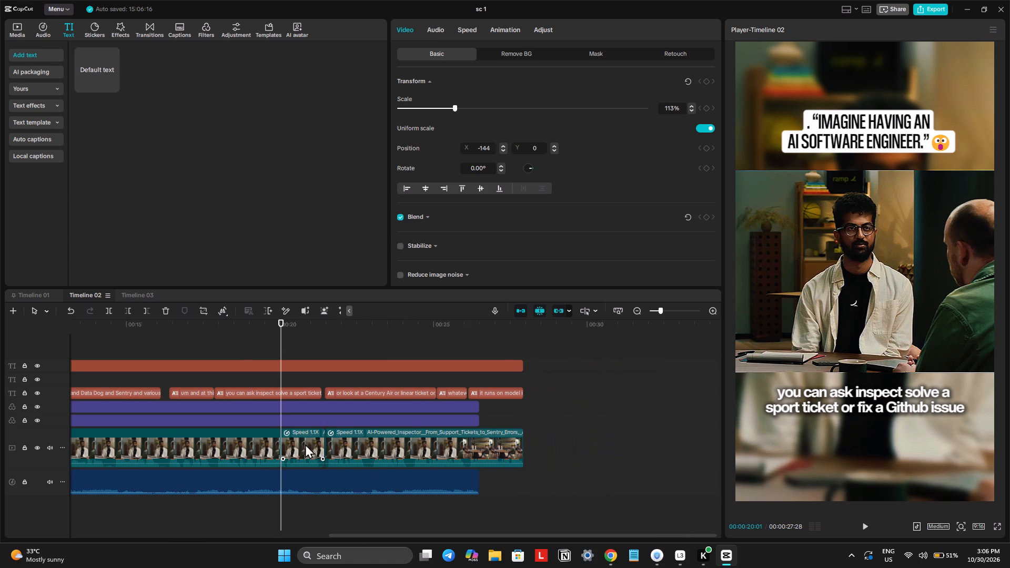
Duplicate the caption "you can ask inspect solve a sport ticket or fix a Github issue" and move the copy to the timeline start.
{"action": "scroll", "coordinate": [296, 419], "scroll_direction": "left", "scroll_amount": 1}
{"action": "left_click", "coordinate": [281, 395]}
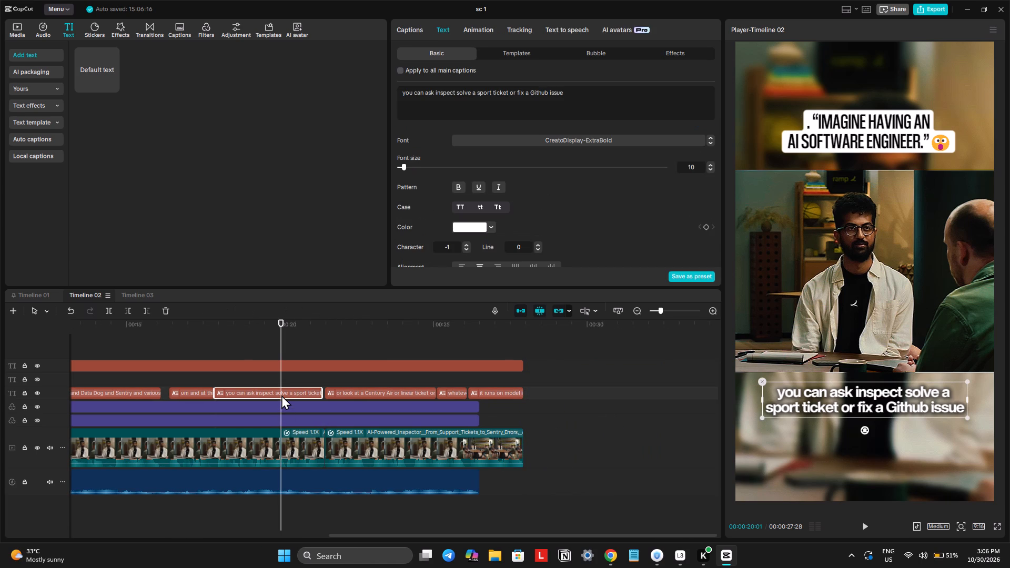
{"action": "key", "text": "ctrl+c"}
{"action": "key", "text": "ctrl+v"}
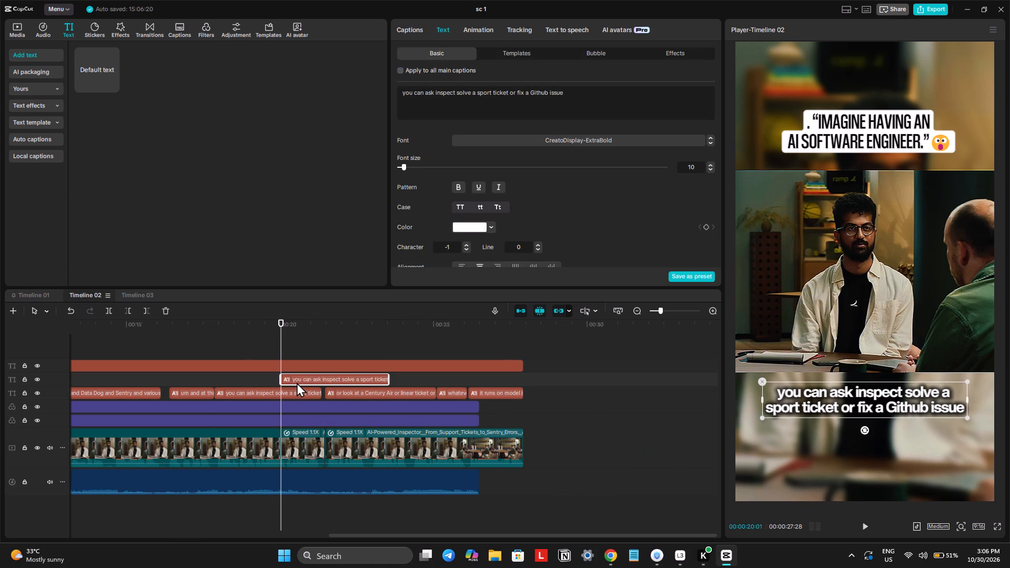
{"action": "left_click_drag", "start_coordinate": [297, 382], "coordinate": [0, 382]}
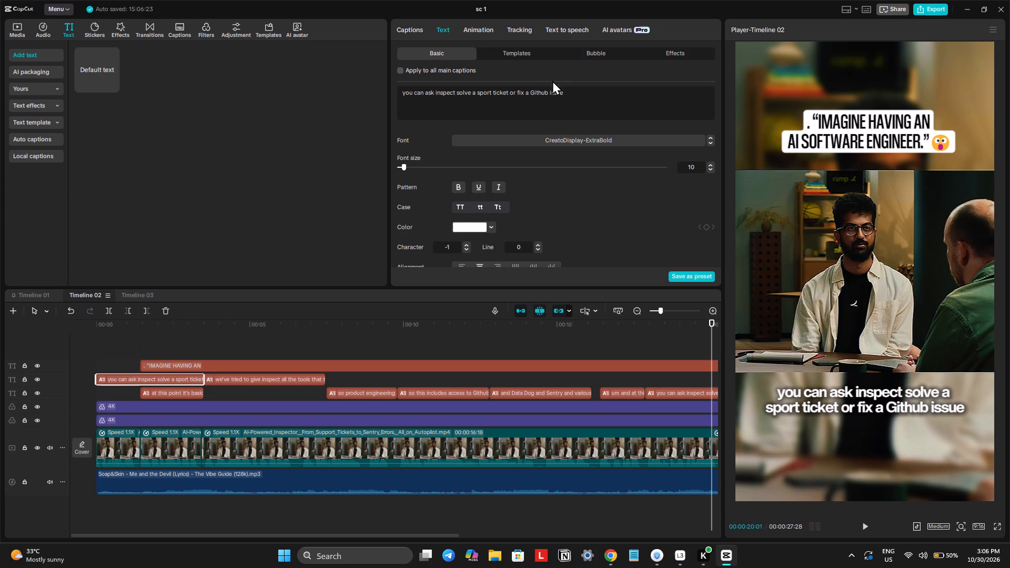
Shorten the copied caption's text to "fix a Github issue".
{"action": "left_click_drag", "start_coordinate": [514, 93], "coordinate": [378, 93]}
{"action": "key", "text": "BackSpace"}
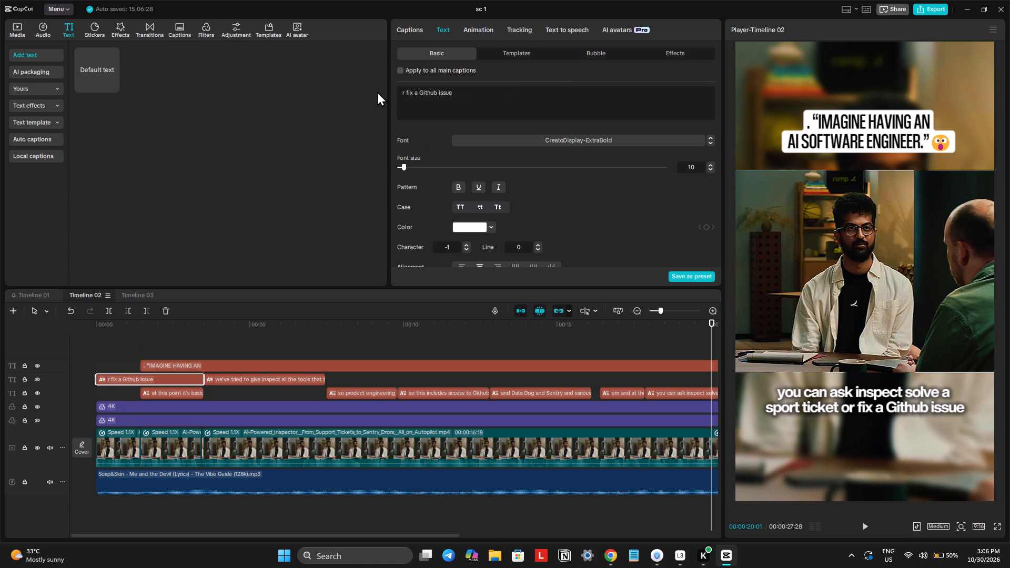
{"action": "key", "text": "Right"}
{"action": "key", "text": "Right"}
{"action": "key", "text": "BackSpace"}
{"action": "key", "text": "BackSpace"}
{"action": "key", "text": "BackSpace"}
{"action": "key", "text": "BackSpace"}
Trim the end of the "fix a Github issue" caption to 00:00:01:13 and move it onto the lower caption track at the start.
{"action": "left_click", "coordinate": [138, 328]}
{"action": "left_click", "coordinate": [142, 379]}
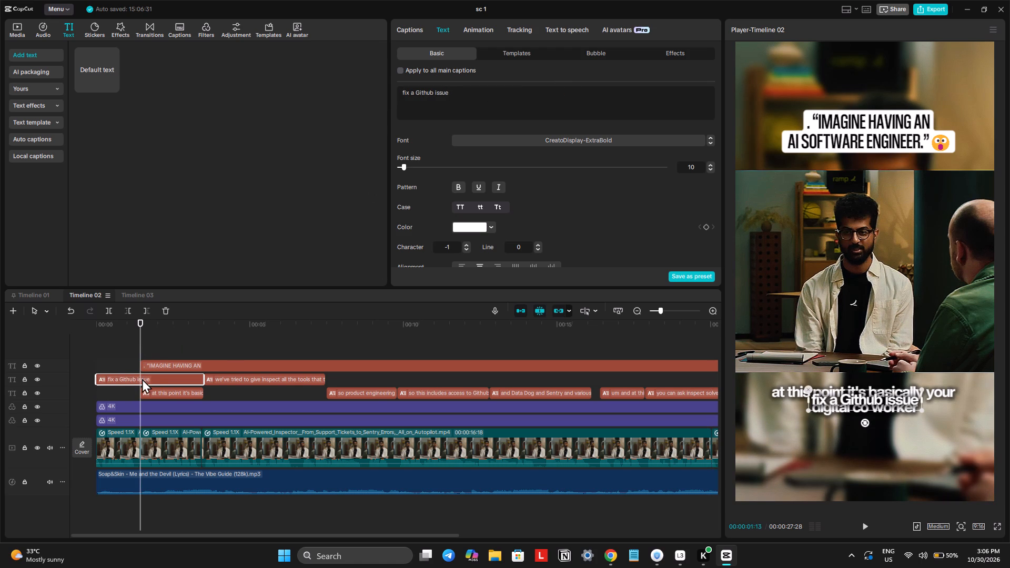
{"action": "key", "text": "w"}
{"action": "left_click_drag", "start_coordinate": [134, 380], "coordinate": [130, 390]}
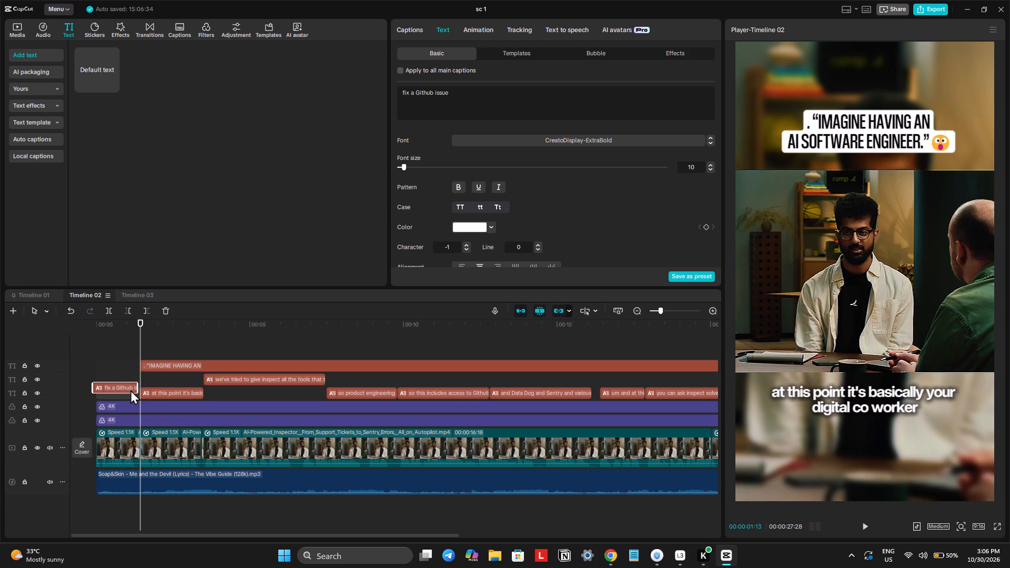
{"action": "left_click_drag", "start_coordinate": [130, 390], "coordinate": [130, 393]}
Extend the start of the "IMAGINE HAVING AN AI SOFTWARE ENGINEER" hook text back to the beginning of the timeline.
{"action": "left_click", "coordinate": [140, 363]}
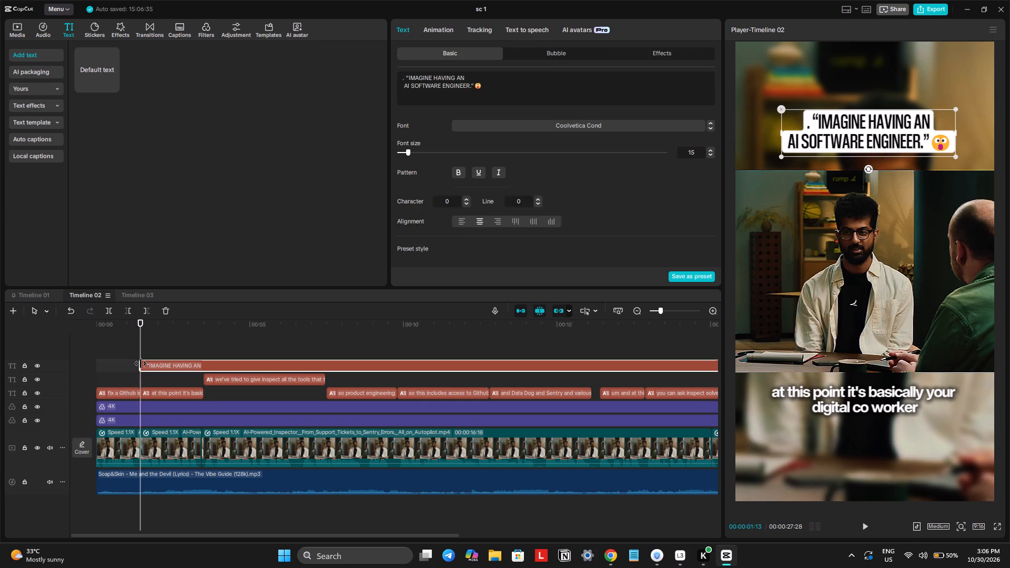
{"action": "left_click_drag", "start_coordinate": [140, 363], "coordinate": [90, 359]}
Duplicate the "fix a Github issue" caption at the timeline start, stacking the copy on the track above.
{"action": "left_click", "coordinate": [113, 393]}
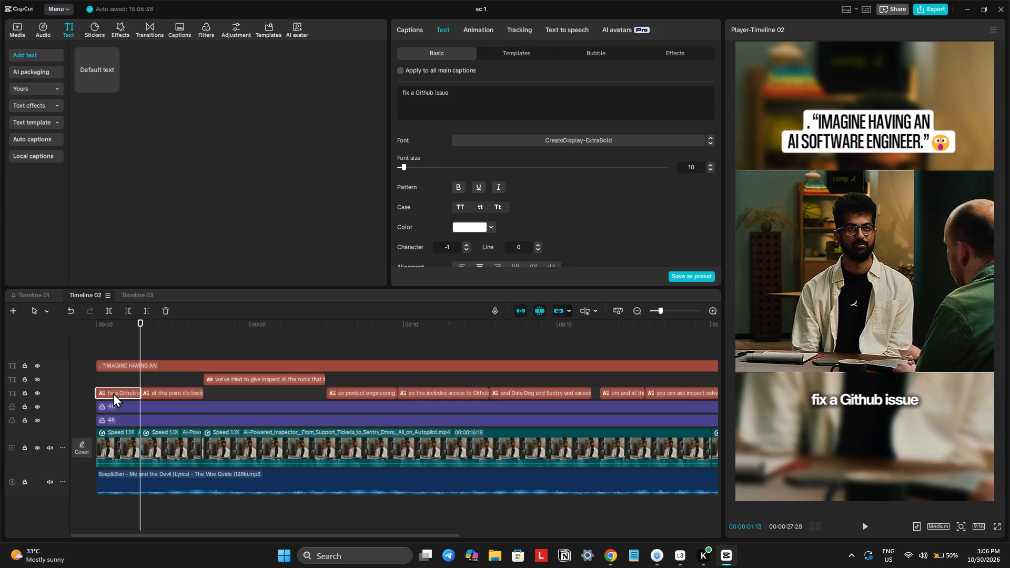
{"action": "key", "text": "ctrl+c"}
{"action": "left_click_drag", "start_coordinate": [106, 327], "coordinate": [65, 331]}
{"action": "key", "text": "ctrl+v"}
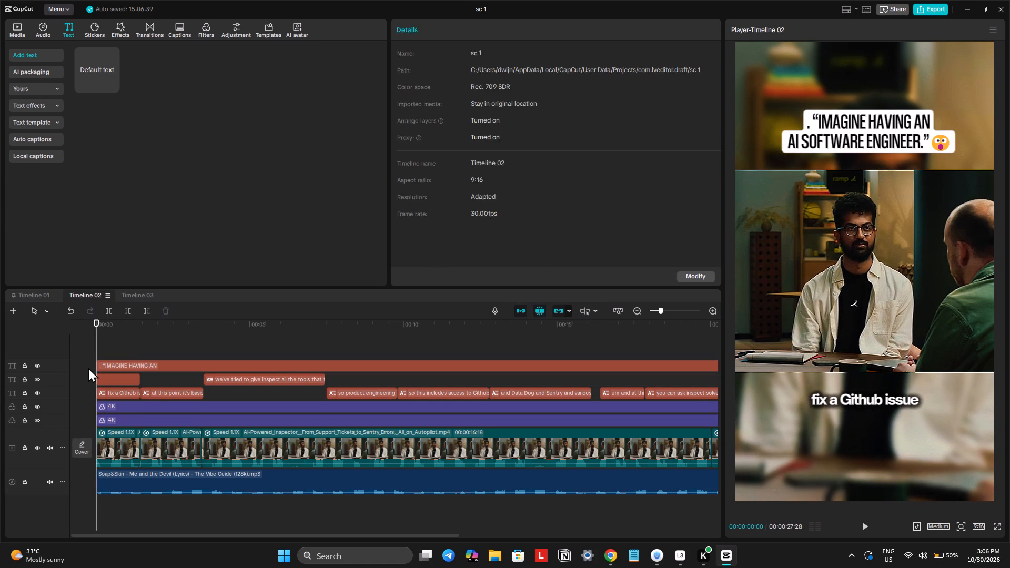
{"action": "scroll", "coordinate": [108, 380], "scroll_direction": "up", "scroll_amount": 6, "text": "ctrl"}
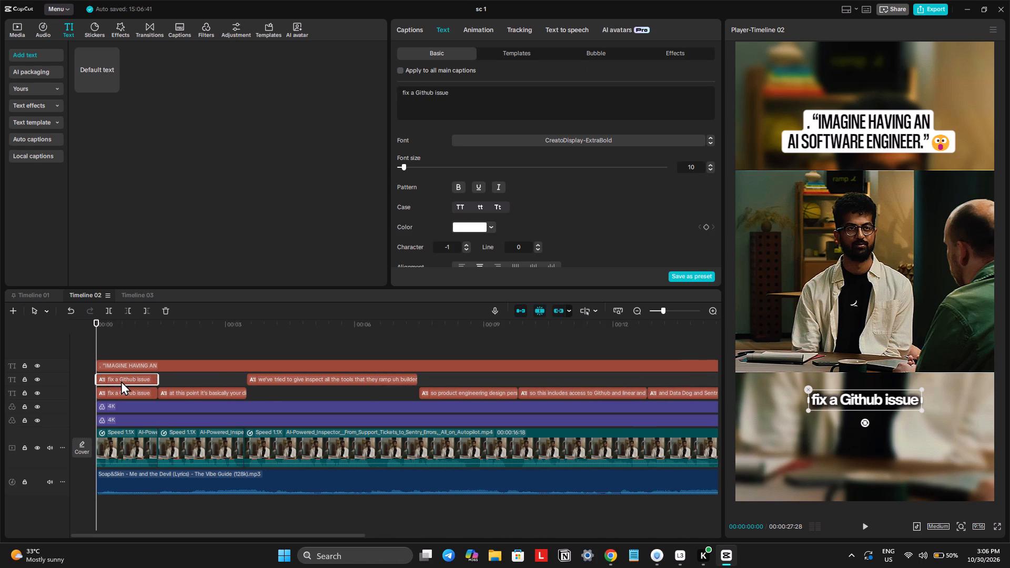
{"action": "scroll", "coordinate": [121, 381], "scroll_direction": "up", "scroll_amount": 2, "text": "ctrl"}
{"action": "left_click", "coordinate": [113, 380]}
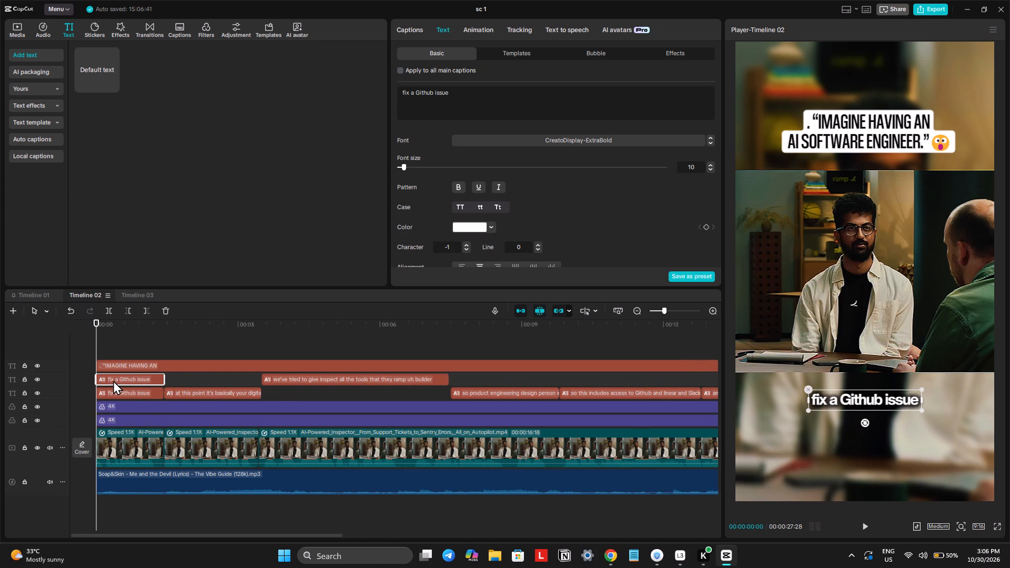
Divide the wording between the two stacked captions: "fix a" in the lower one and "Github issue" in the upper one.
{"action": "left_click", "coordinate": [113, 394]}
{"action": "left_click_drag", "start_coordinate": [414, 92], "coordinate": [496, 92]}
{"action": "key", "text": "BackSpace"}
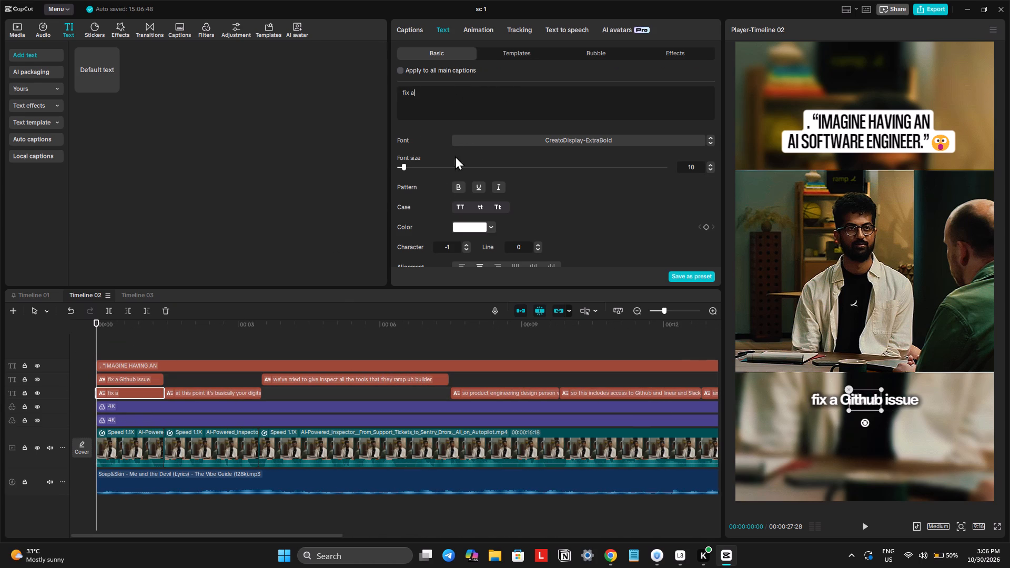
{"action": "left_click", "coordinate": [123, 377]}
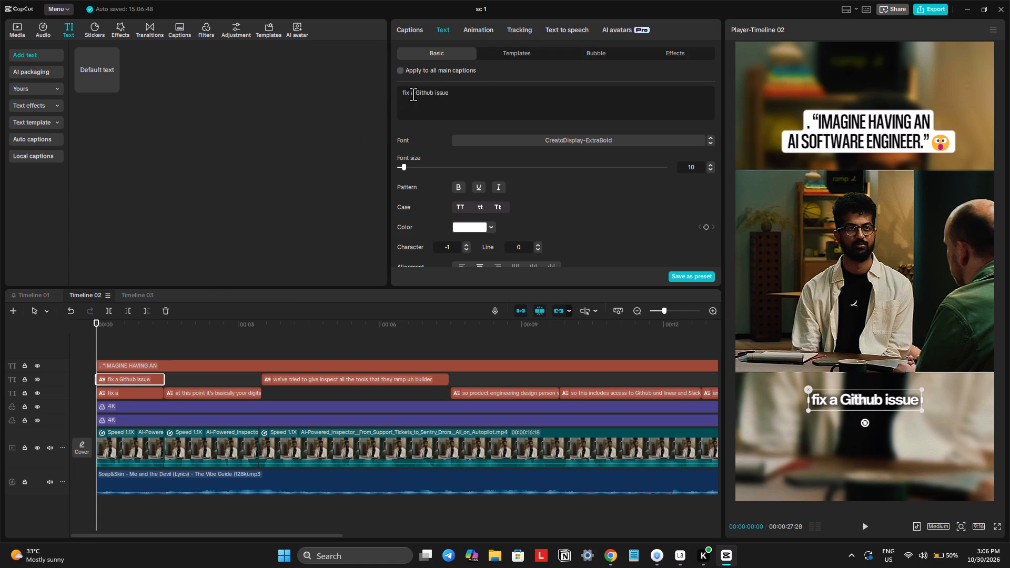
{"action": "left_click_drag", "start_coordinate": [416, 94], "coordinate": [372, 93]}
{"action": "key", "text": "BackSpace"}
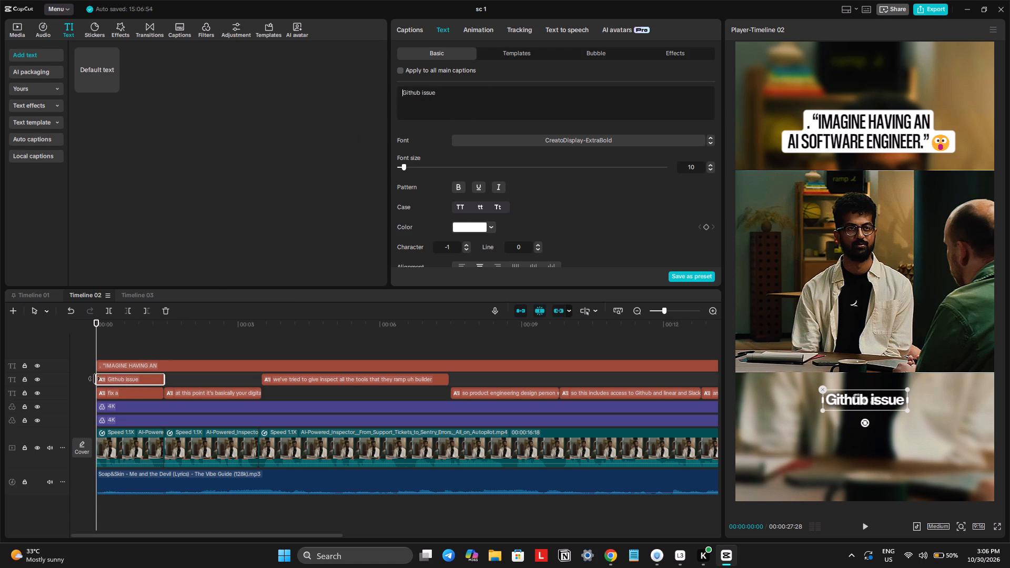
Trim the start of the "Github issue" caption so it begins about 0.3 seconds after "fix a".
{"action": "left_click_drag", "start_coordinate": [95, 375], "coordinate": [110, 382]}
{"action": "left_click_drag", "start_coordinate": [97, 330], "coordinate": [68, 334]}
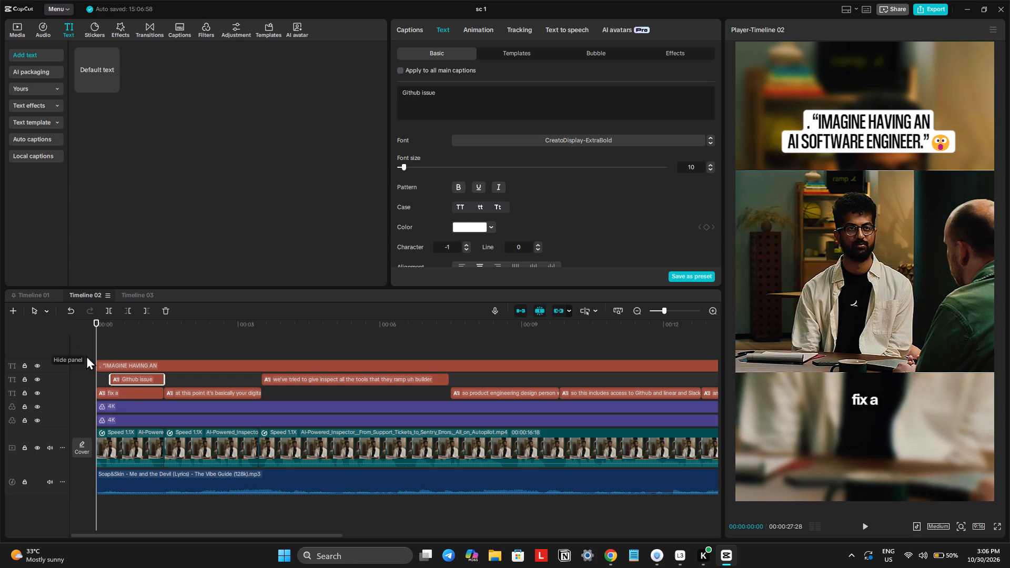
Enlarge the "fix a" caption to nearly double size and place it over the lower-left part of the sharp video frame.
{"action": "left_click", "coordinate": [114, 395]}
{"action": "left_click_drag", "start_coordinate": [853, 399], "coordinate": [839, 285]}
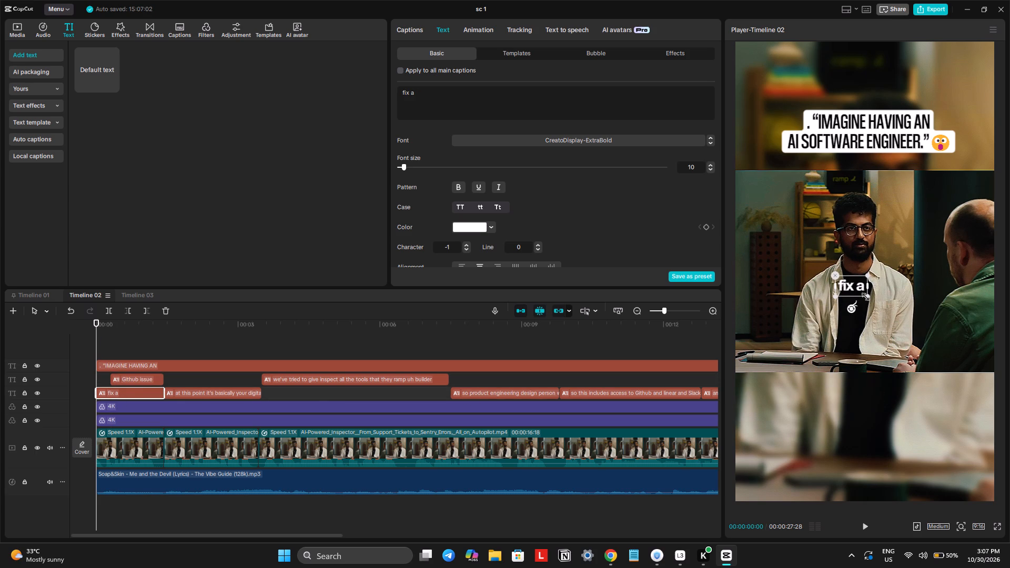
{"action": "left_click_drag", "start_coordinate": [864, 295], "coordinate": [873, 321]}
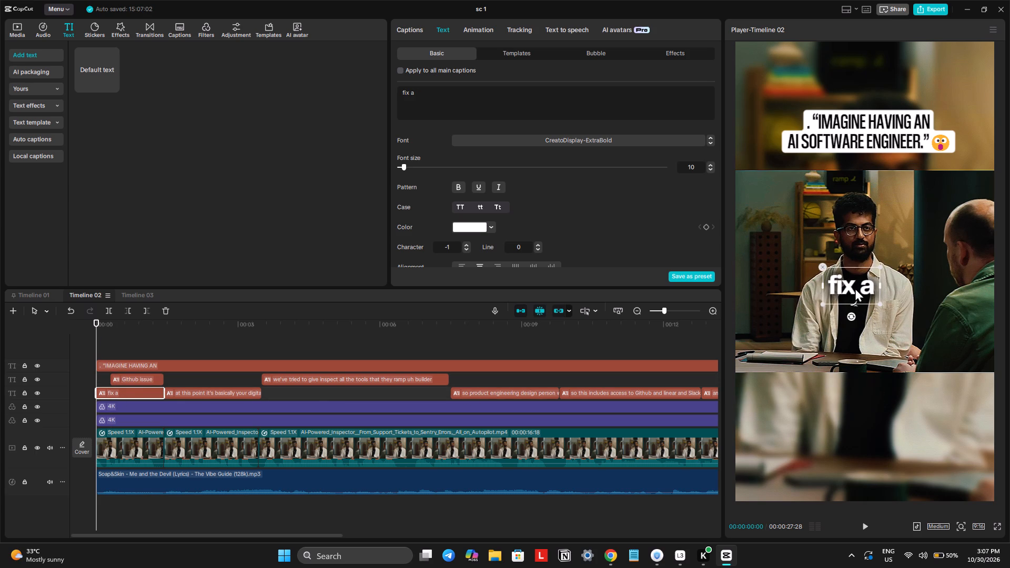
{"action": "left_click_drag", "start_coordinate": [855, 288], "coordinate": [820, 316]}
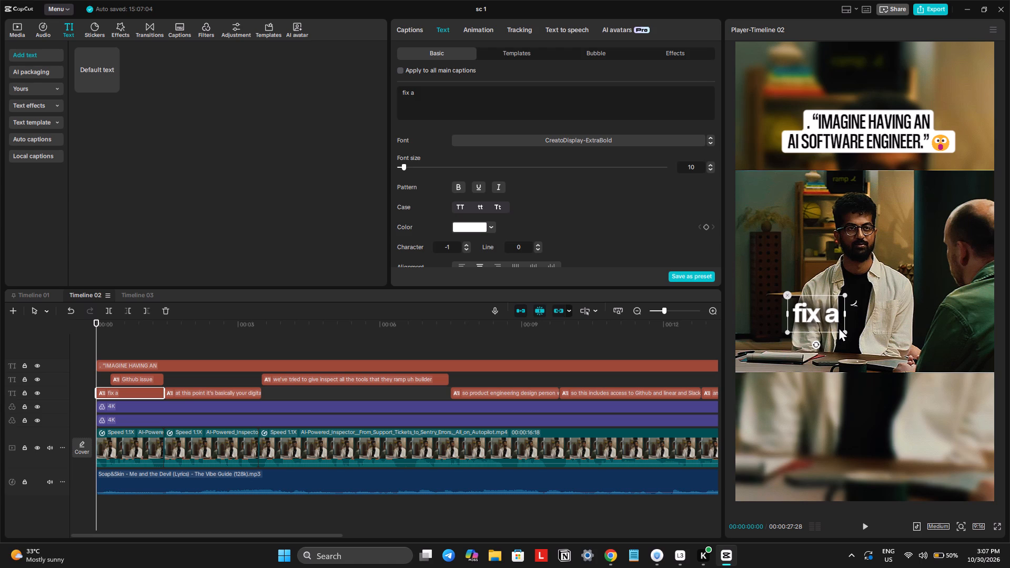
{"action": "left_click", "coordinate": [86, 342]}
Move the "Github issue" caption onto the sharp video frame, directly below "fix a", at a moment when both captions show.
{"action": "key", "text": "space"}
{"action": "key", "text": "space"}
{"action": "left_click", "coordinate": [140, 380]}
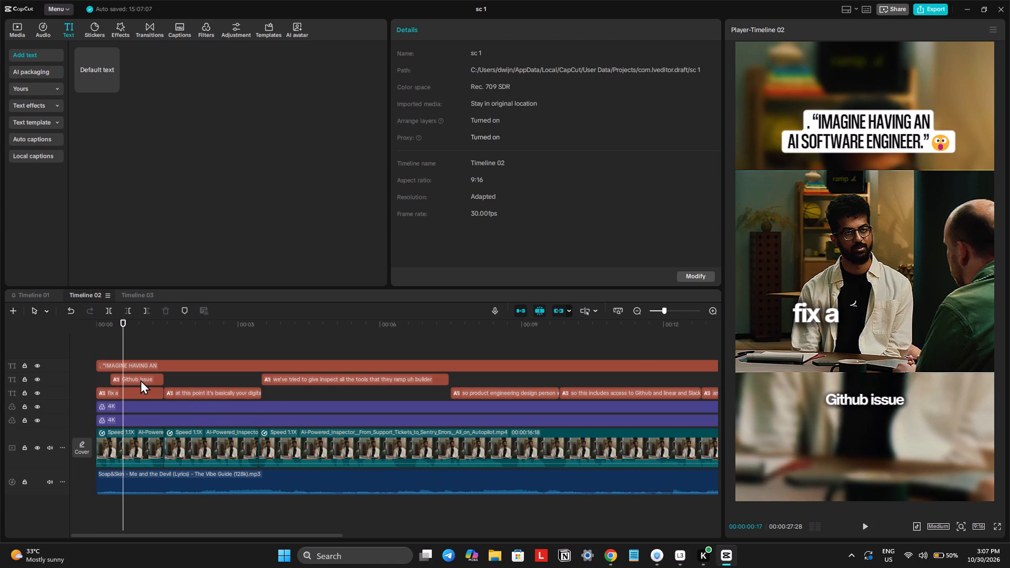
{"action": "left_click_drag", "start_coordinate": [877, 400], "coordinate": [855, 338]}
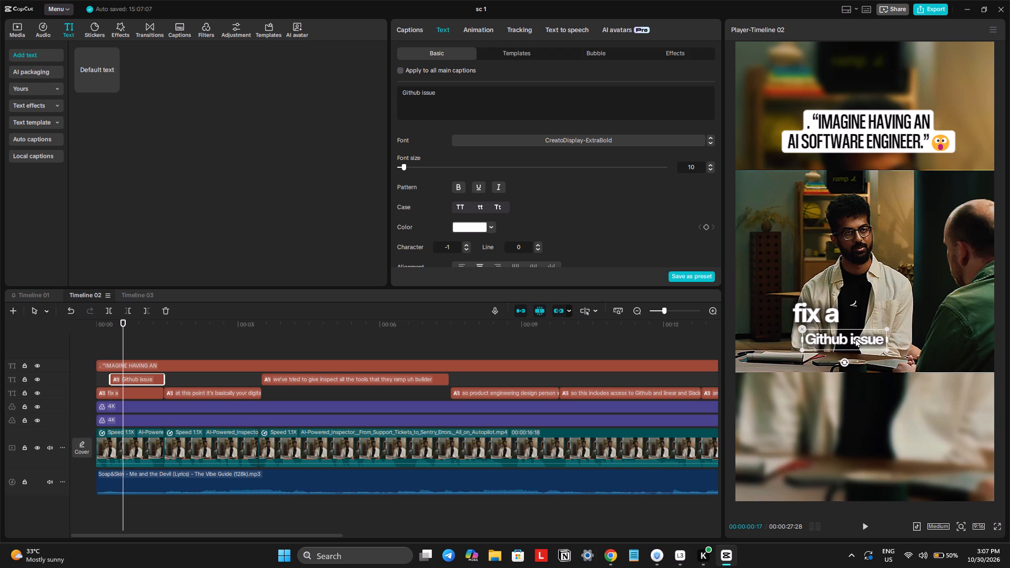
{"action": "left_click_drag", "start_coordinate": [855, 338], "coordinate": [854, 337]}
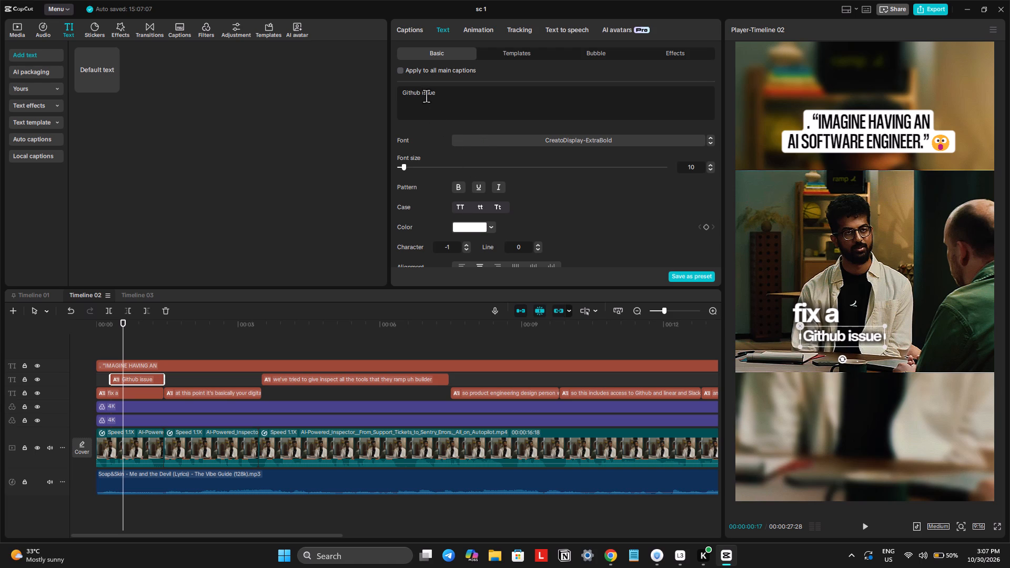
Set the font of only the word "issue" in the "Github issue" caption to relationship of mélodrame regu.
{"action": "double_click", "coordinate": [426, 94]}
{"action": "left_click", "coordinate": [480, 140]}
{"action": "scroll", "coordinate": [509, 322], "scroll_direction": "up", "scroll_amount": 20}
{"action": "scroll", "coordinate": [509, 322], "scroll_direction": "up", "scroll_amount": 6}
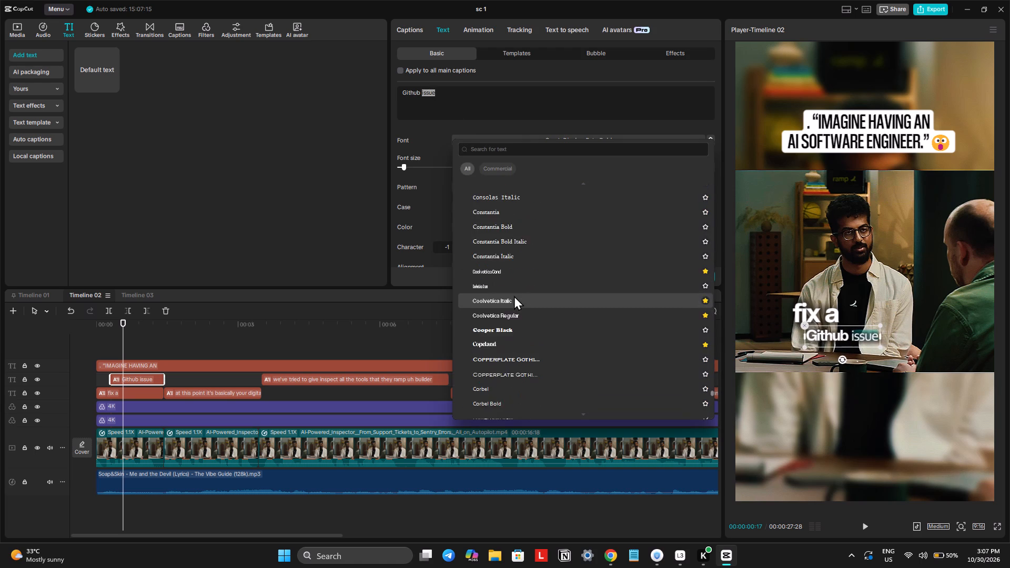
{"action": "scroll", "coordinate": [514, 296], "scroll_direction": "up", "scroll_amount": 20}
{"action": "scroll", "coordinate": [514, 296], "scroll_direction": "up", "scroll_amount": 20}
{"action": "scroll", "coordinate": [514, 296], "scroll_direction": "up", "scroll_amount": 20}
{"action": "scroll", "coordinate": [509, 283], "scroll_direction": "up", "scroll_amount": 20}
{"action": "scroll", "coordinate": [509, 283], "scroll_direction": "up", "scroll_amount": 4}
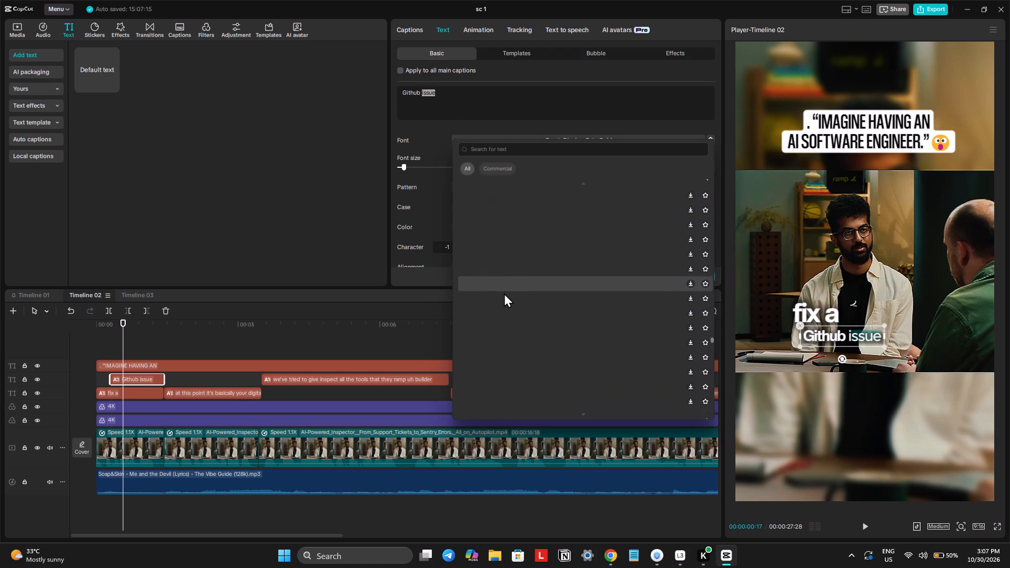
{"action": "scroll", "coordinate": [504, 293], "scroll_direction": "up", "scroll_amount": 20}
{"action": "scroll", "coordinate": [504, 293], "scroll_direction": "up", "scroll_amount": 20}
{"action": "scroll", "coordinate": [504, 293], "scroll_direction": "up", "scroll_amount": 20}
{"action": "scroll", "coordinate": [503, 297], "scroll_direction": "up", "scroll_amount": 20}
{"action": "scroll", "coordinate": [503, 297], "scroll_direction": "up", "scroll_amount": 20}
{"action": "scroll", "coordinate": [503, 297], "scroll_direction": "up", "scroll_amount": 20}
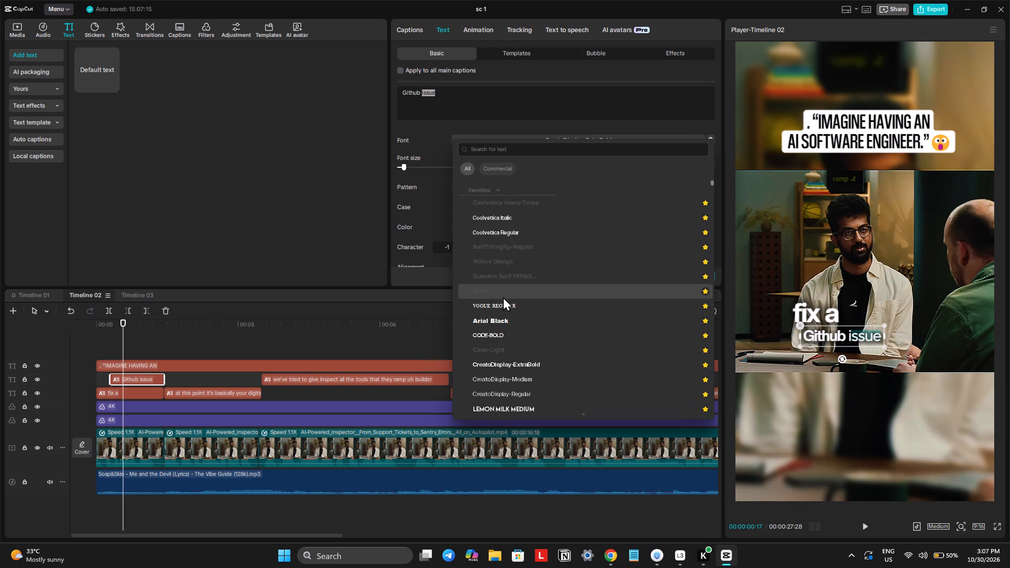
{"action": "scroll", "coordinate": [503, 297], "scroll_direction": "up", "scroll_amount": 20}
{"action": "scroll", "coordinate": [503, 297], "scroll_direction": "up", "scroll_amount": 20}
{"action": "scroll", "coordinate": [503, 297], "scroll_direction": "up", "scroll_amount": 20}
{"action": "scroll", "coordinate": [503, 297], "scroll_direction": "down", "scroll_amount": 1}
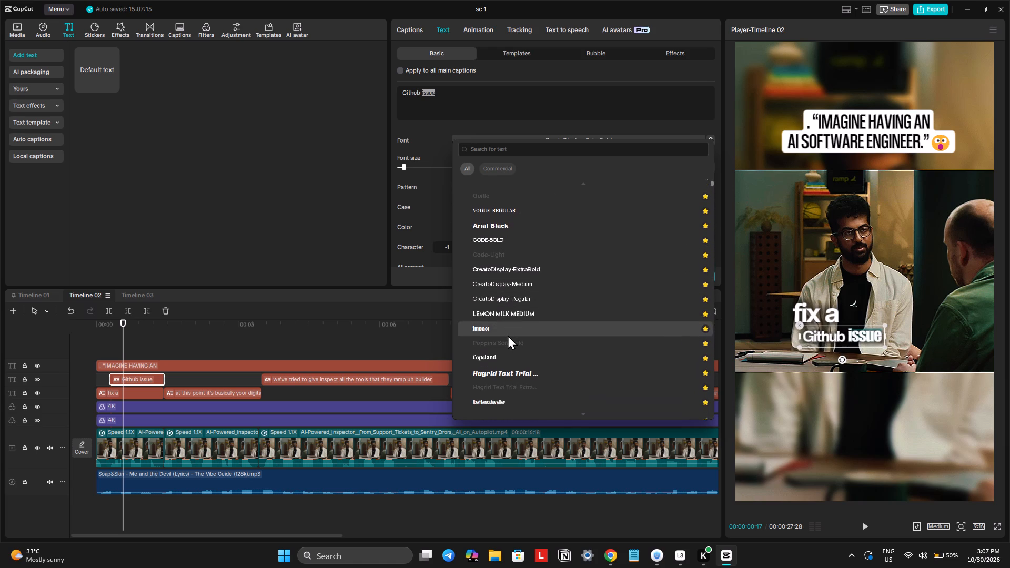
{"action": "scroll", "coordinate": [508, 335], "scroll_direction": "down", "scroll_amount": 1}
{"action": "scroll", "coordinate": [497, 290], "scroll_direction": "up", "scroll_amount": 1}
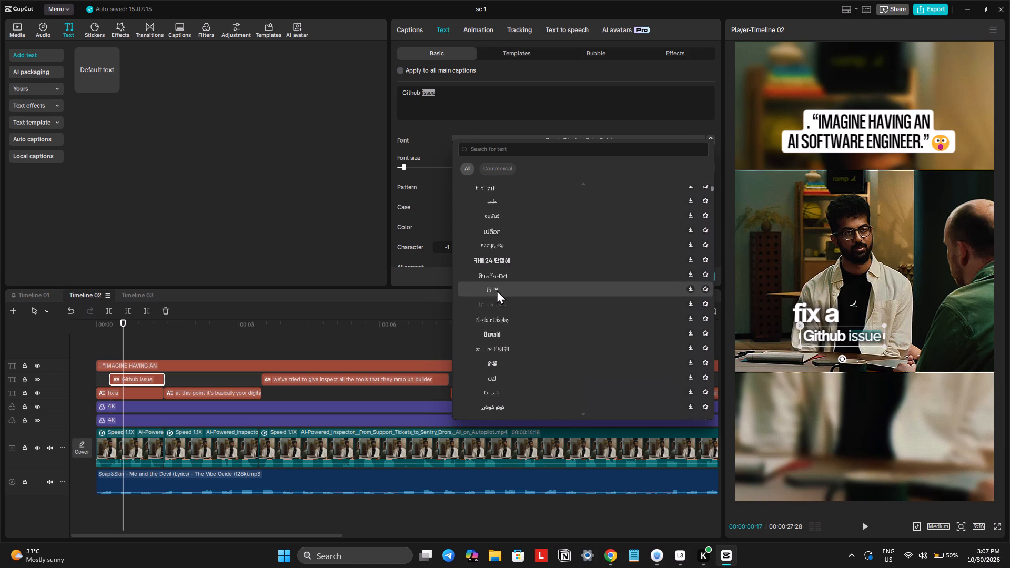
{"action": "scroll", "coordinate": [497, 290], "scroll_direction": "up", "scroll_amount": 3}
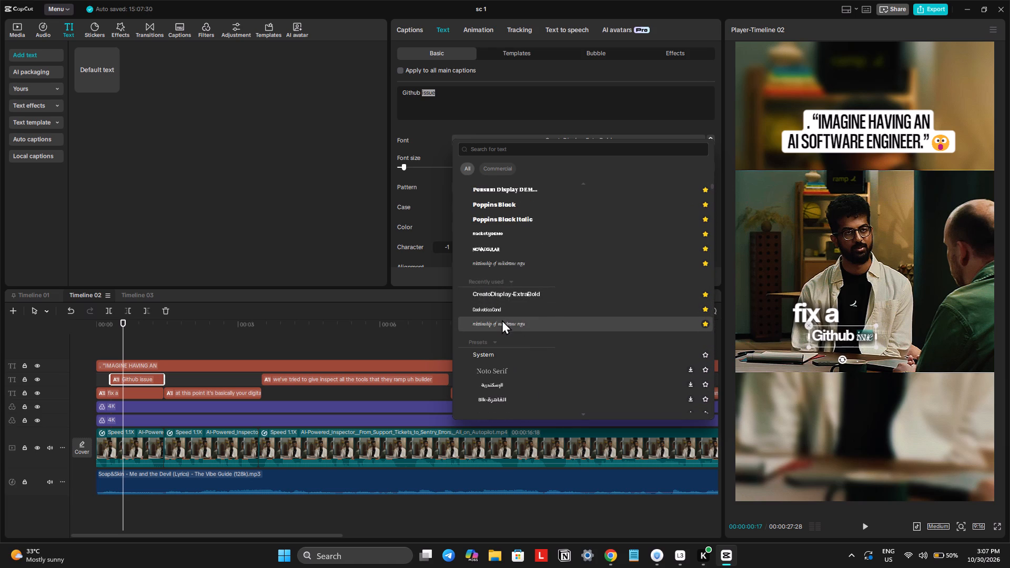
{"action": "left_click", "coordinate": [502, 320]}
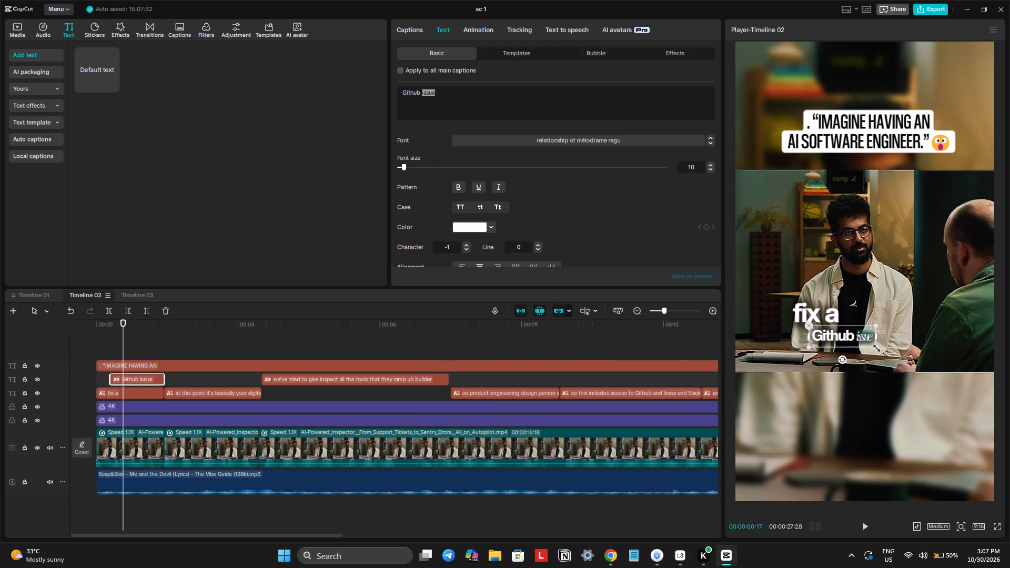
Enlarge the "Github issue" caption slightly and realign it beneath "fix a".
{"action": "left_click_drag", "start_coordinate": [876, 345], "coordinate": [886, 364]}
{"action": "left_click_drag", "start_coordinate": [862, 344], "coordinate": [843, 344]}
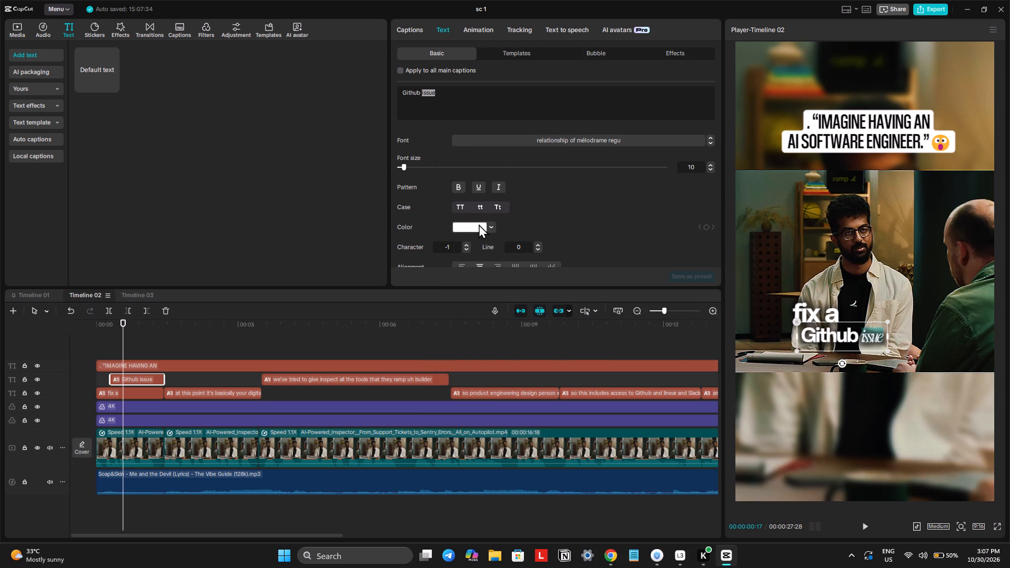
Color only the word "issue" light yellow in the "Github issue" caption.
{"action": "left_click", "coordinate": [479, 224]}
{"action": "left_click", "coordinate": [527, 412]}
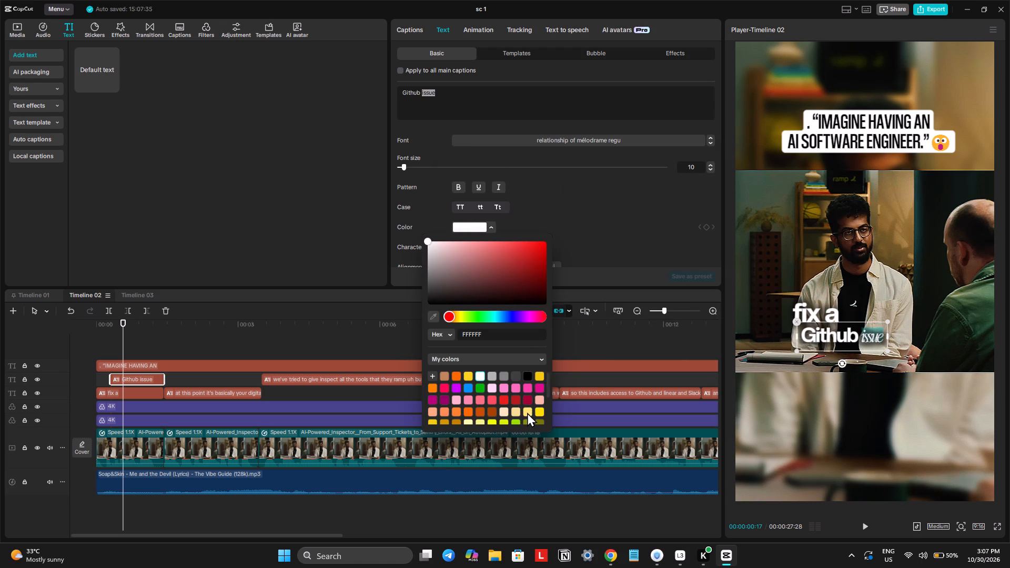
{"action": "left_click", "coordinate": [125, 383]}
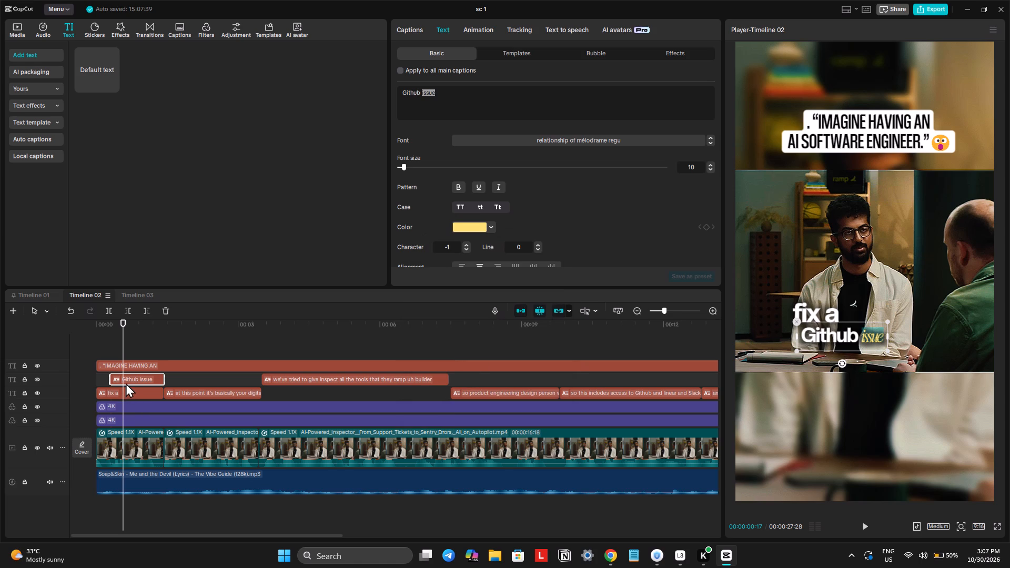
{"action": "left_click", "coordinate": [136, 346]}
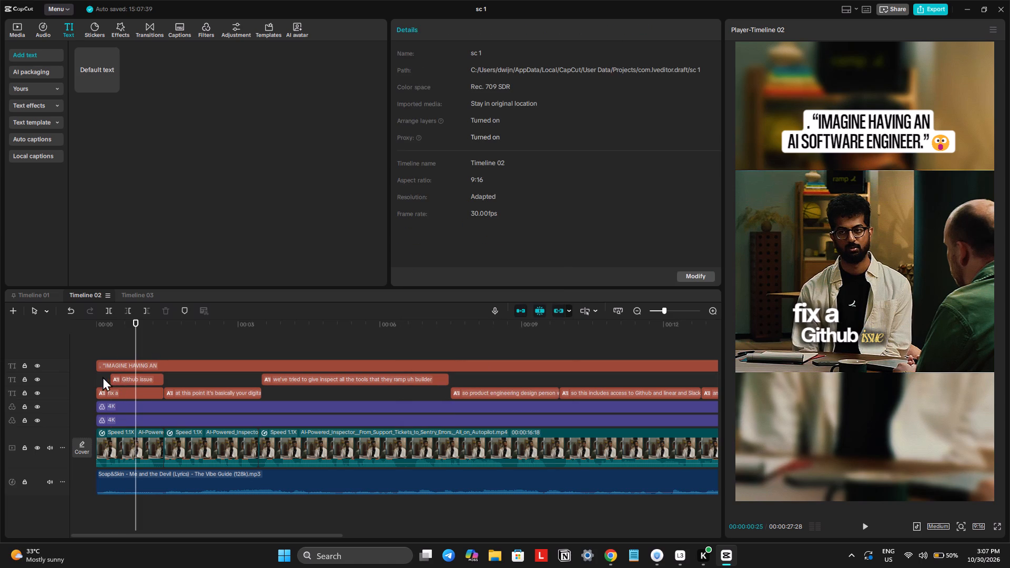
Apply the favorite "Fade In" entrance animation to both the "fix a" and "Github issue" captions and preview the opening.
{"action": "left_click_drag", "start_coordinate": [103, 377], "coordinate": [110, 391]}
{"action": "left_click", "coordinate": [478, 31]}
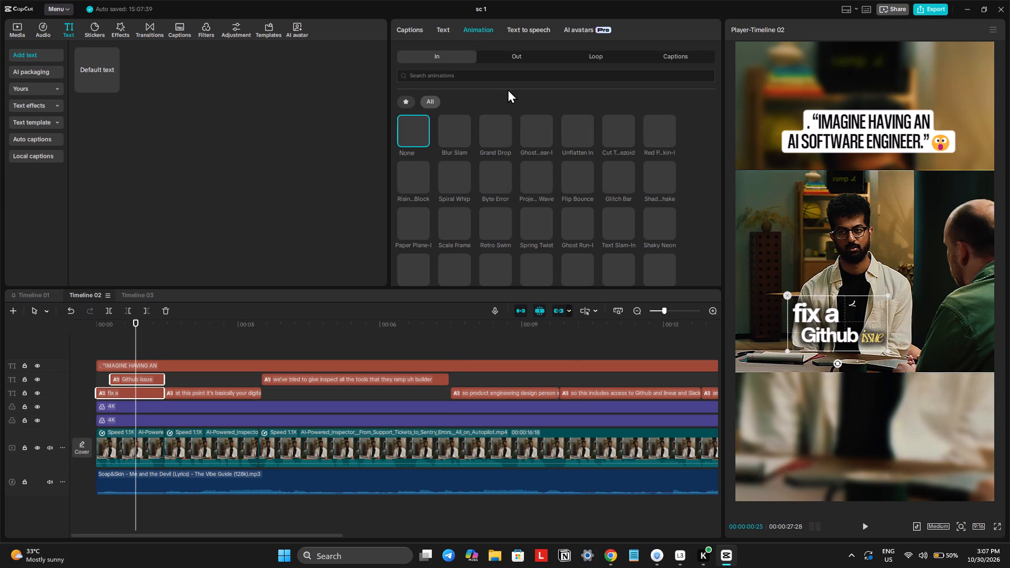
{"action": "left_click", "coordinate": [408, 102]}
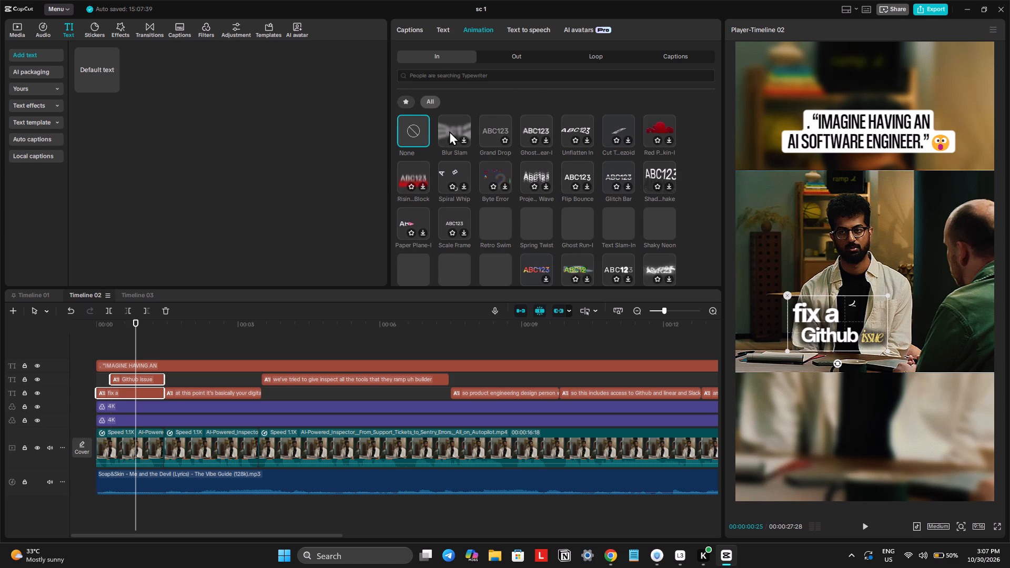
{"action": "left_click", "coordinate": [404, 102]}
{"action": "left_click", "coordinate": [443, 123]}
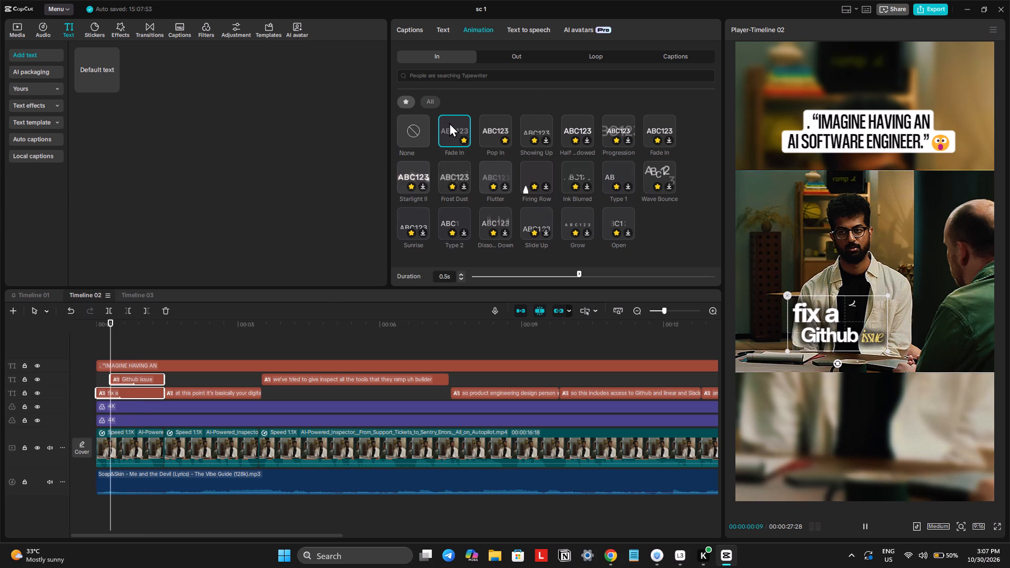
{"action": "double_click", "coordinate": [127, 332]}
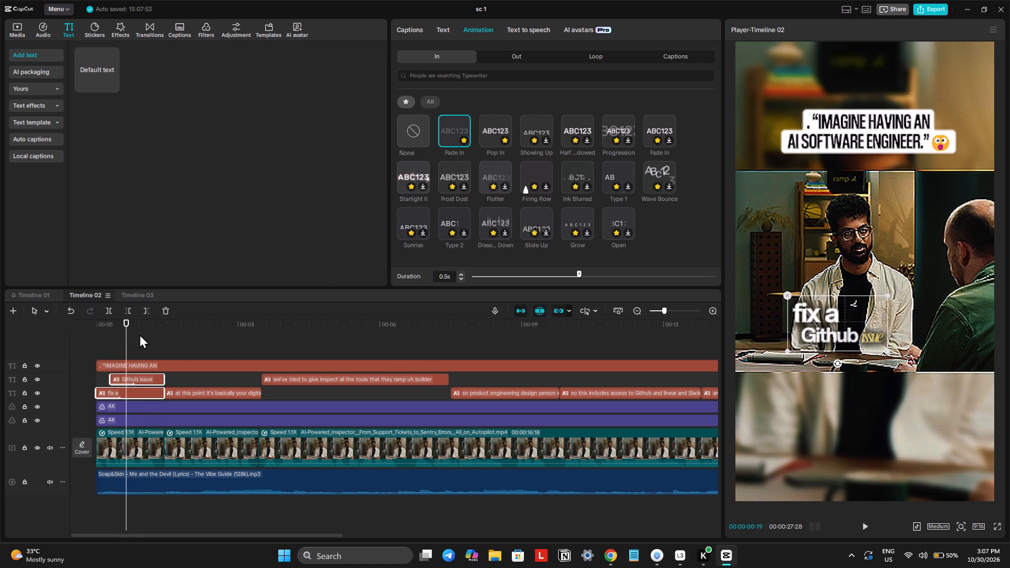
{"action": "left_click", "coordinate": [146, 336]}
{"action": "left_click_drag", "start_coordinate": [123, 328], "coordinate": [58, 337]}
{"action": "key", "text": "space"}
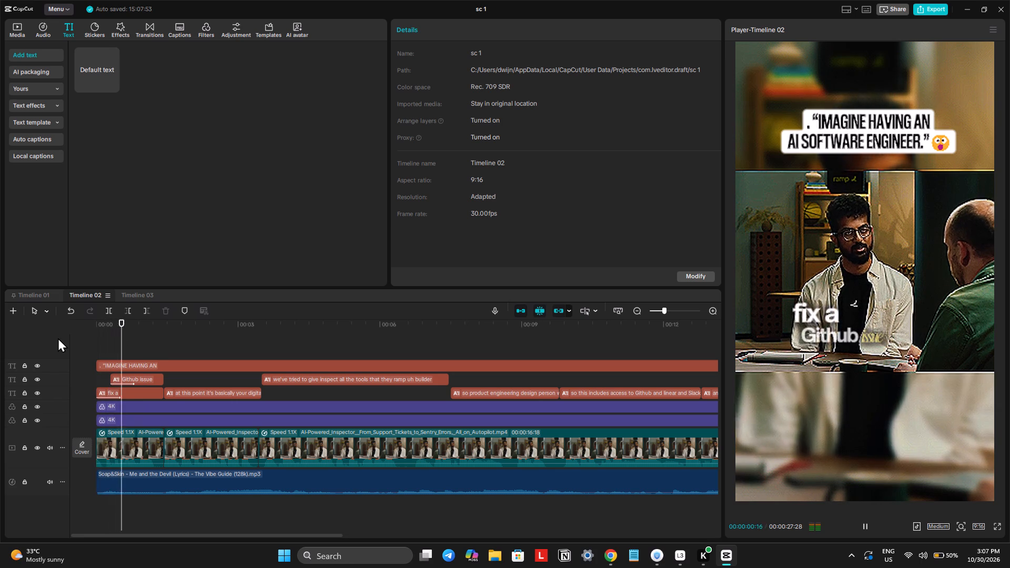
{"action": "key", "text": "space"}
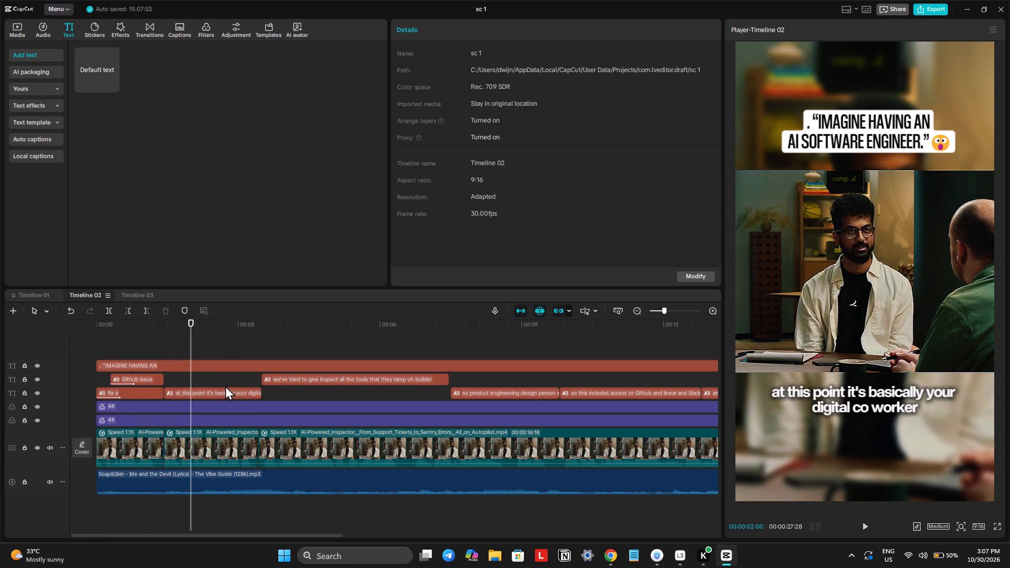
Apply the favorite "Shake ... right" captions animation to all captions from "at this point it's basically" through the final one.
{"action": "left_click", "coordinate": [227, 380]}
{"action": "left_click", "coordinate": [618, 308]}
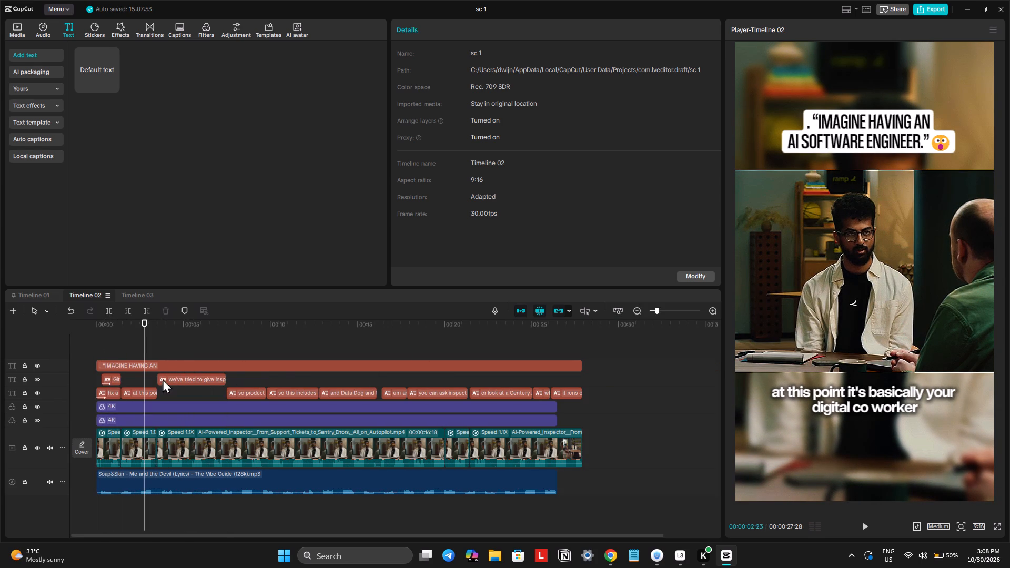
{"action": "left_click_drag", "start_coordinate": [135, 375], "coordinate": [555, 391]}
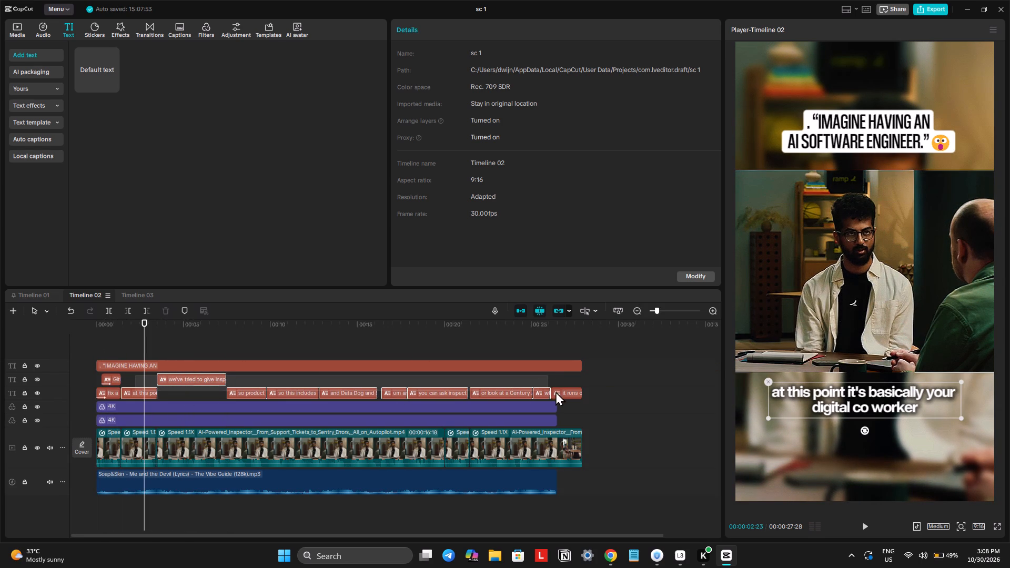
{"action": "left_click_drag", "start_coordinate": [555, 391], "coordinate": [563, 392]}
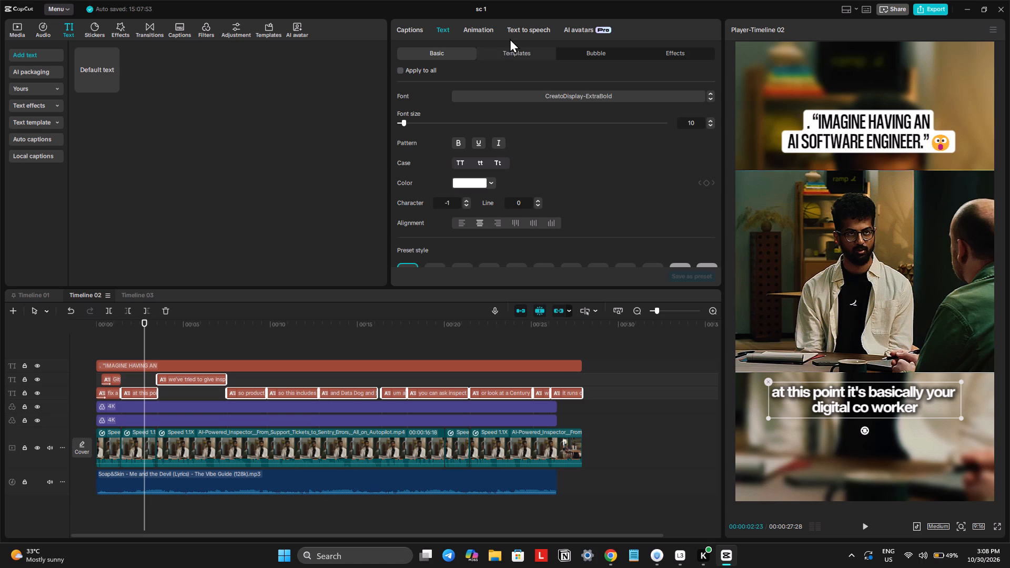
{"action": "left_click", "coordinate": [494, 28]}
{"action": "left_click", "coordinate": [669, 59]}
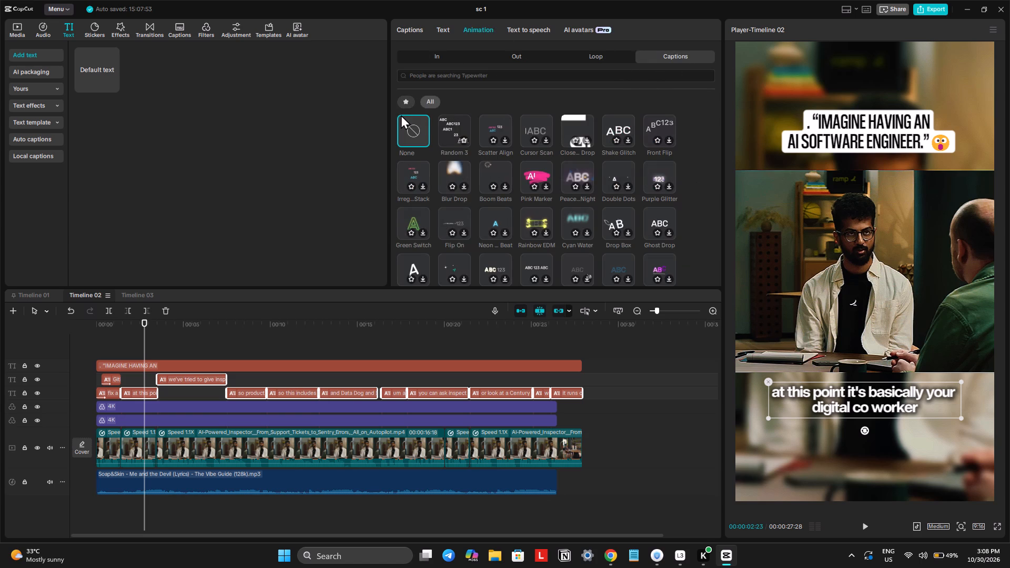
{"action": "left_click", "coordinate": [407, 106]}
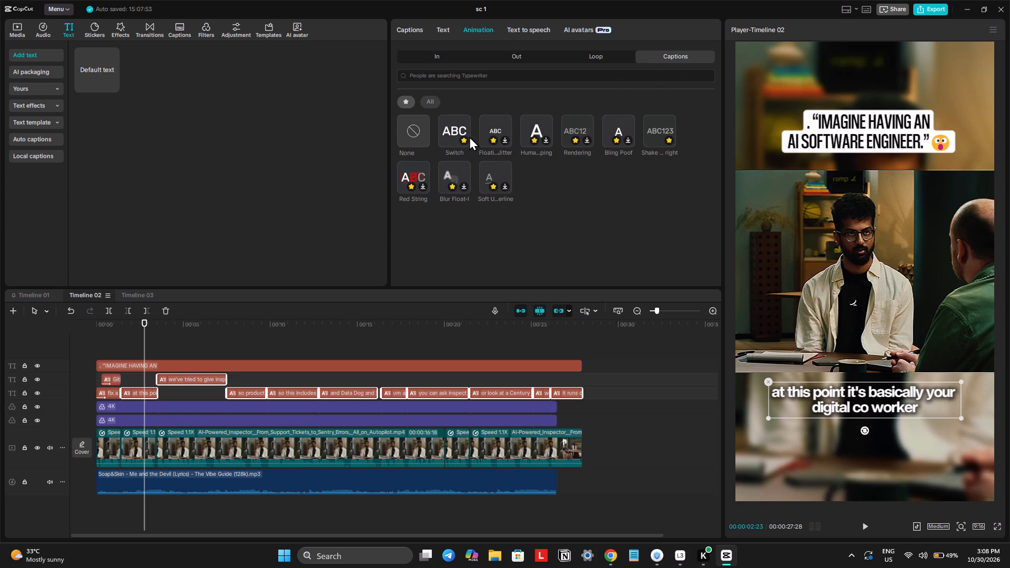
{"action": "left_click", "coordinate": [661, 129]}
{"action": "key", "text": "space"}
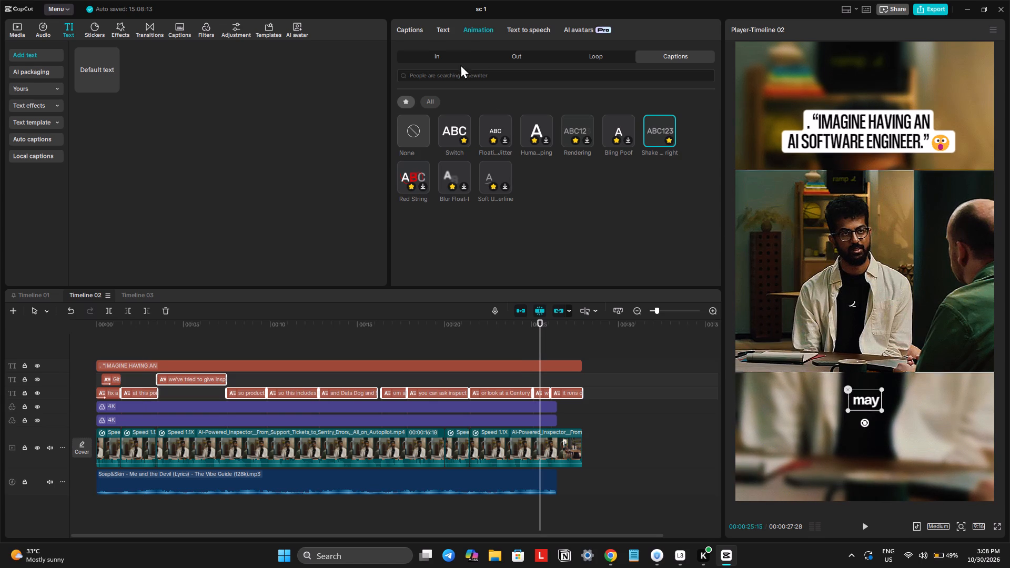
Set the selected captions' font size to 11 and move the caption showing "may" onto the speaker's chest in the sharp video frame.
{"action": "left_click", "coordinate": [441, 31]}
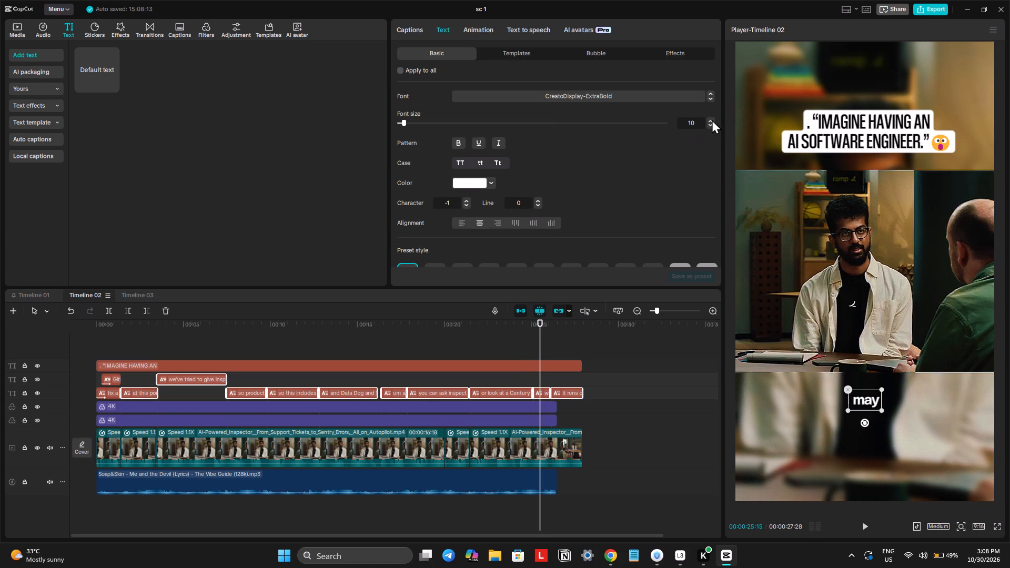
{"action": "left_click", "coordinate": [712, 119]}
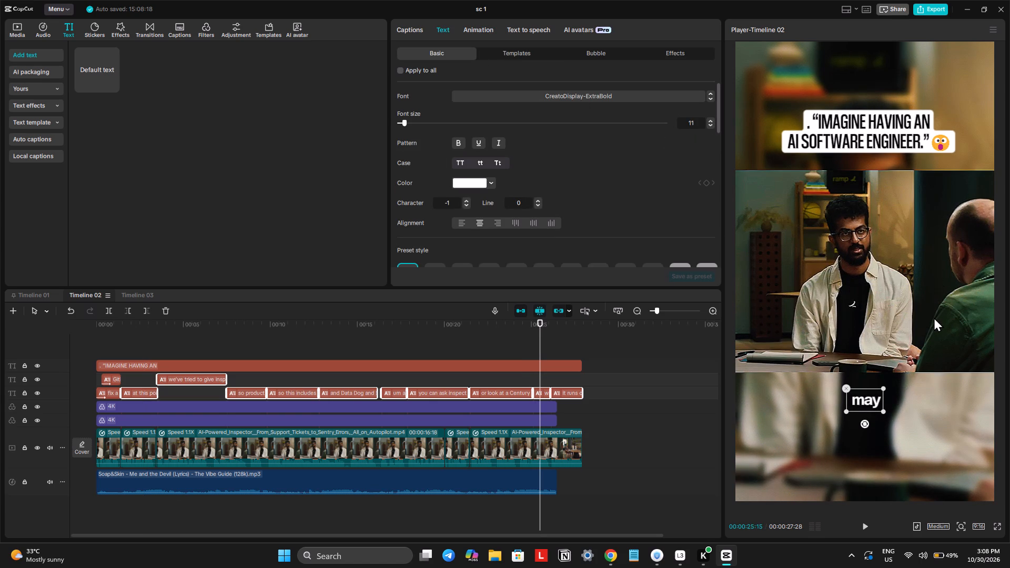
{"action": "left_click_drag", "start_coordinate": [866, 393], "coordinate": [859, 298]}
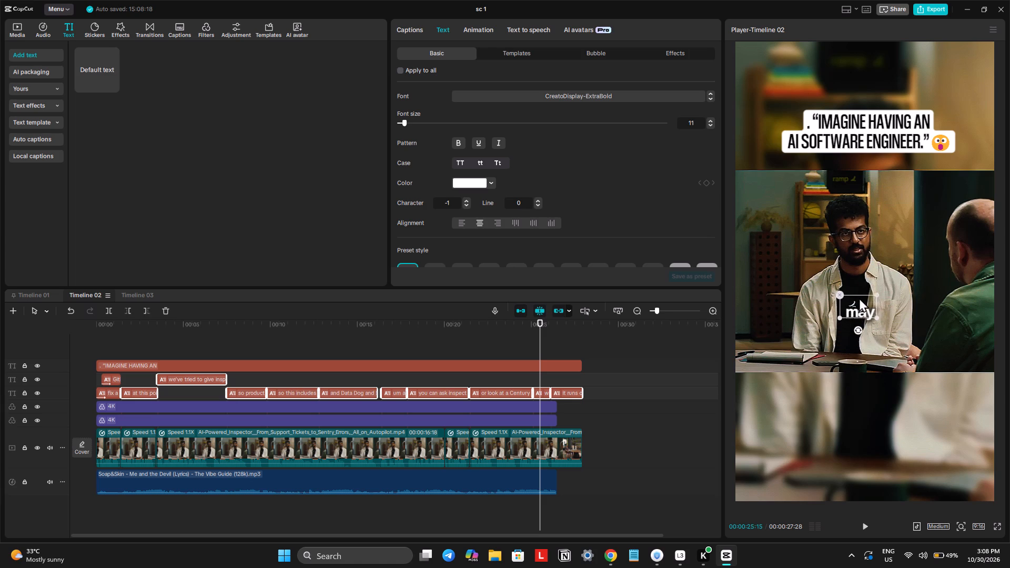
{"action": "left_click_drag", "start_coordinate": [859, 298], "coordinate": [854, 297]}
Set the shadow opacity of the selected captions to 57%.
{"action": "scroll", "coordinate": [411, 148], "scroll_direction": "down", "scroll_amount": 2}
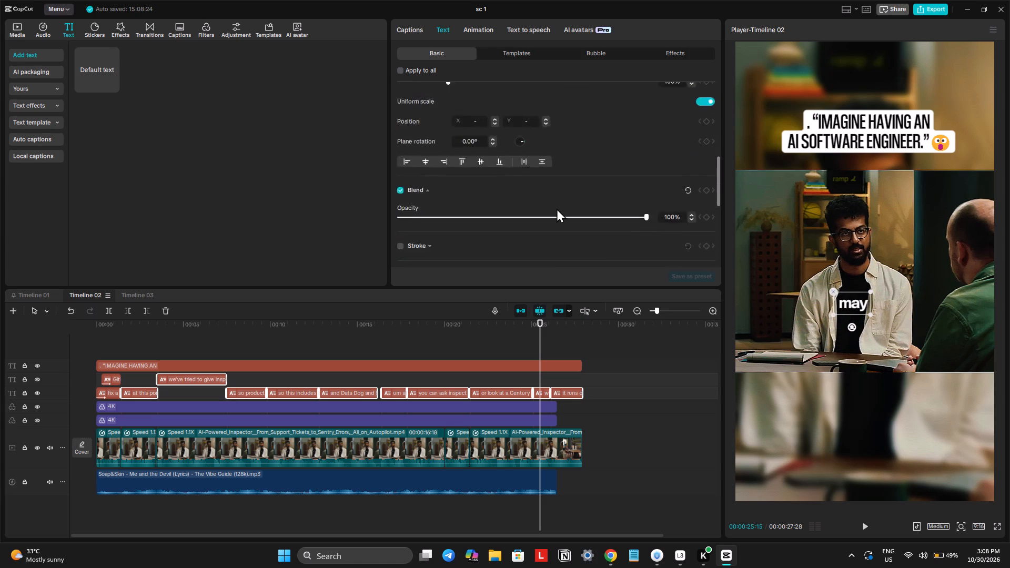
{"action": "scroll", "coordinate": [557, 208], "scroll_direction": "down", "scroll_amount": 2}
{"action": "left_click_drag", "start_coordinate": [551, 156], "coordinate": [543, 157]}
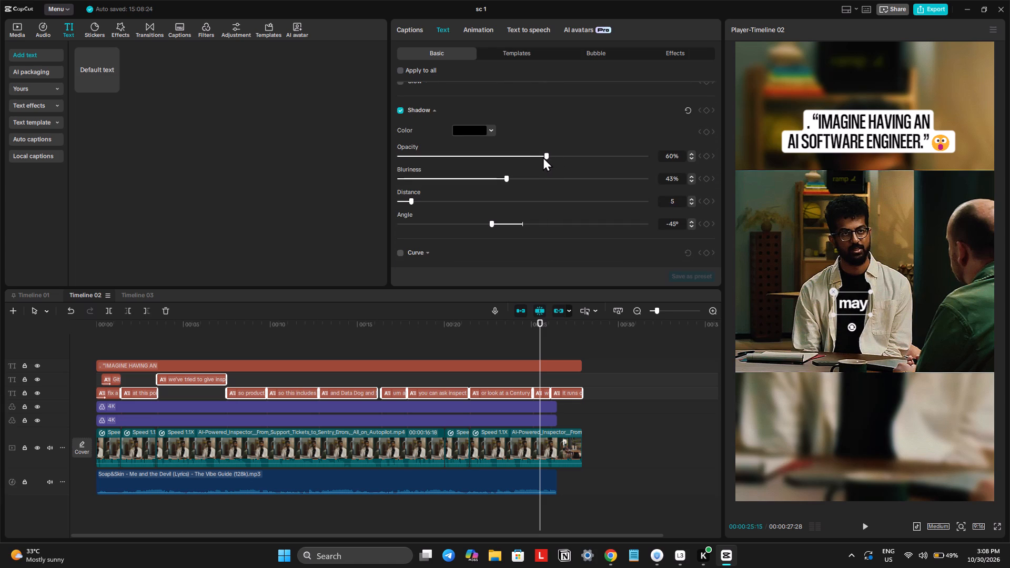
{"action": "left_click_drag", "start_coordinate": [543, 157], "coordinate": [540, 157]}
Set the selected captions' font size to 12 and play the ending to check it.
{"action": "scroll", "coordinate": [613, 171], "scroll_direction": "up", "scroll_amount": 7}
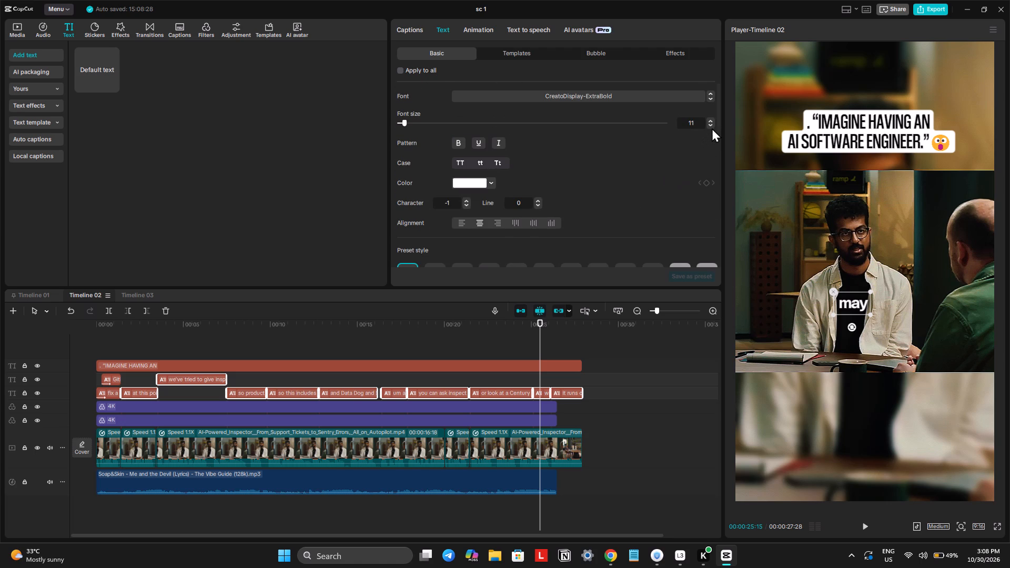
{"action": "left_click", "coordinate": [712, 121]}
{"action": "key", "text": "space"}
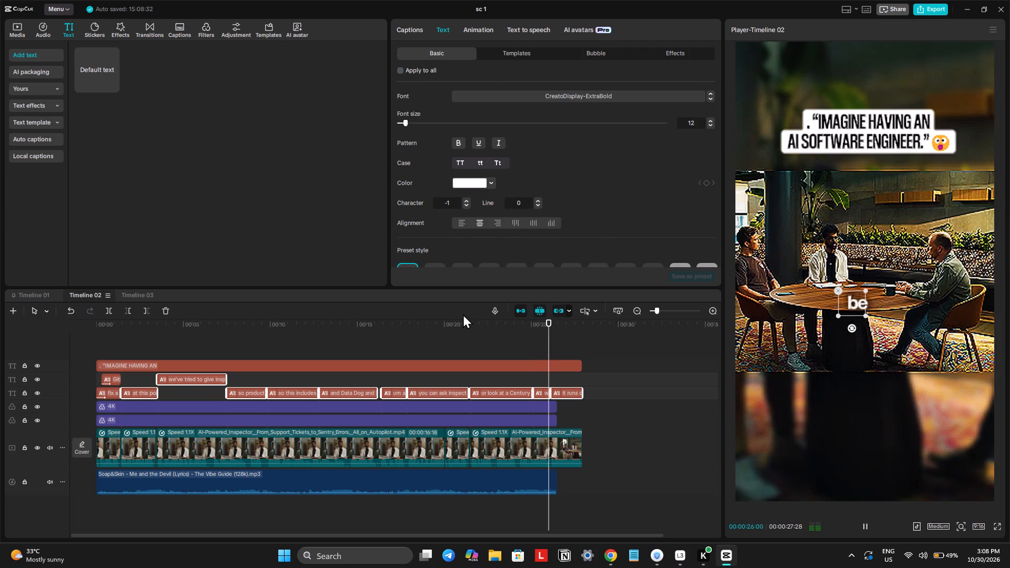
{"action": "key", "text": "space"}
Extend both 4K filters to the end of the video.
{"action": "left_click", "coordinate": [558, 348]}
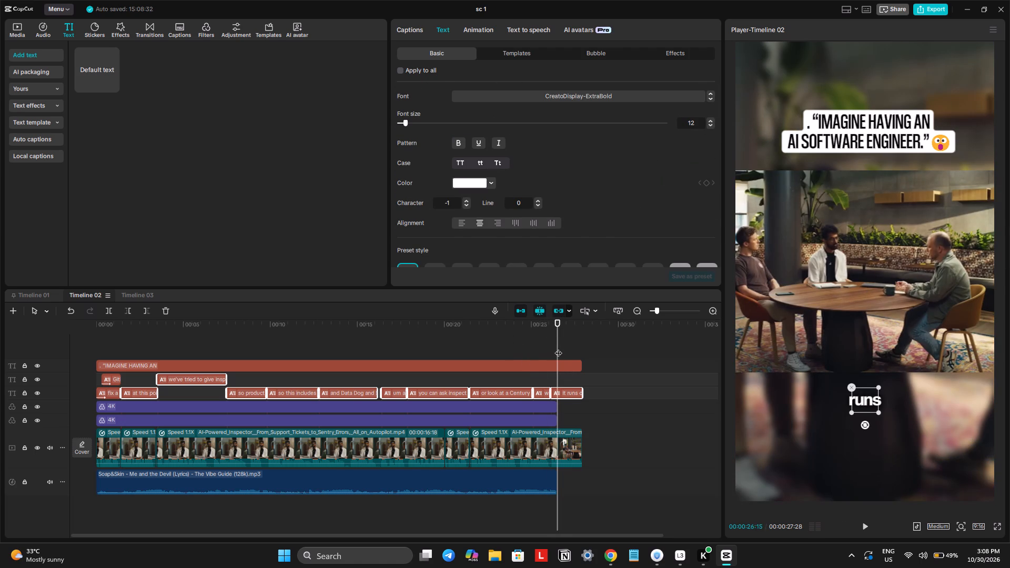
{"action": "left_click_drag", "start_coordinate": [563, 402], "coordinate": [557, 420]}
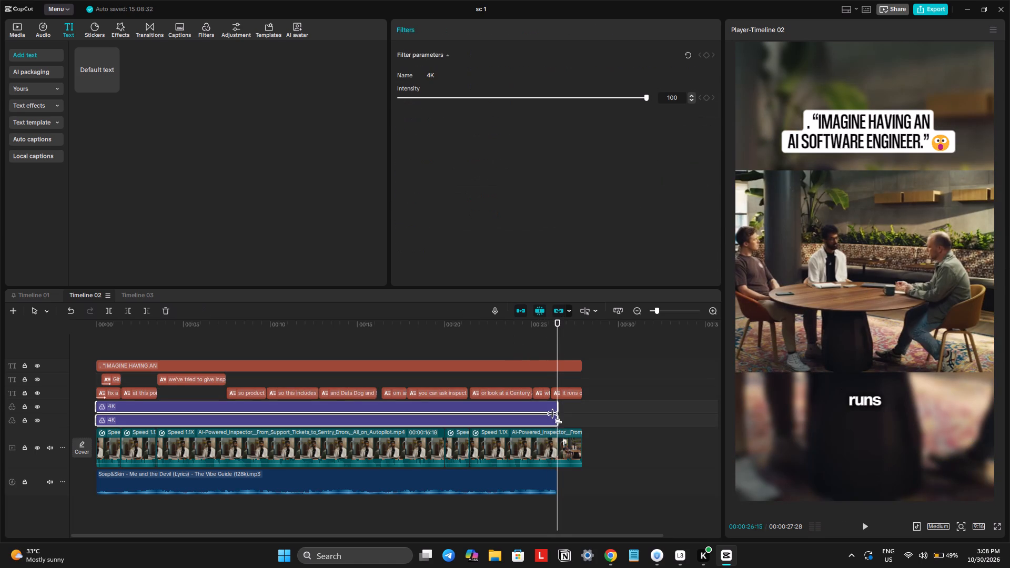
{"action": "left_click_drag", "start_coordinate": [558, 404], "coordinate": [575, 414]}
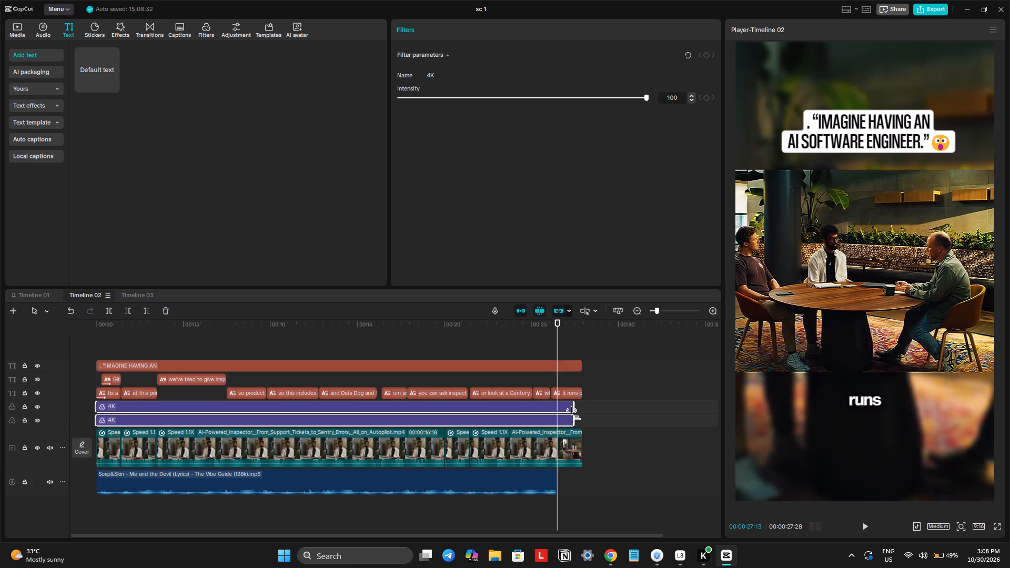
{"action": "left_click_drag", "start_coordinate": [575, 414], "coordinate": [578, 420]}
Extend the background music to the end of the video and play the ending.
{"action": "left_click", "coordinate": [541, 485]}
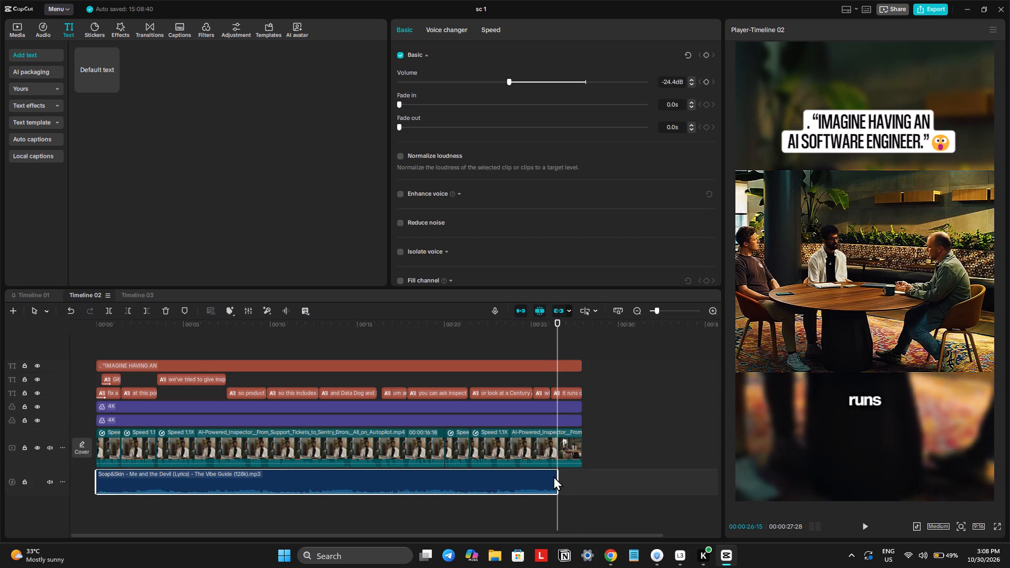
{"action": "left_click_drag", "start_coordinate": [559, 475], "coordinate": [578, 476]}
{"action": "key", "text": "space"}
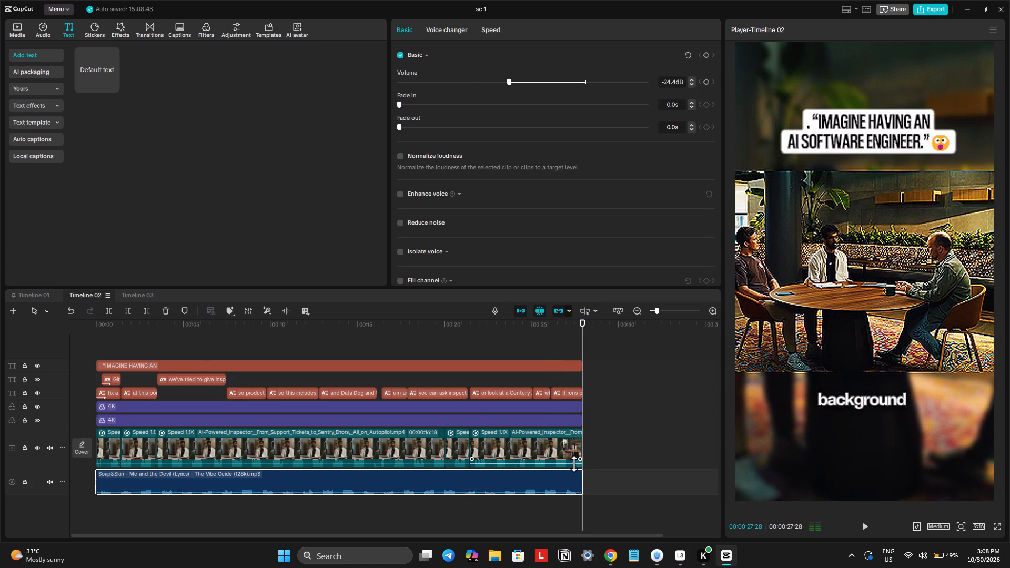
Move the "at this point it's basically your digital co worker" caption onto the speaker's chest in the sharp video frame, horizontally centered.
{"action": "key", "text": "space"}
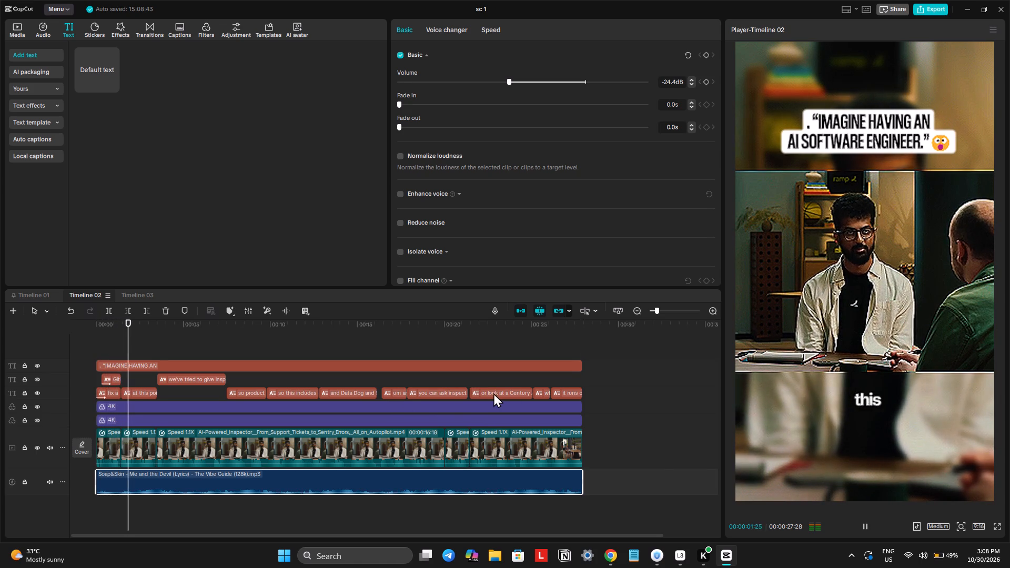
{"action": "scroll", "coordinate": [478, 395], "scroll_direction": "up", "scroll_amount": 8, "text": "ctrl"}
{"action": "key", "text": "space"}
{"action": "left_click", "coordinate": [154, 390]}
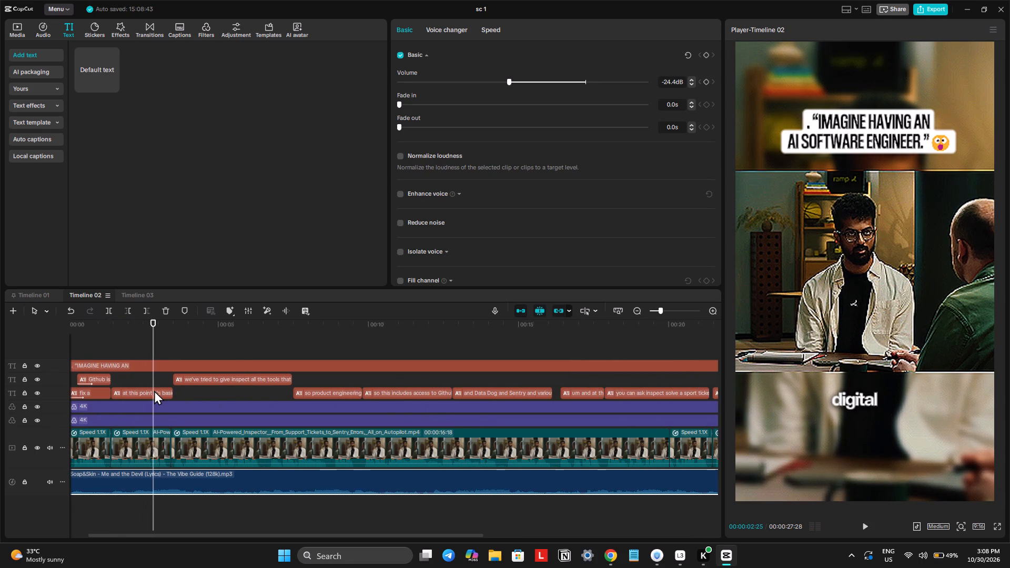
{"action": "left_click_drag", "start_coordinate": [860, 408], "coordinate": [858, 330]}
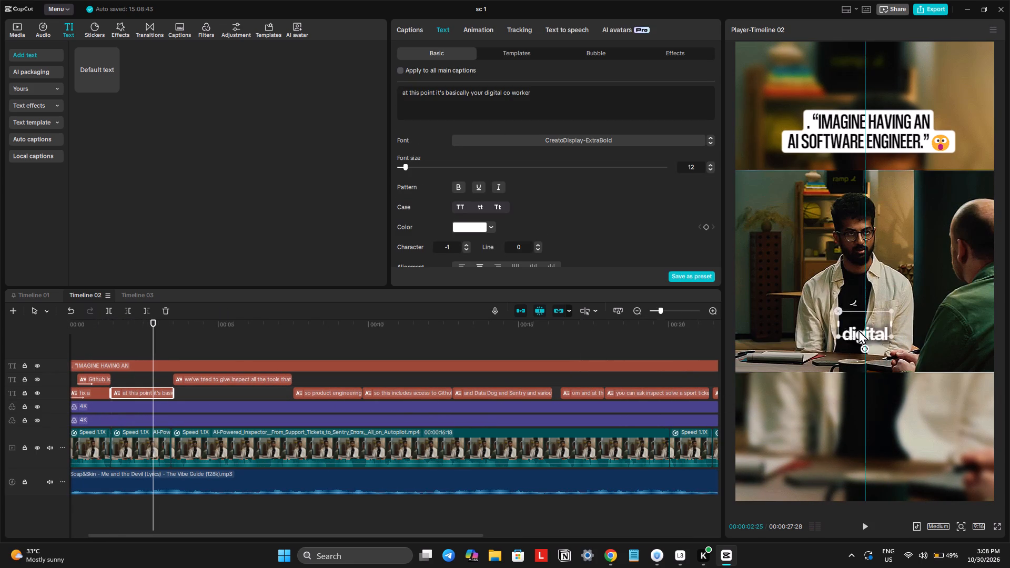
{"action": "left_click_drag", "start_coordinate": [858, 330], "coordinate": [858, 313]}
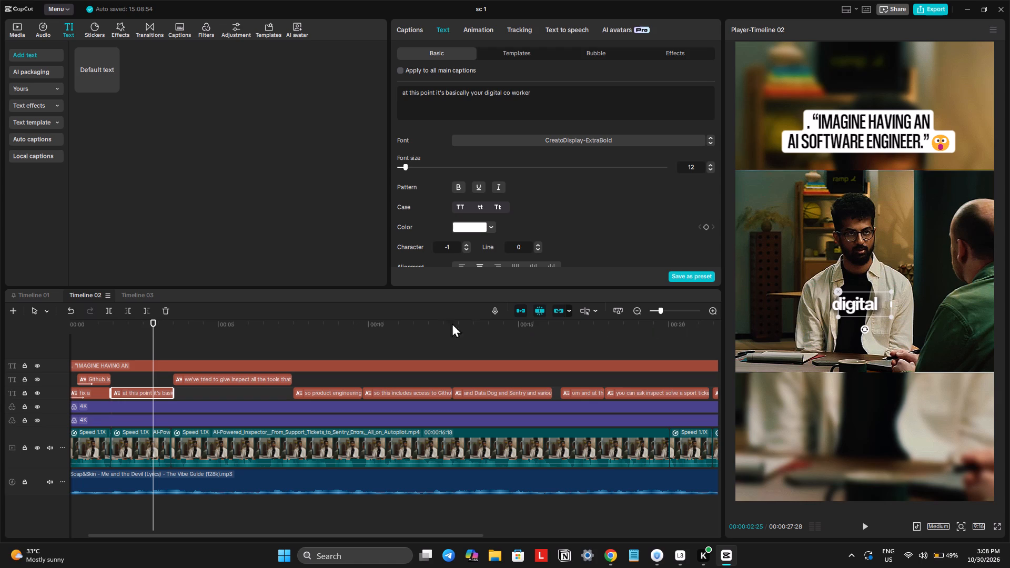
Copy the attributes of the "at this point" caption to all captions from "so product engineering" through the final one.
{"action": "scroll", "coordinate": [510, 198], "scroll_direction": "down", "scroll_amount": 6}
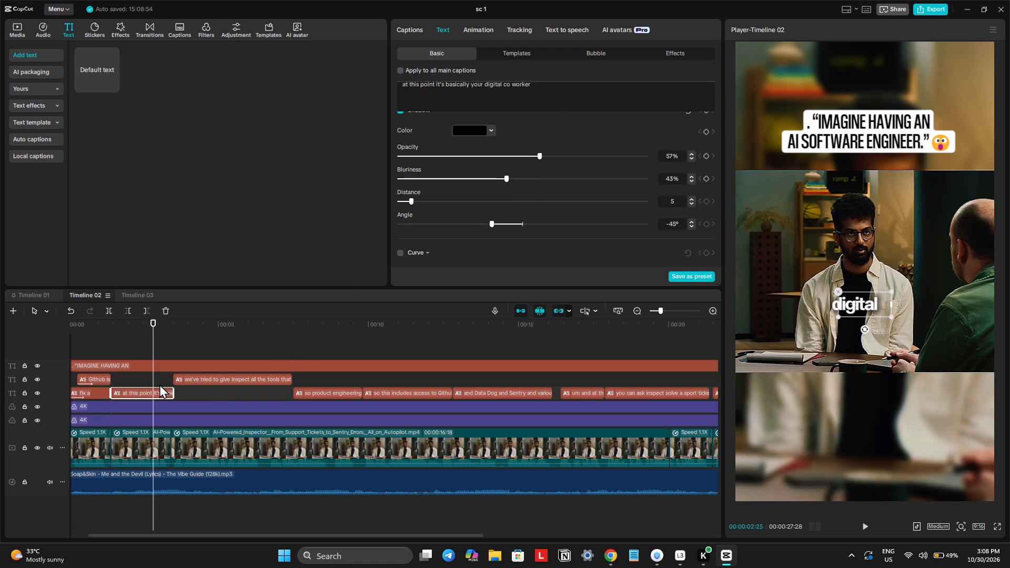
{"action": "key", "text": "ctrl+shift+c"}
{"action": "left_click", "coordinate": [618, 313]}
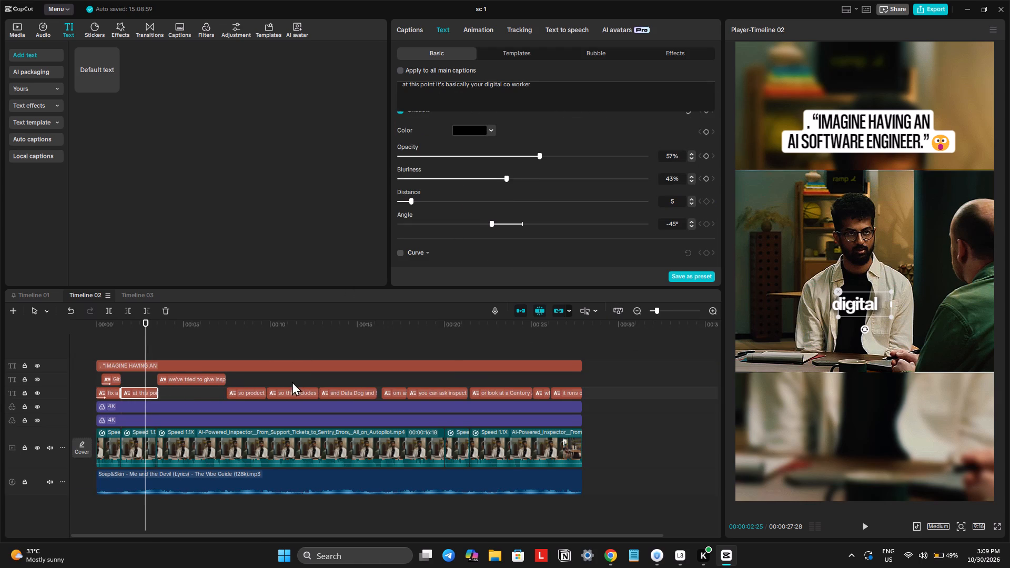
{"action": "left_click_drag", "start_coordinate": [329, 382], "coordinate": [346, 383]}
{"action": "left_click_drag", "start_coordinate": [238, 374], "coordinate": [226, 380]}
{"action": "left_click_drag", "start_coordinate": [209, 391], "coordinate": [397, 388]}
{"action": "left_click_drag", "start_coordinate": [189, 389], "coordinate": [250, 381]}
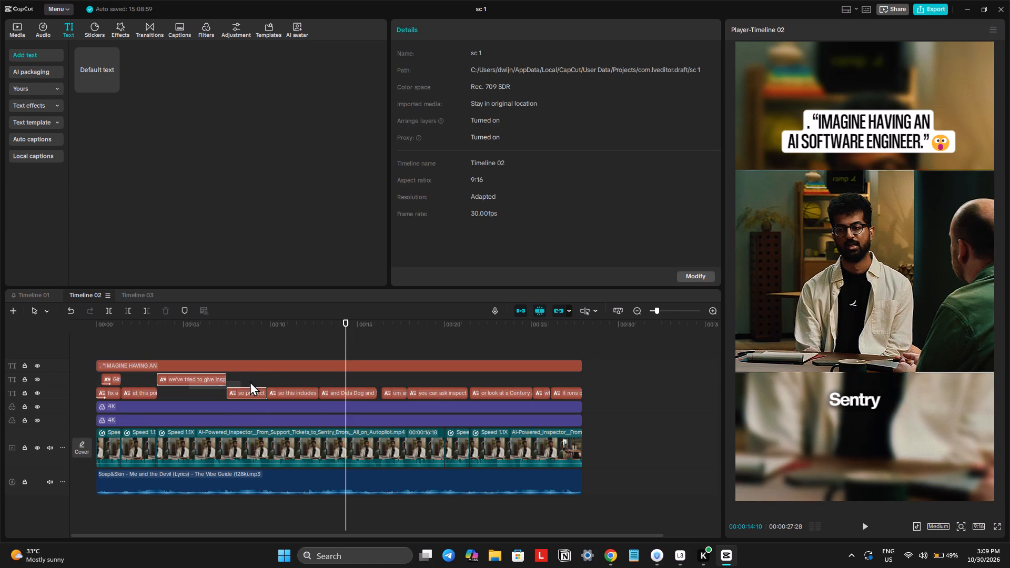
{"action": "left_click_drag", "start_coordinate": [250, 381], "coordinate": [570, 393]}
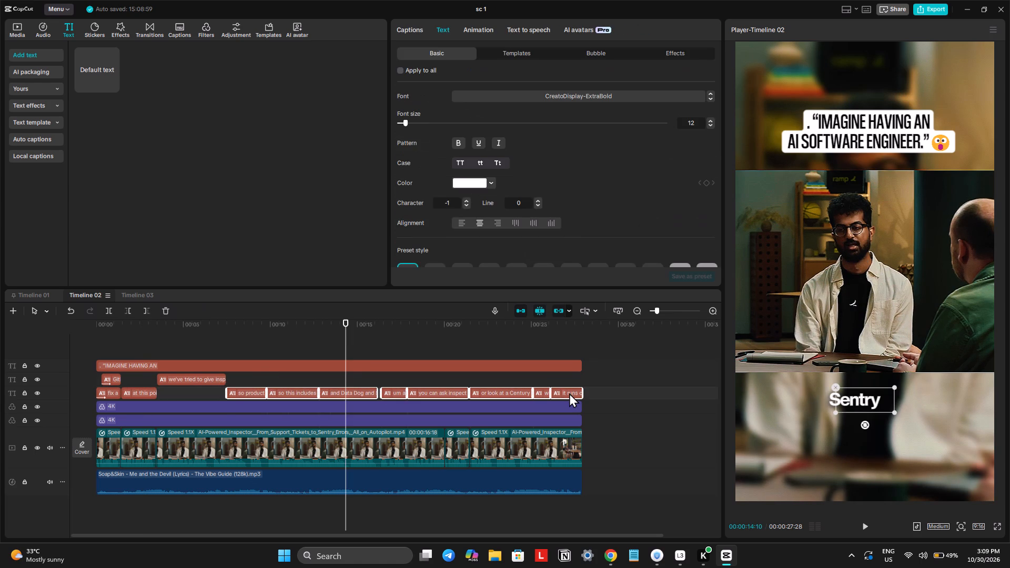
{"action": "key", "text": "ctrl+shift+v"}
{"action": "key", "text": "Return"}
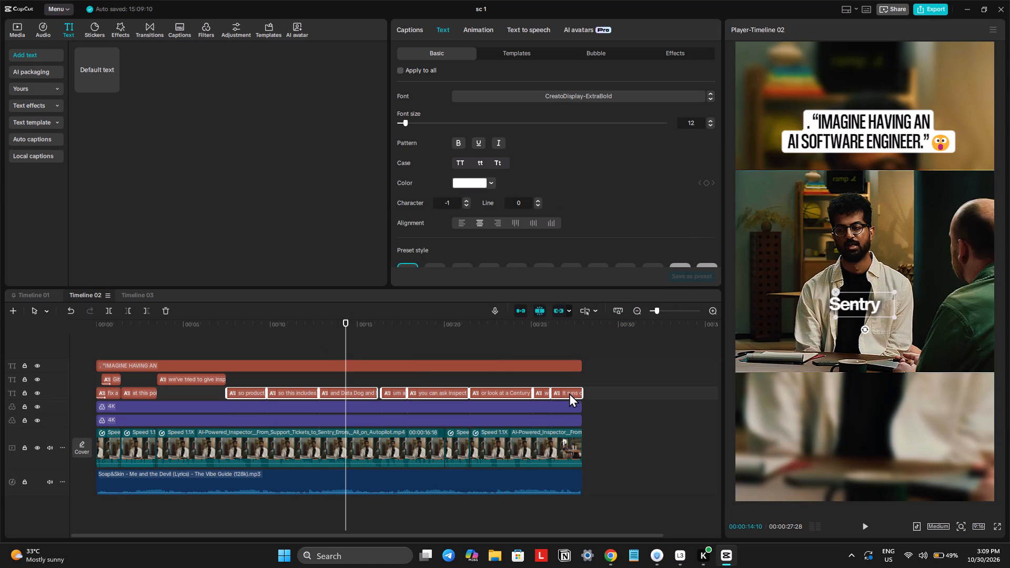
Play Timeline 02 from the beginning and paste the copied caption attributes onto the "we've tried to give inspect all the tools" caption.
{"action": "left_click", "coordinate": [321, 339]}
{"action": "left_click_drag", "start_coordinate": [321, 339], "coordinate": [311, 338]}
{"action": "left_click_drag", "start_coordinate": [306, 332], "coordinate": [61, 341]}
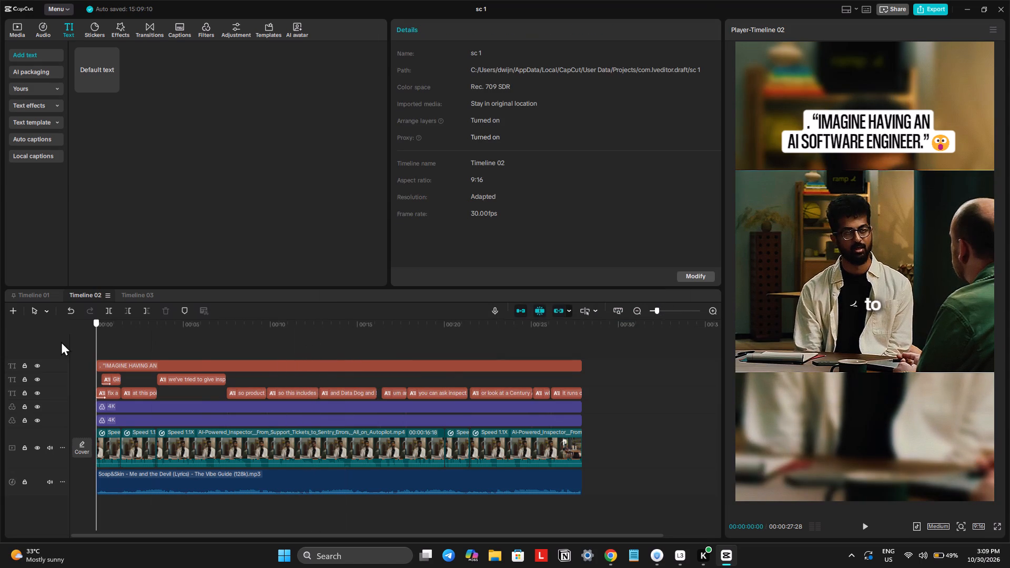
{"action": "left_click_drag", "start_coordinate": [61, 341], "coordinate": [50, 344]}
{"action": "key", "text": "space"}
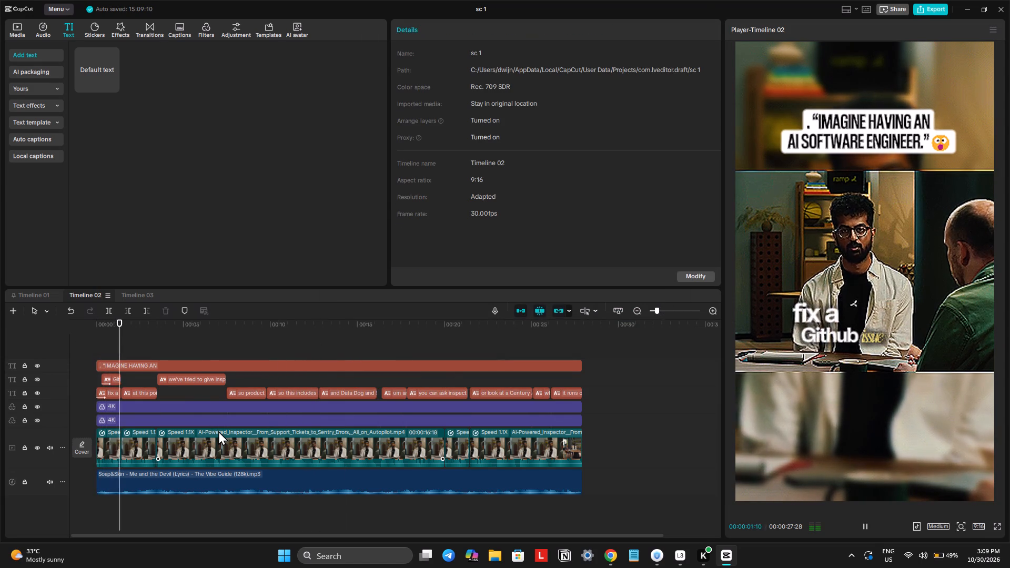
{"action": "scroll", "coordinate": [186, 439], "scroll_direction": "up", "scroll_amount": 7, "text": "ctrl"}
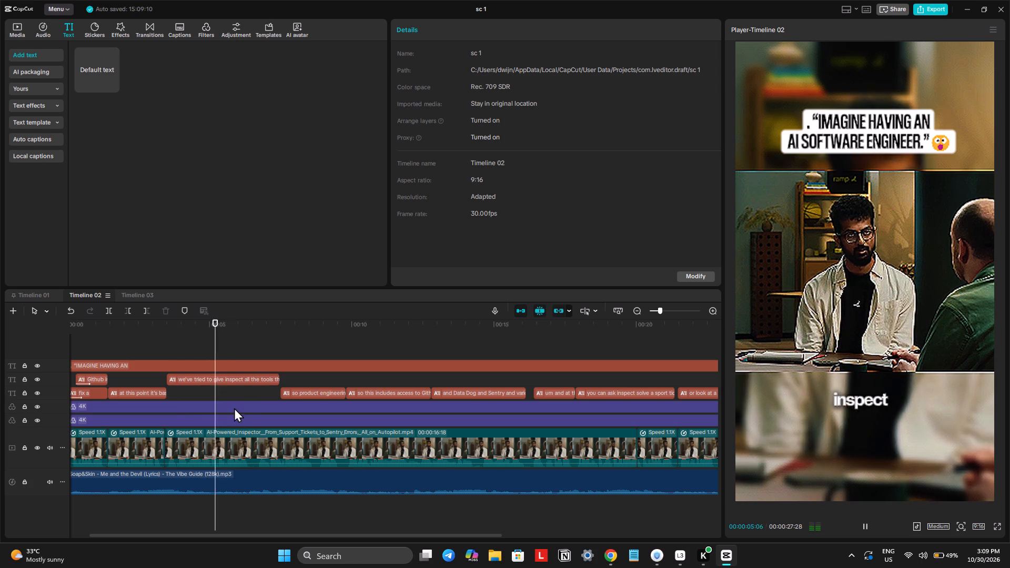
{"action": "key", "text": "space"}
{"action": "left_click", "coordinate": [217, 377]}
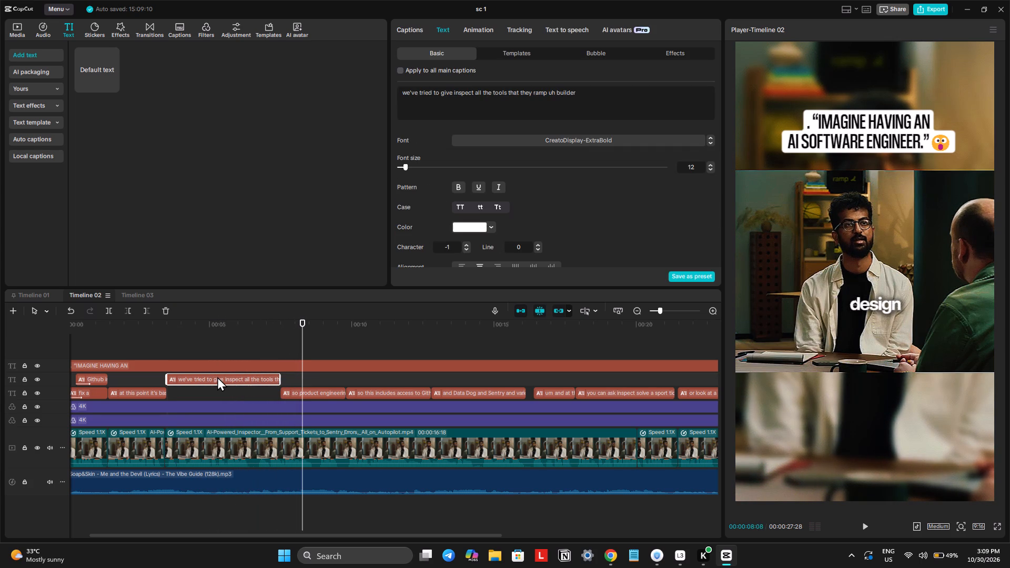
{"action": "key", "text": "ctrl+shift+v"}
{"action": "key", "text": "Return"}
{"action": "key", "text": "Return"}
Remove the stray period and space before the opening quotation mark of the "IMAGINE HAVING AN AI SOFTWARE ENGINEER" hook text.
{"action": "left_click", "coordinate": [238, 349]}
{"action": "key", "text": "space"}
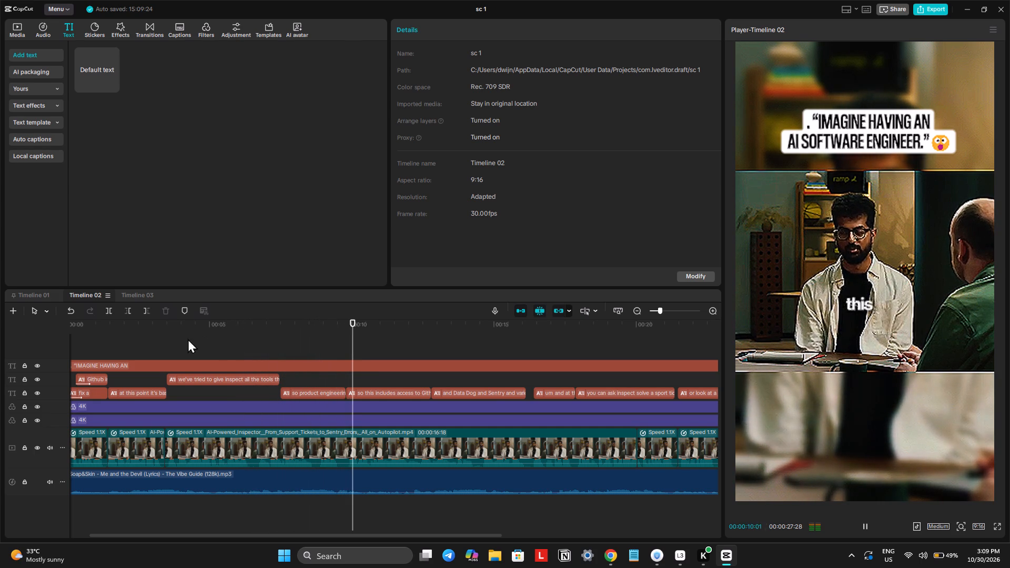
{"action": "left_click", "coordinate": [182, 365]}
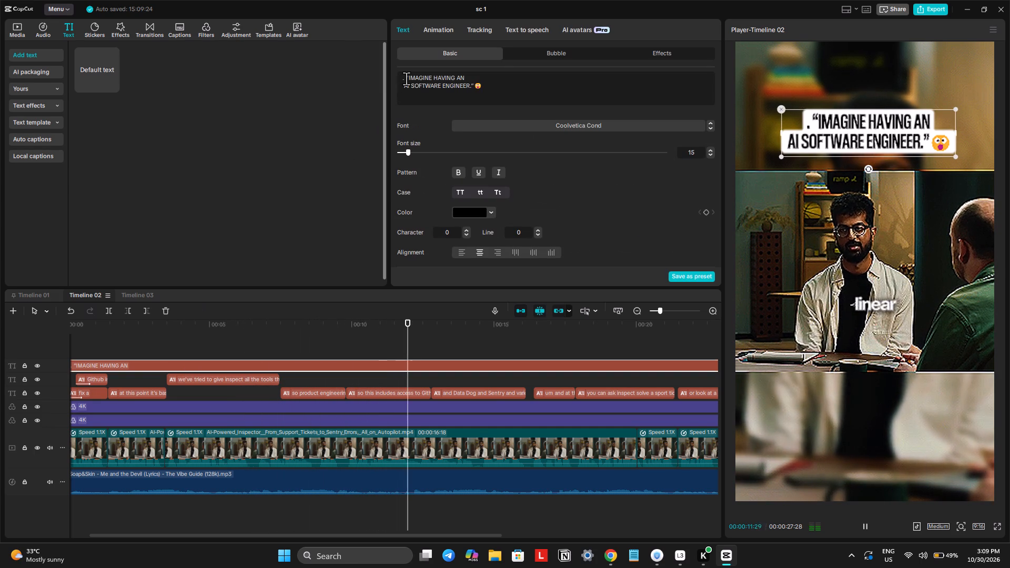
{"action": "left_click", "coordinate": [406, 78]}
{"action": "key", "text": "BackSpace"}
{"action": "key", "text": "BackSpace"}
{"action": "key", "text": "BackSpace"}
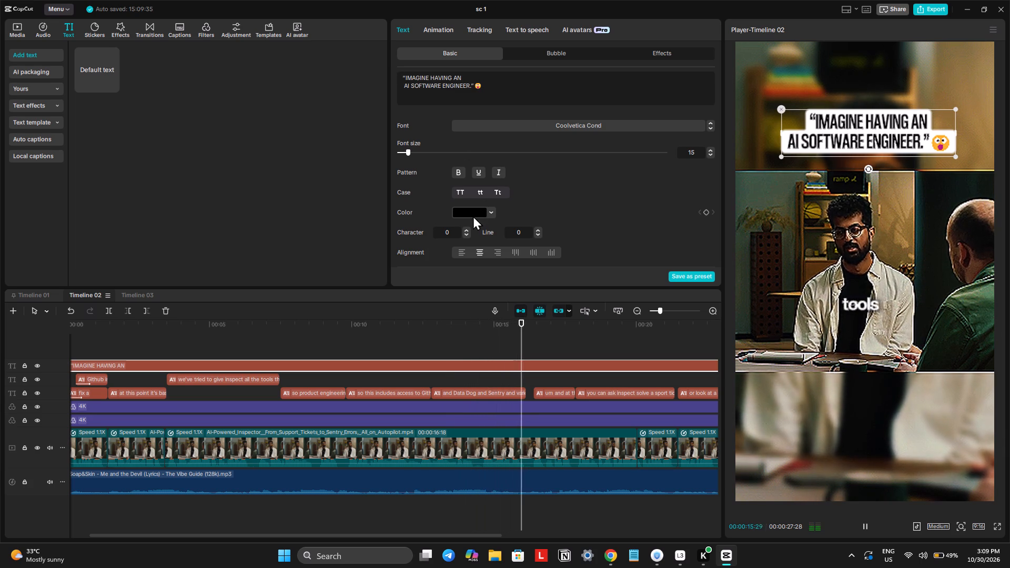
Set the hook text's character spacing to 1 and play the rest of the short and its opening.
{"action": "left_click", "coordinate": [469, 229]}
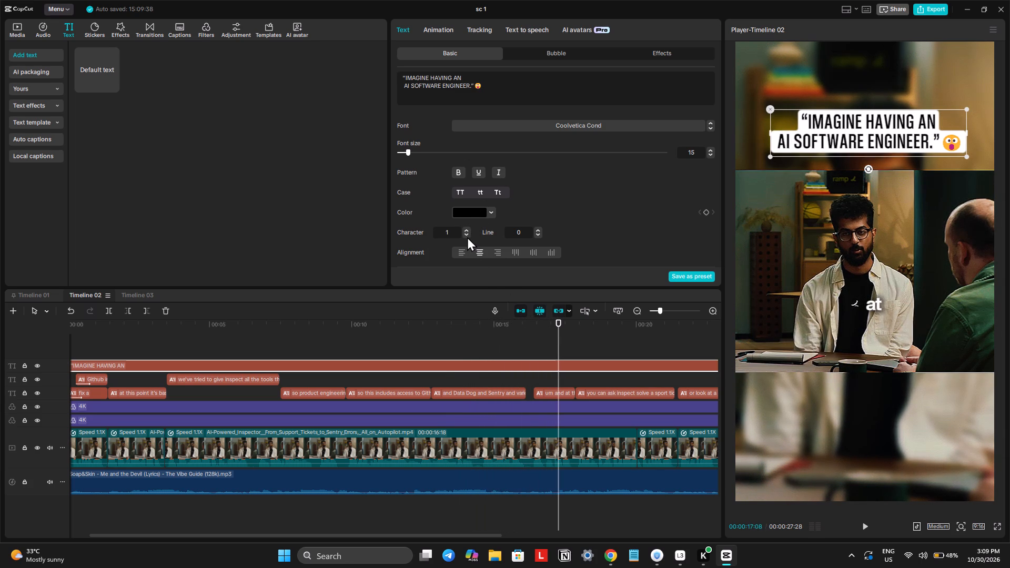
{"action": "left_click", "coordinate": [467, 237]}
{"action": "left_click", "coordinate": [465, 235]}
{"action": "left_click", "coordinate": [465, 235]}
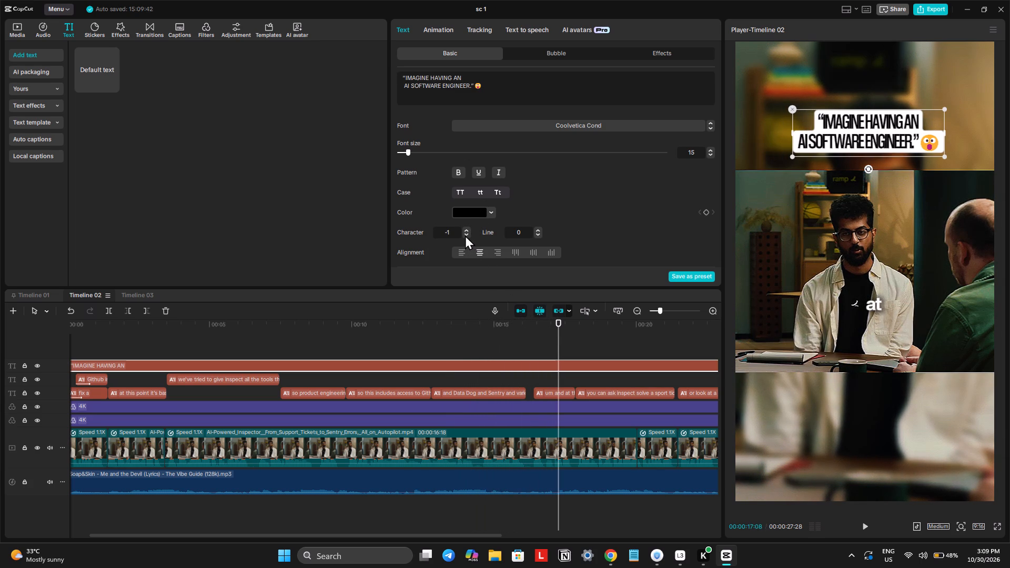
{"action": "left_click", "coordinate": [466, 227]}
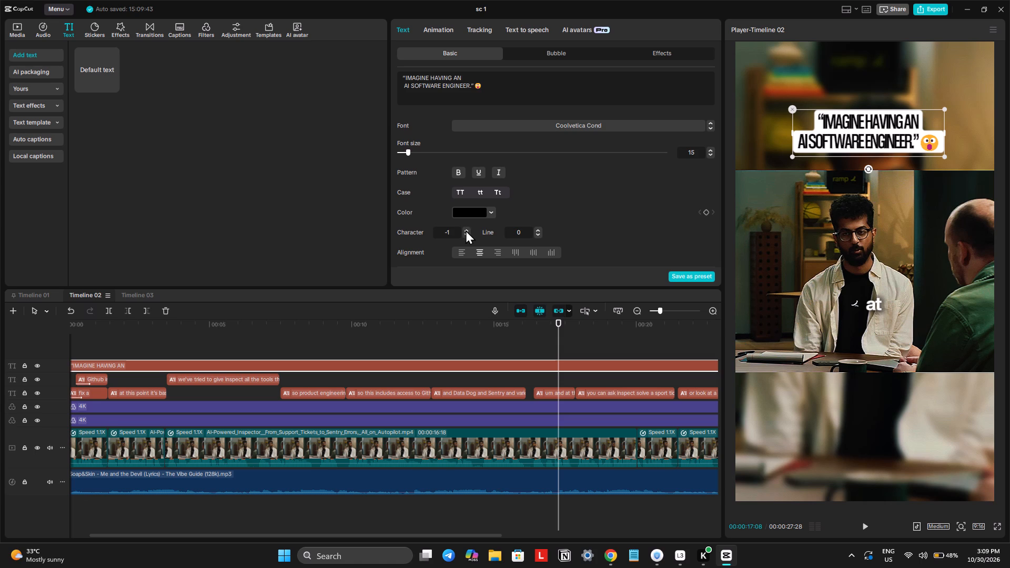
{"action": "left_click", "coordinate": [466, 230]}
{"action": "left_click", "coordinate": [466, 230]}
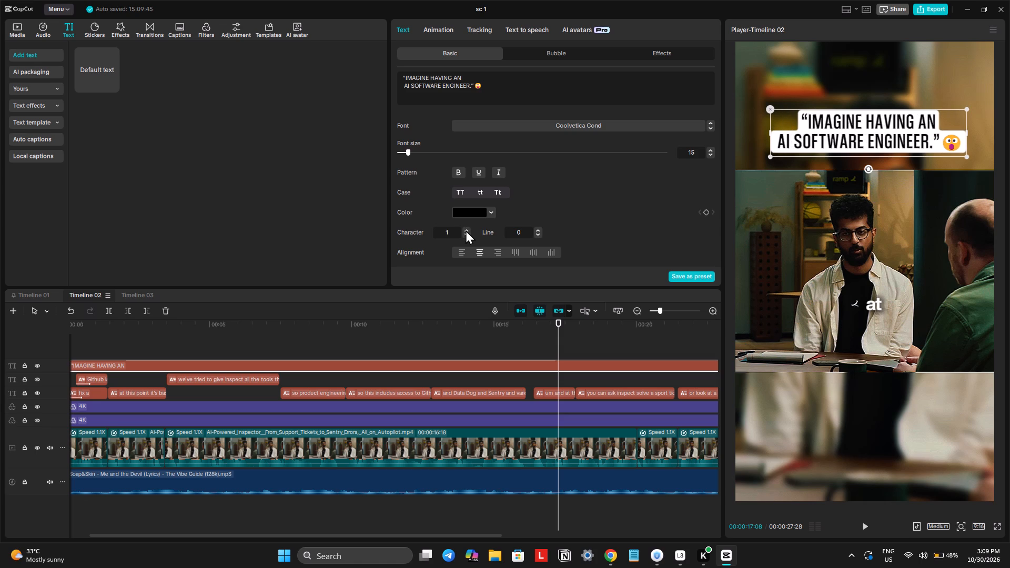
{"action": "left_click", "coordinate": [559, 327]}
{"action": "key", "text": "space"}
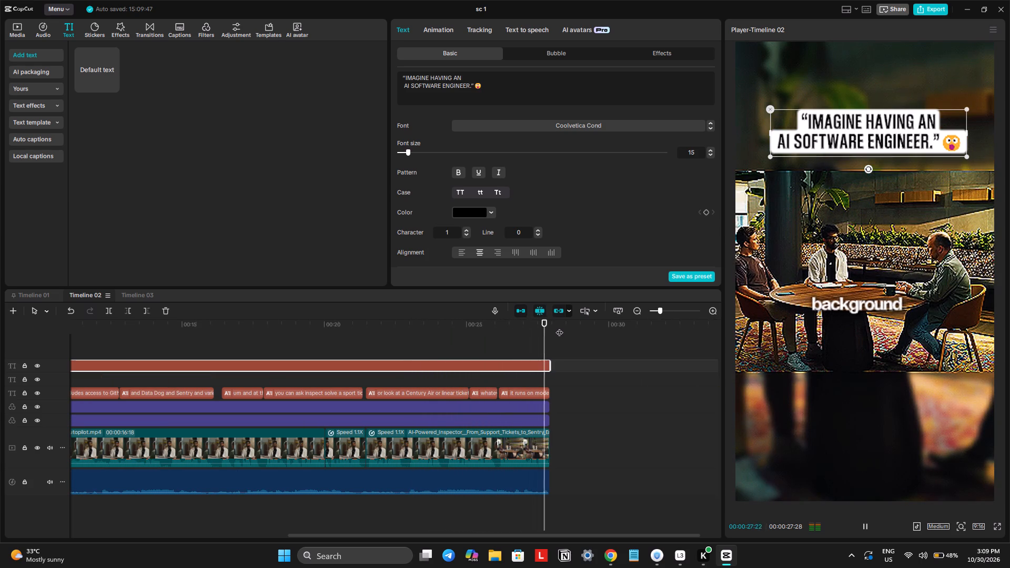
{"action": "key", "text": "space"}
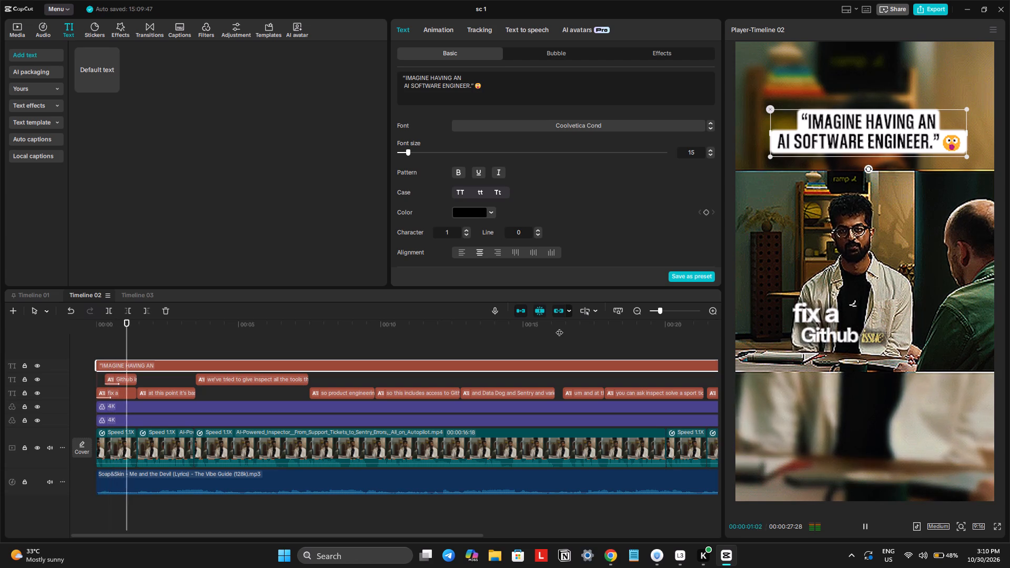
{"action": "key", "text": "space"}
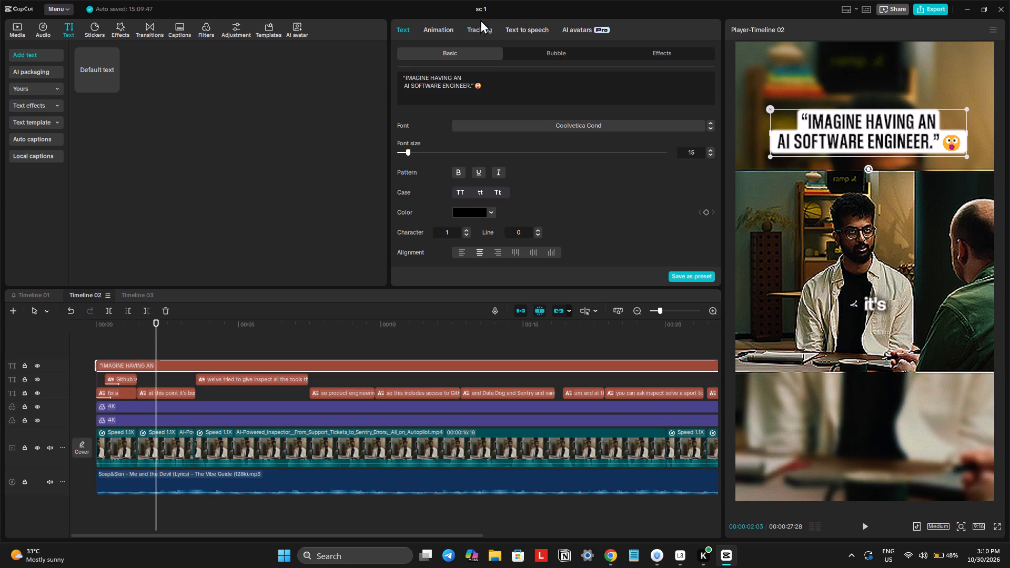
Export Timeline 02 as a 1080P mp4 named "sc 2. 1", without replacing the existing "sc 2" file.
{"action": "left_click", "coordinate": [918, 9]}
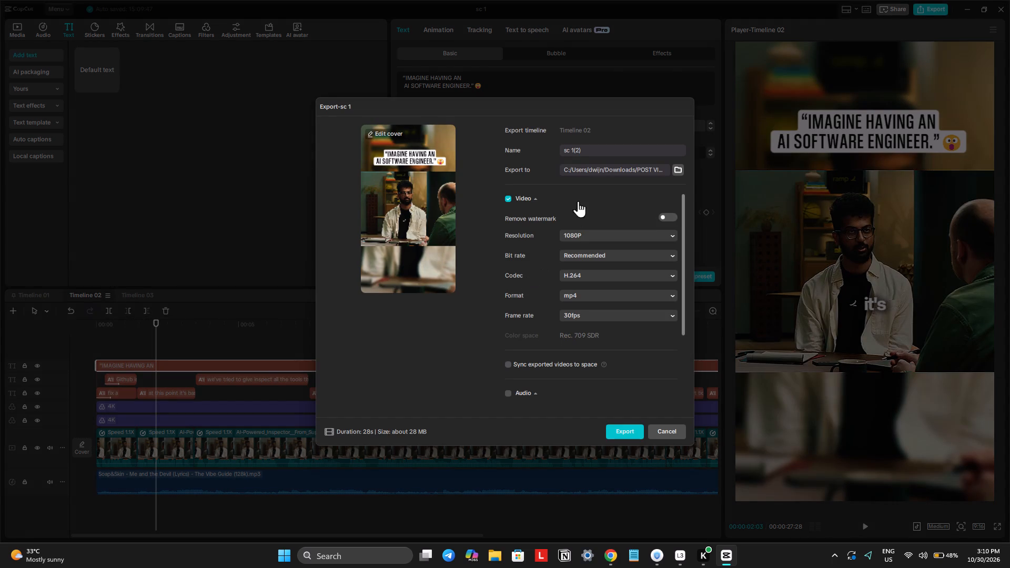
{"action": "left_click", "coordinate": [585, 153]}
{"action": "key", "text": "BackSpace"}
{"action": "key", "text": "BackSpace"}
{"action": "key", "text": "BackSpace"}
{"action": "key", "text": "BackSpace"}
{"action": "key", "text": "2"}
{"action": "key", "text": "Return"}
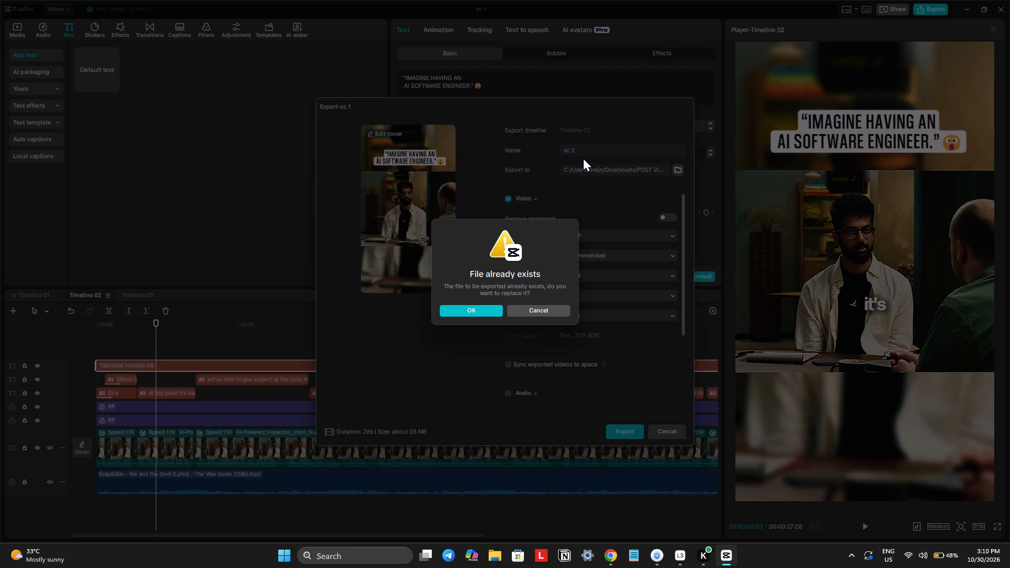
{"action": "left_click", "coordinate": [540, 305]}
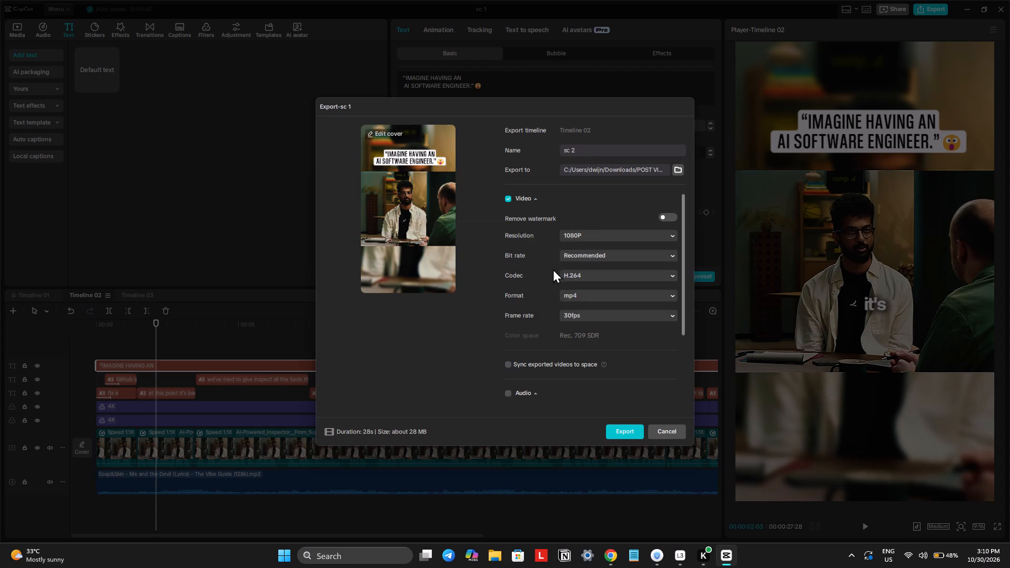
{"action": "left_click", "coordinate": [577, 147]}
{"action": "type", "text": "."}
{"action": "key", "text": "space"}
{"action": "key", "text": "1"}
{"action": "key", "text": "Return"}
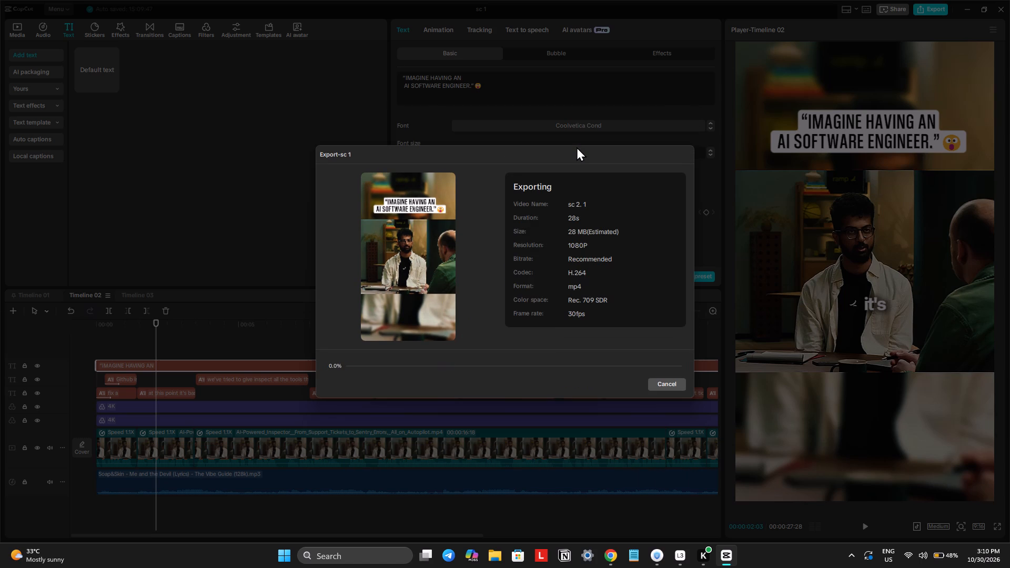
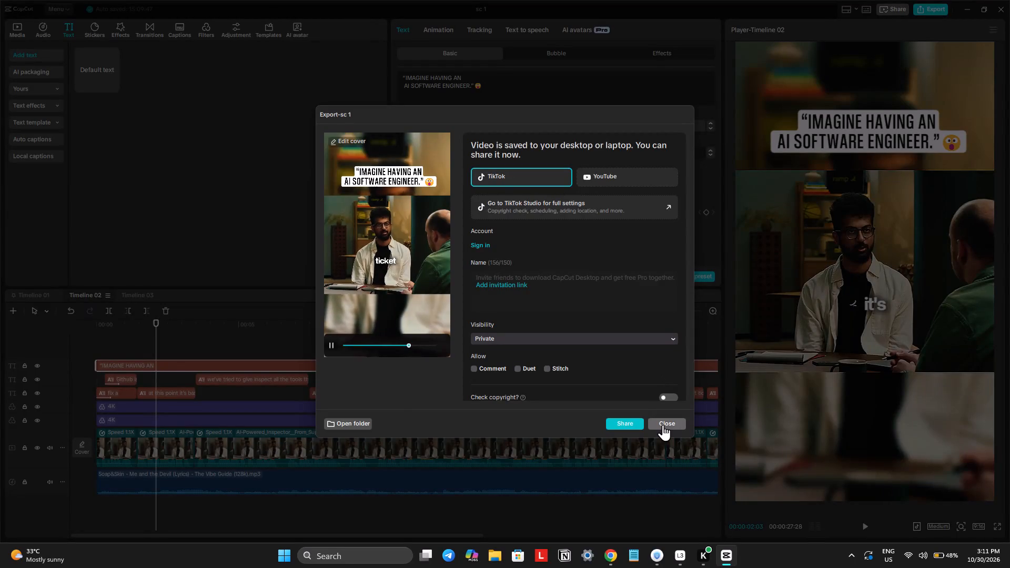
Close the finished export dialog for Timeline 02.
{"action": "left_click", "coordinate": [663, 421]}
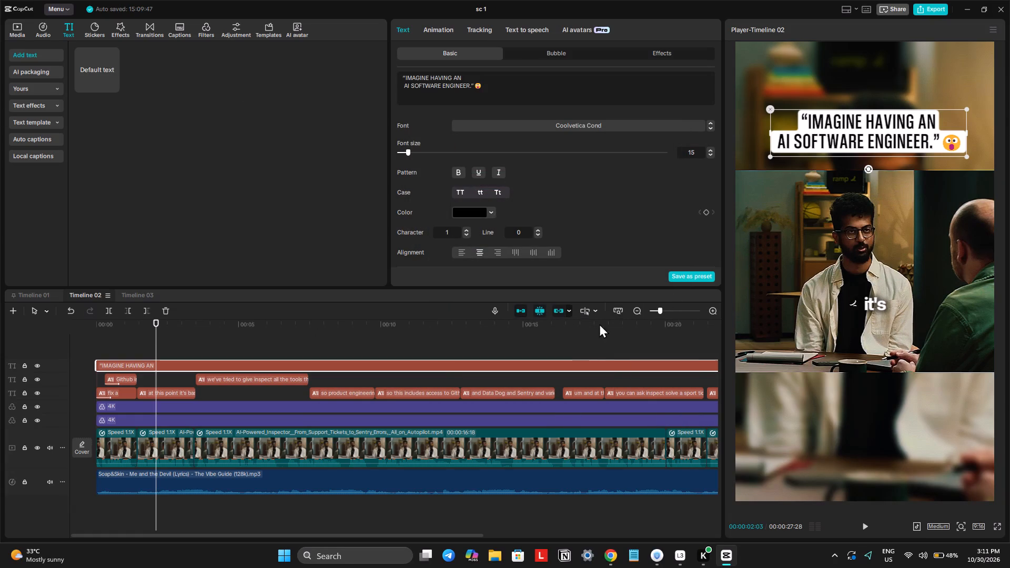
Resize the workspace panels so the timeline area is taller and wider and the player is narrower.
{"action": "left_click", "coordinate": [621, 314]}
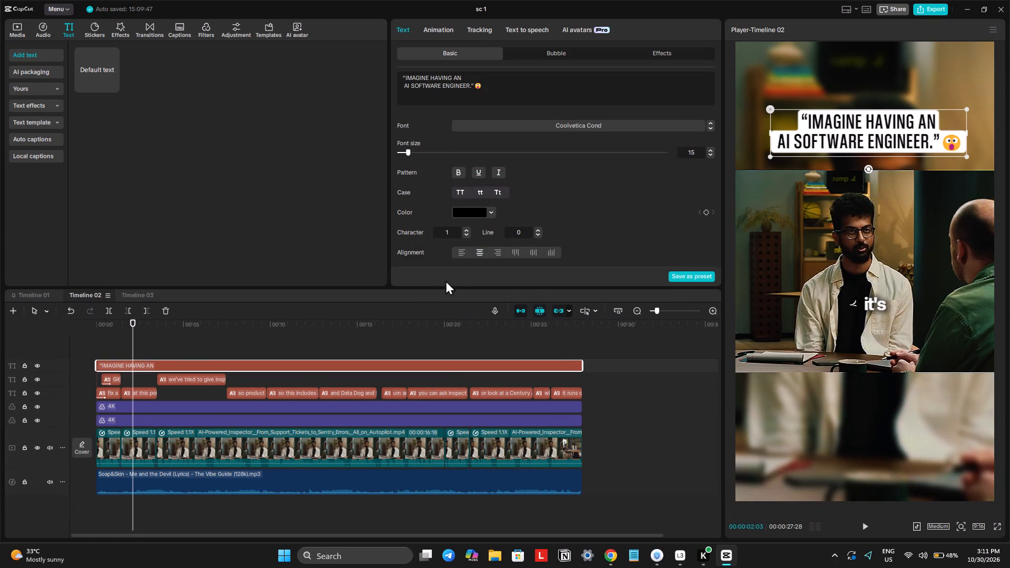
{"action": "left_click_drag", "start_coordinate": [439, 287], "coordinate": [440, 459]}
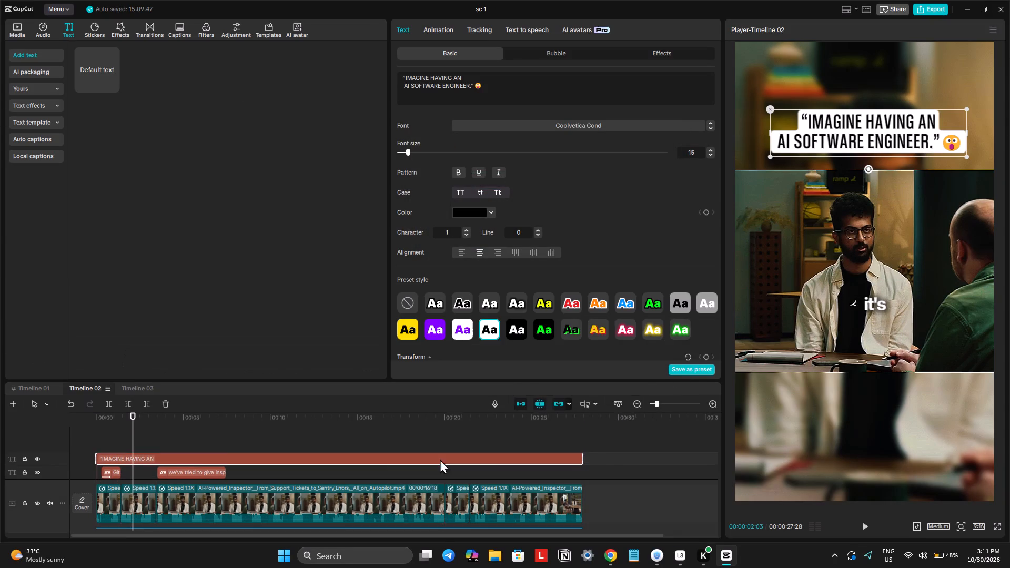
{"action": "left_click_drag", "start_coordinate": [440, 459], "coordinate": [441, 533]}
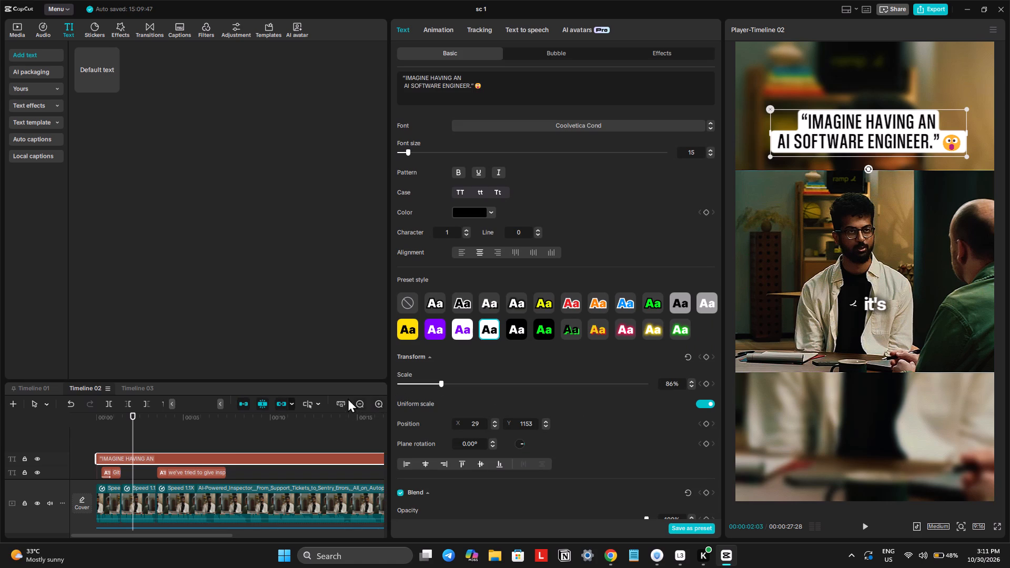
{"action": "left_click_drag", "start_coordinate": [341, 380], "coordinate": [348, 289]}
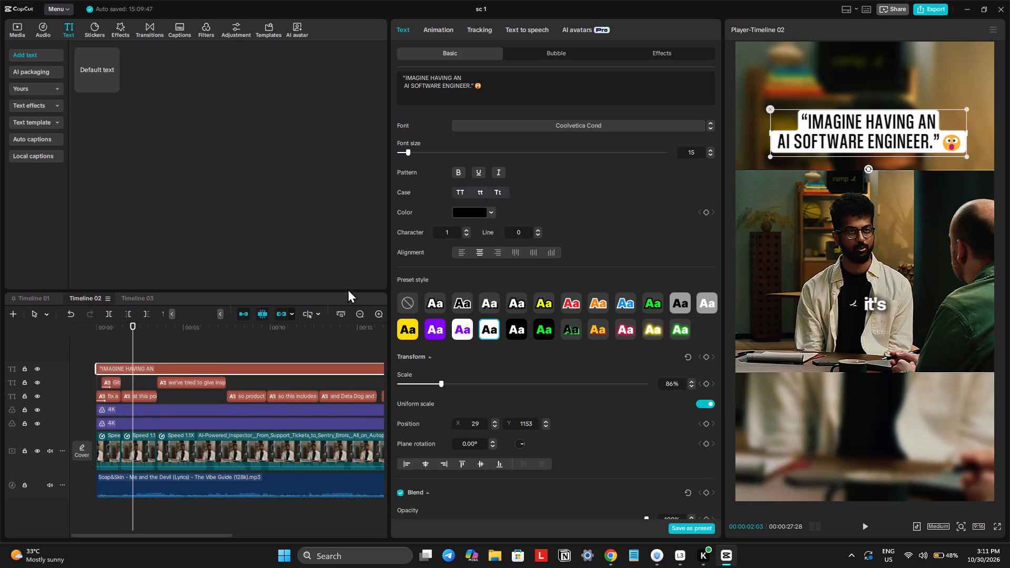
{"action": "left_click_drag", "start_coordinate": [348, 289], "coordinate": [350, 275]}
{"action": "left_click_drag", "start_coordinate": [390, 252], "coordinate": [410, 253]}
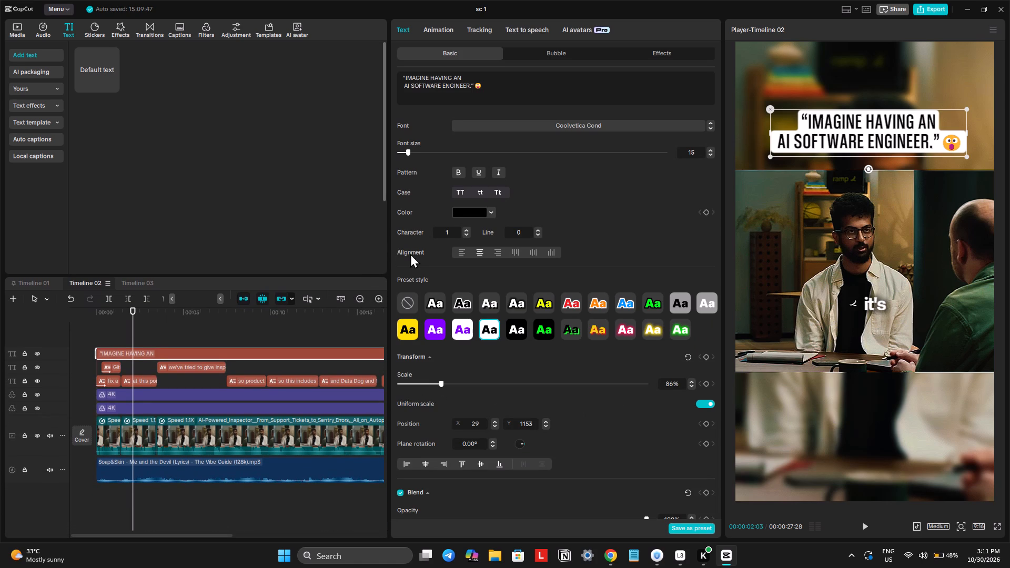
{"action": "left_click_drag", "start_coordinate": [410, 253], "coordinate": [420, 257]}
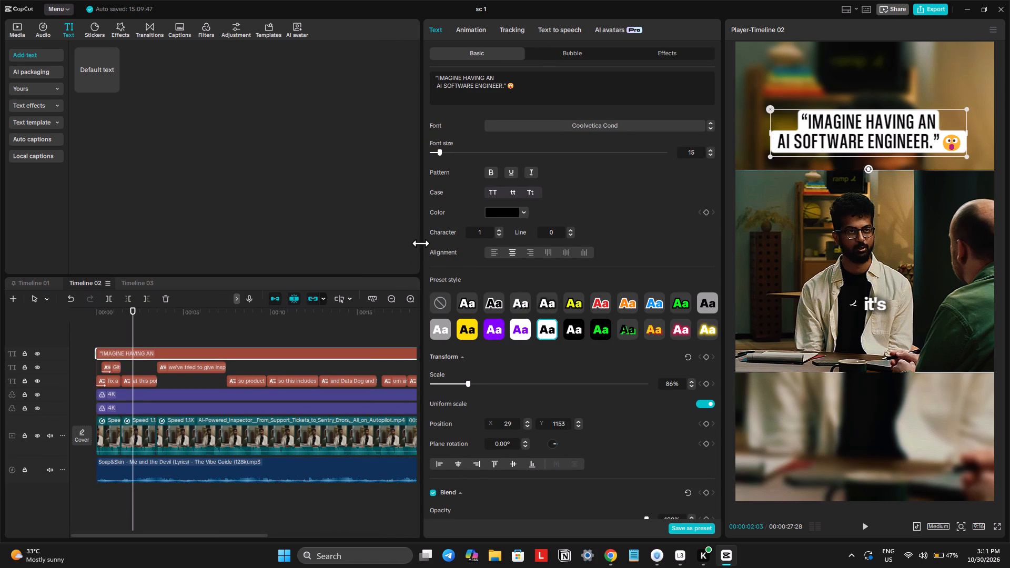
{"action": "left_click_drag", "start_coordinate": [420, 243], "coordinate": [474, 243]}
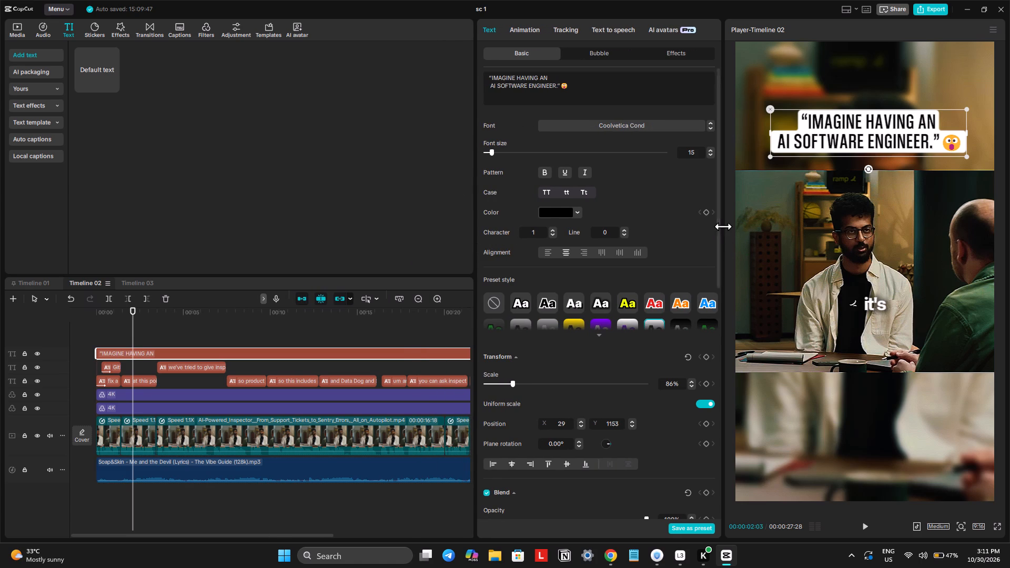
{"action": "left_click_drag", "start_coordinate": [723, 226], "coordinate": [750, 226]}
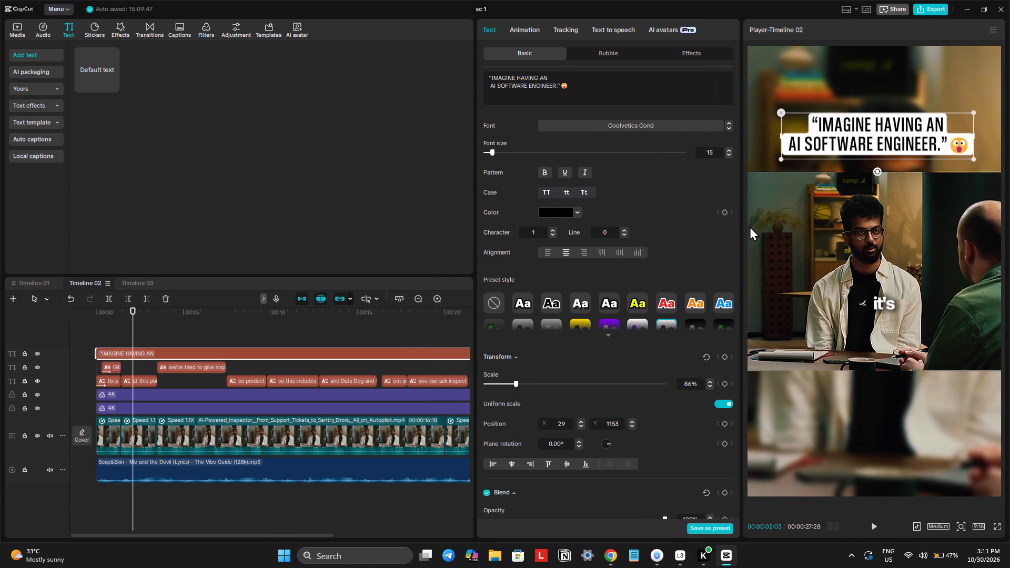
{"action": "left_click_drag", "start_coordinate": [750, 226], "coordinate": [765, 229]}
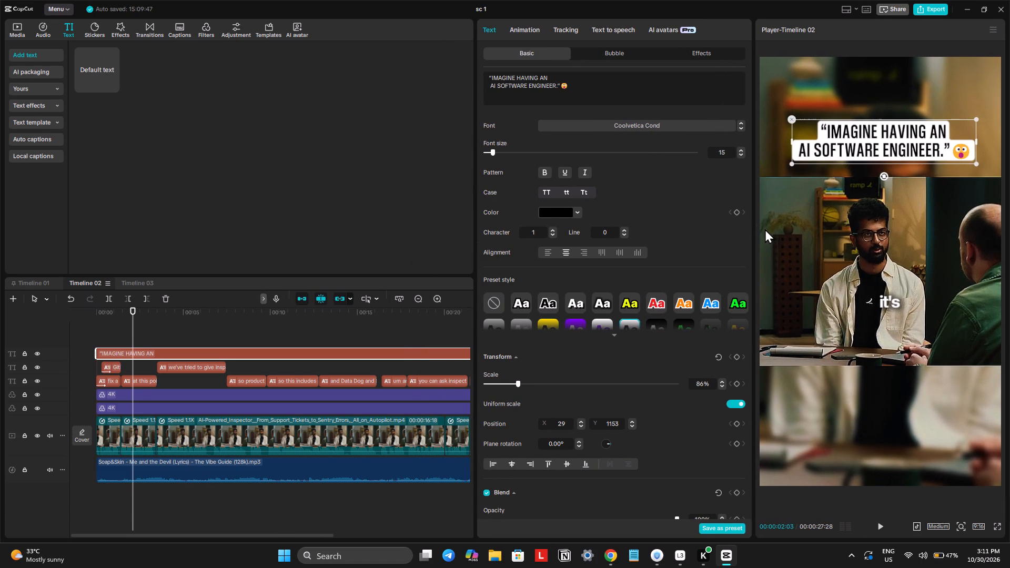
{"action": "left_click_drag", "start_coordinate": [765, 229], "coordinate": [767, 231]}
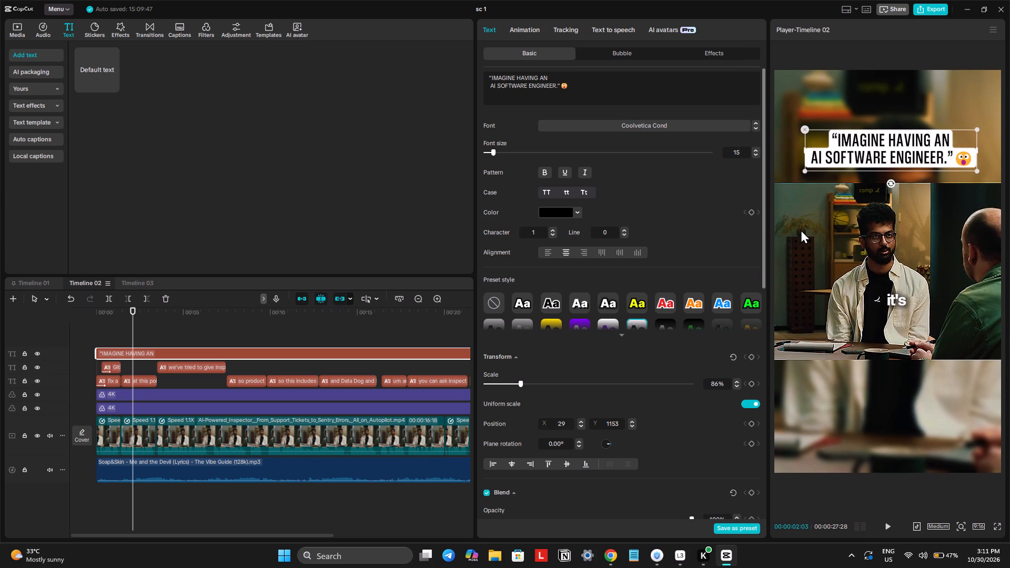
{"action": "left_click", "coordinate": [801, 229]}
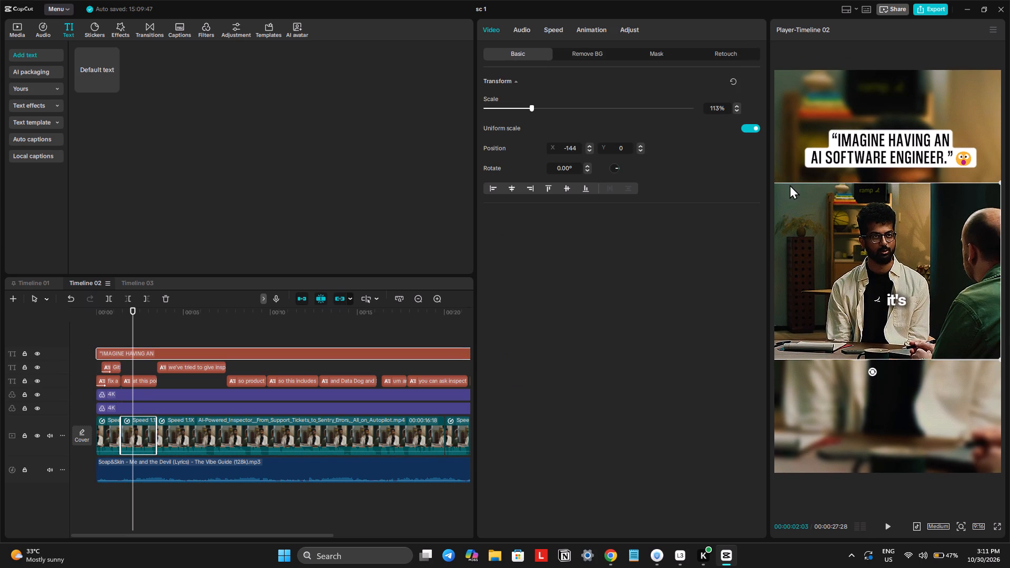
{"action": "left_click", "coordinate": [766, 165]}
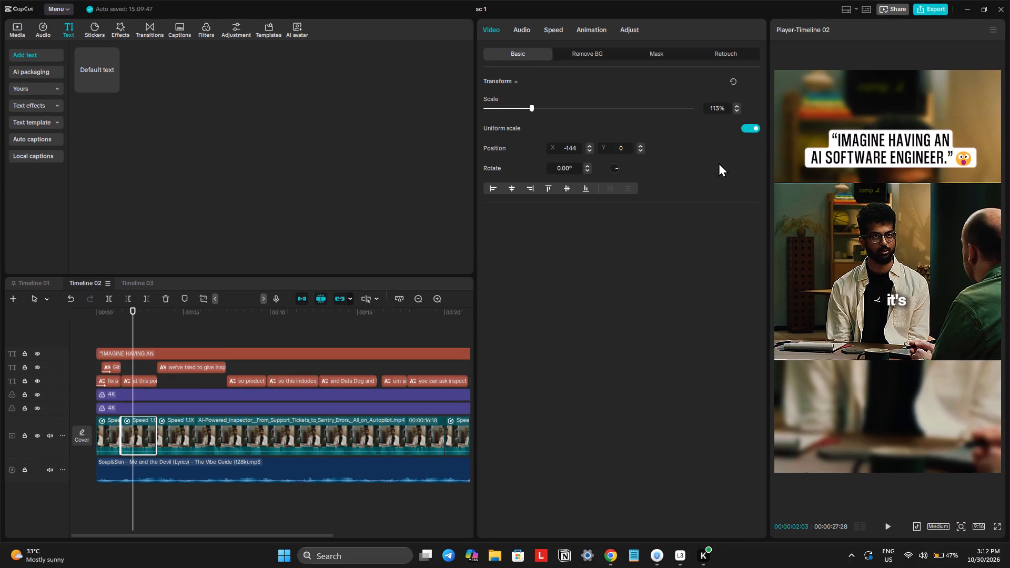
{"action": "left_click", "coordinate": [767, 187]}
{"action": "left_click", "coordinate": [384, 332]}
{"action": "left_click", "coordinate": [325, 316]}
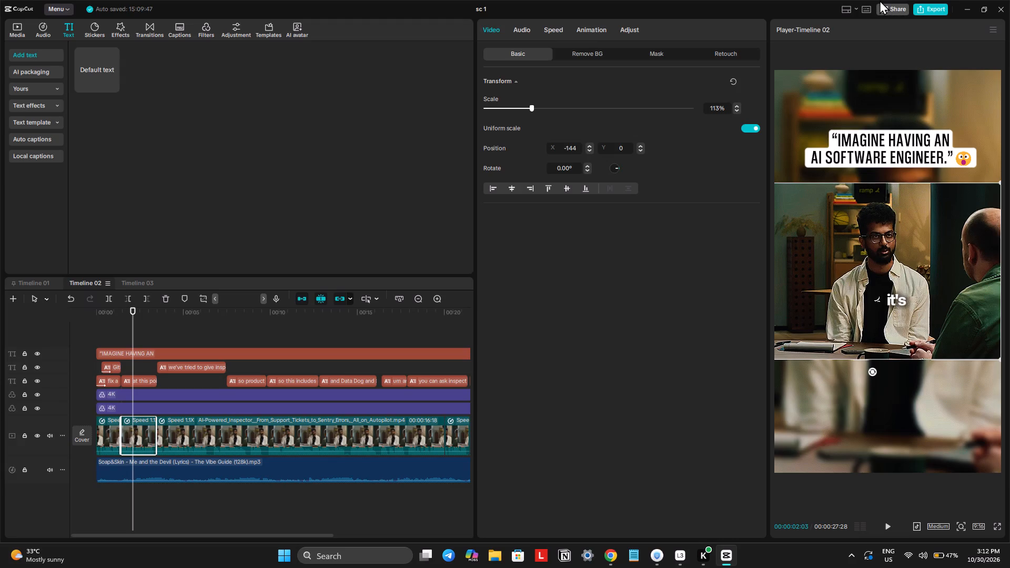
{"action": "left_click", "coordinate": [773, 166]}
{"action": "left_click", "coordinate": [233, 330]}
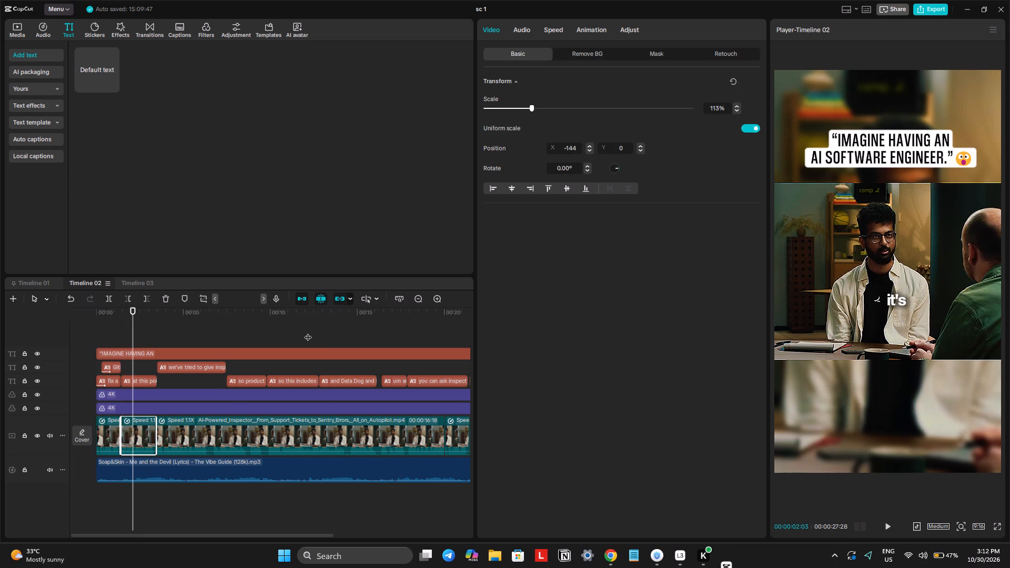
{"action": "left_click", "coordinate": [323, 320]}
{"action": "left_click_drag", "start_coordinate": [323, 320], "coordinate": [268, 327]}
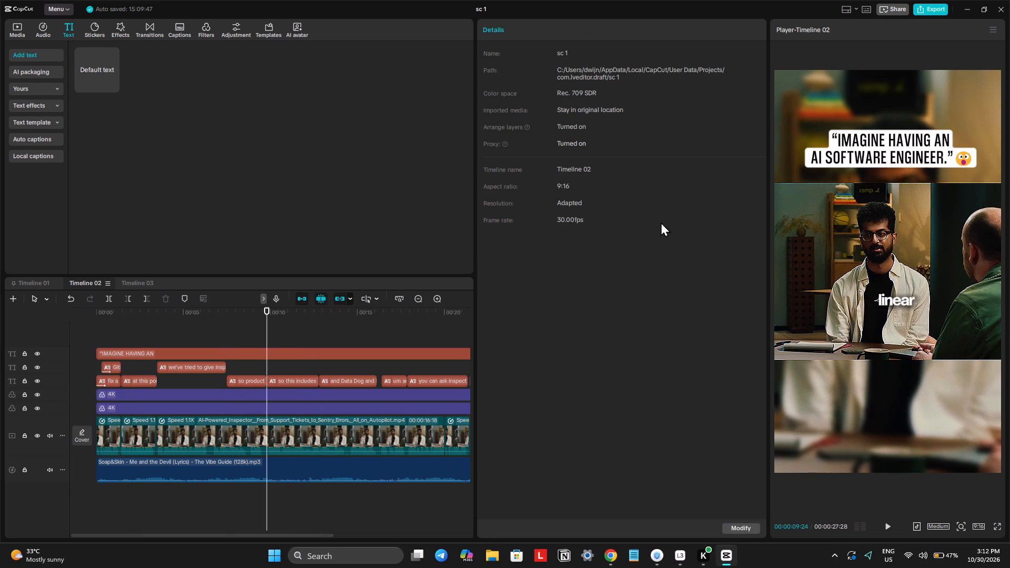
Widen the player panel, select the "IMAGINE HAVING AN AI SOFTWARE ENGINEER" hook text, and narrow its settings panel to widen the timeline area.
{"action": "left_click_drag", "start_coordinate": [767, 165], "coordinate": [739, 168]}
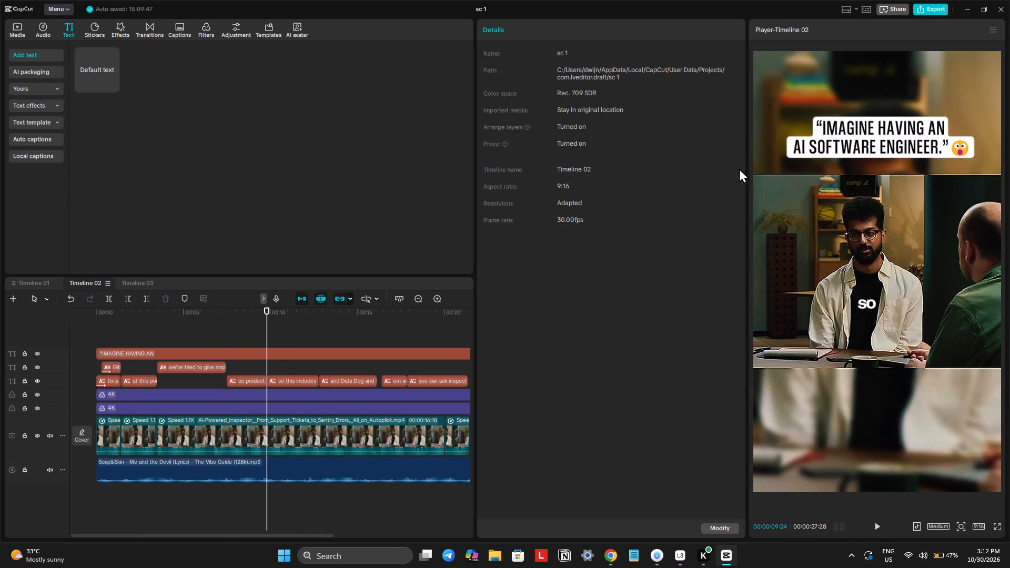
{"action": "left_click_drag", "start_coordinate": [739, 168], "coordinate": [716, 171]}
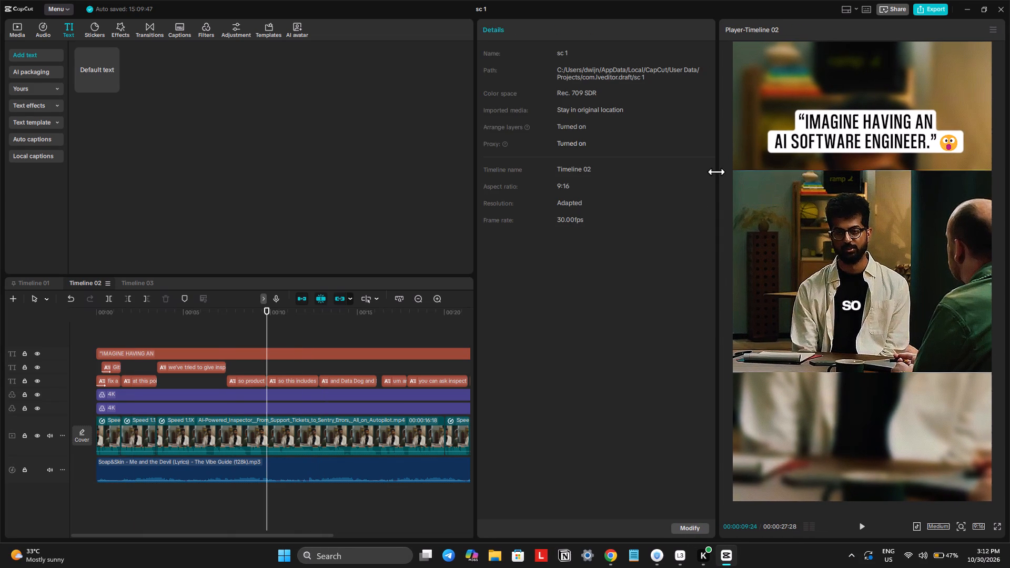
{"action": "left_click_drag", "start_coordinate": [716, 171], "coordinate": [729, 170]}
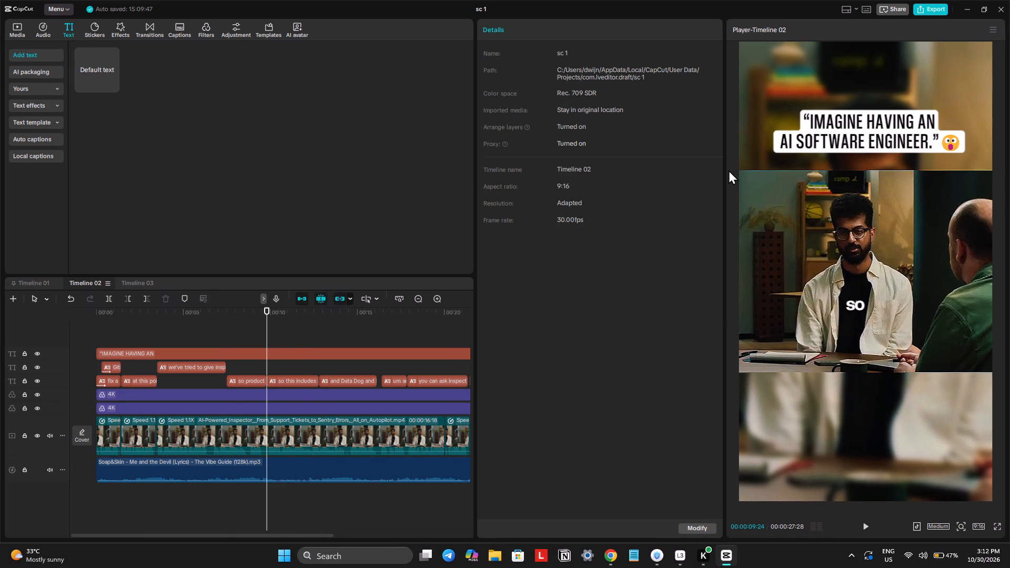
{"action": "left_click_drag", "start_coordinate": [729, 170], "coordinate": [743, 167]}
{"action": "left_click", "coordinate": [332, 348]}
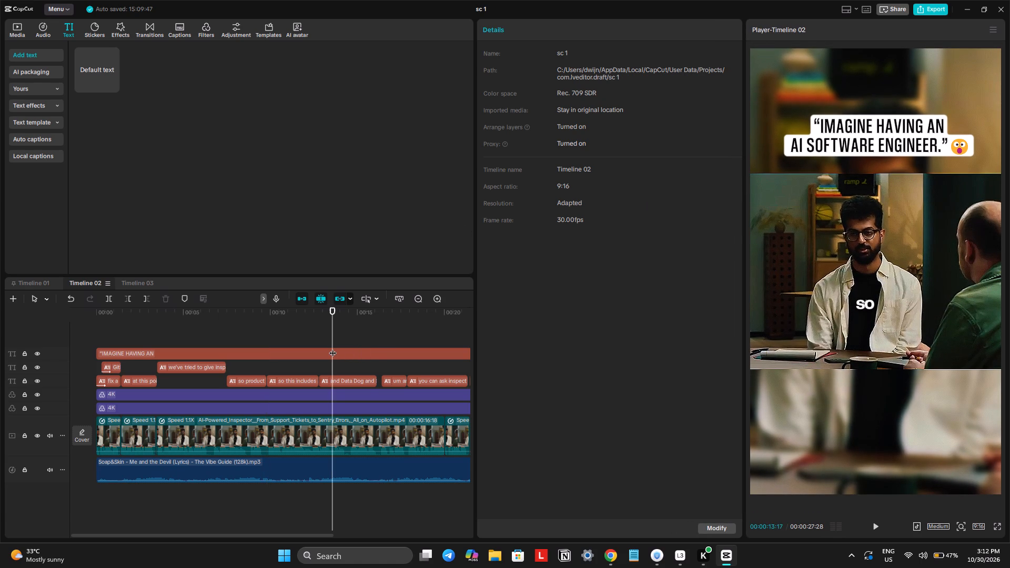
{"action": "left_click", "coordinate": [325, 353]}
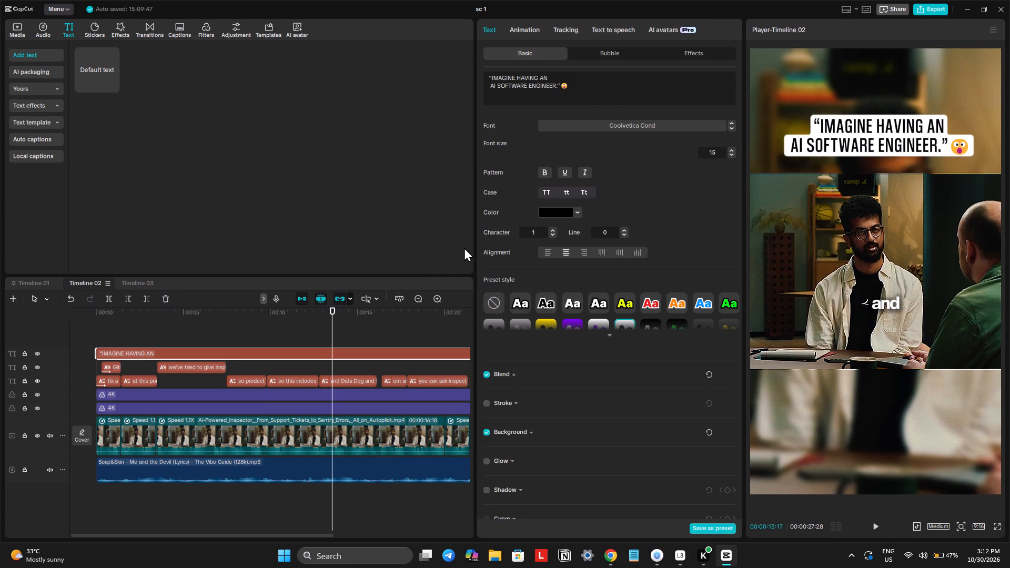
{"action": "left_click_drag", "start_coordinate": [475, 227], "coordinate": [519, 227]}
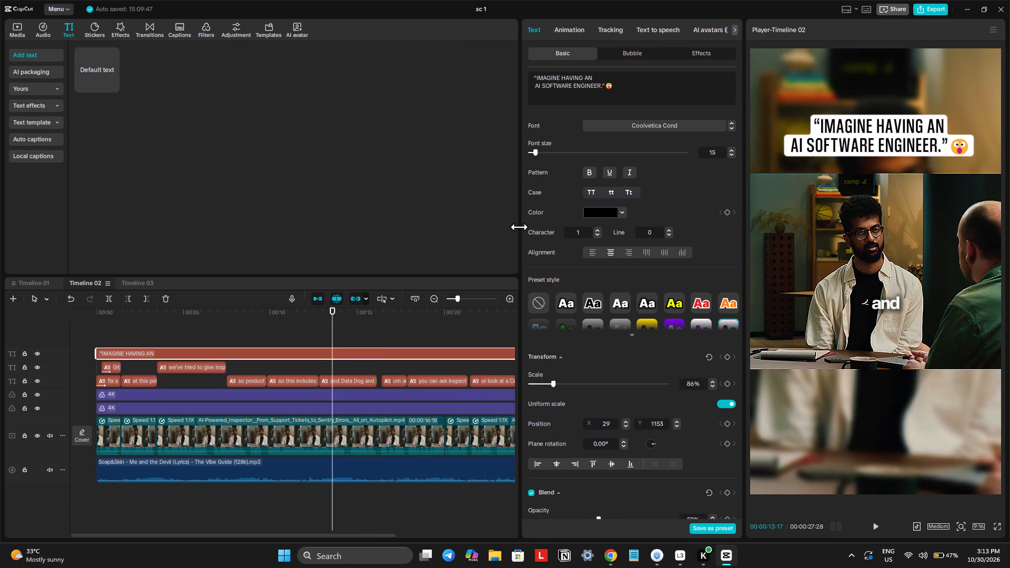
{"action": "left_click_drag", "start_coordinate": [519, 227], "coordinate": [502, 227]}
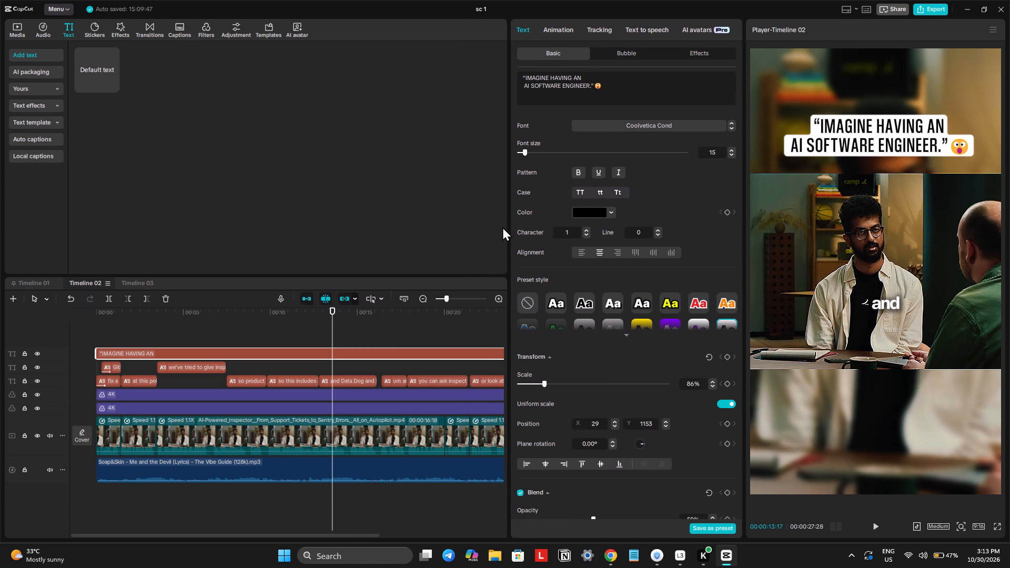
{"action": "left_click_drag", "start_coordinate": [502, 227], "coordinate": [498, 227]}
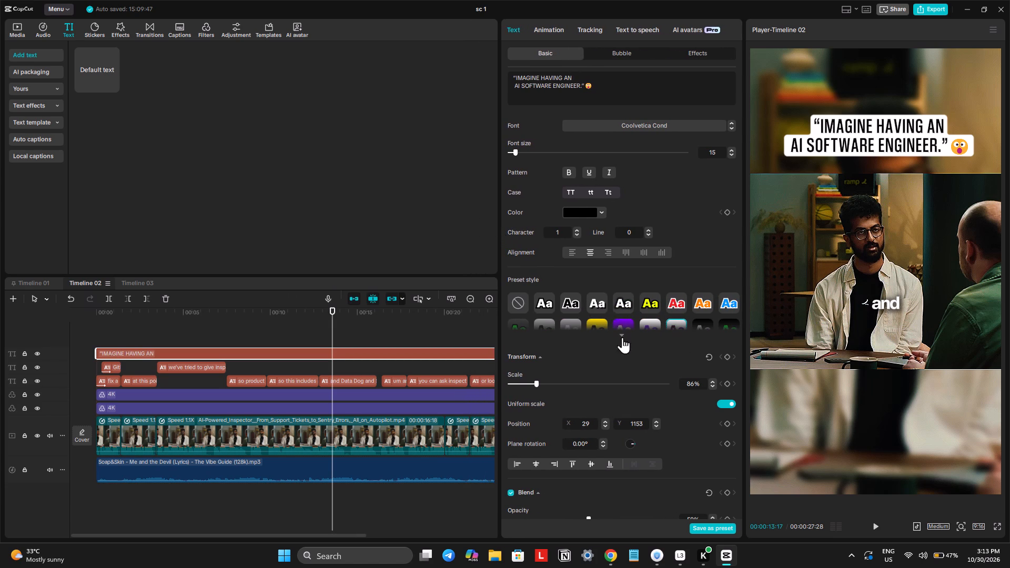
Make the timeline area taller by reducing the height of the text library panel above it.
{"action": "scroll", "coordinate": [622, 337], "scroll_direction": "down", "scroll_amount": 6}
{"action": "scroll", "coordinate": [578, 381], "scroll_direction": "up", "scroll_amount": 6}
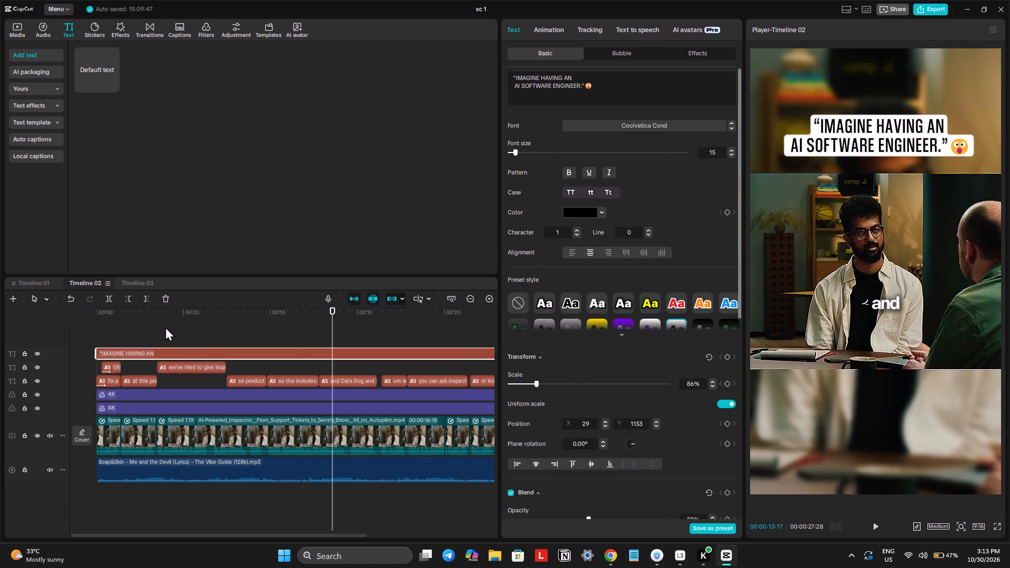
{"action": "left_click", "coordinate": [164, 321]}
{"action": "scroll", "coordinate": [221, 341], "scroll_direction": "left", "scroll_amount": 8}
{"action": "left_click", "coordinate": [447, 297]}
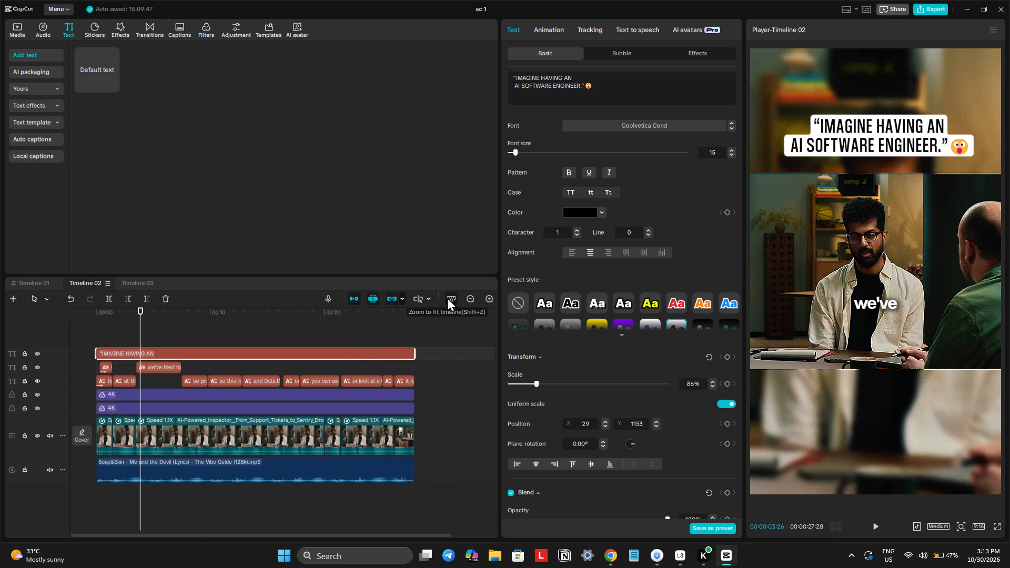
{"action": "scroll", "coordinate": [194, 384], "scroll_direction": "down", "scroll_amount": 1}
{"action": "scroll", "coordinate": [133, 330], "scroll_direction": "up", "scroll_amount": 3}
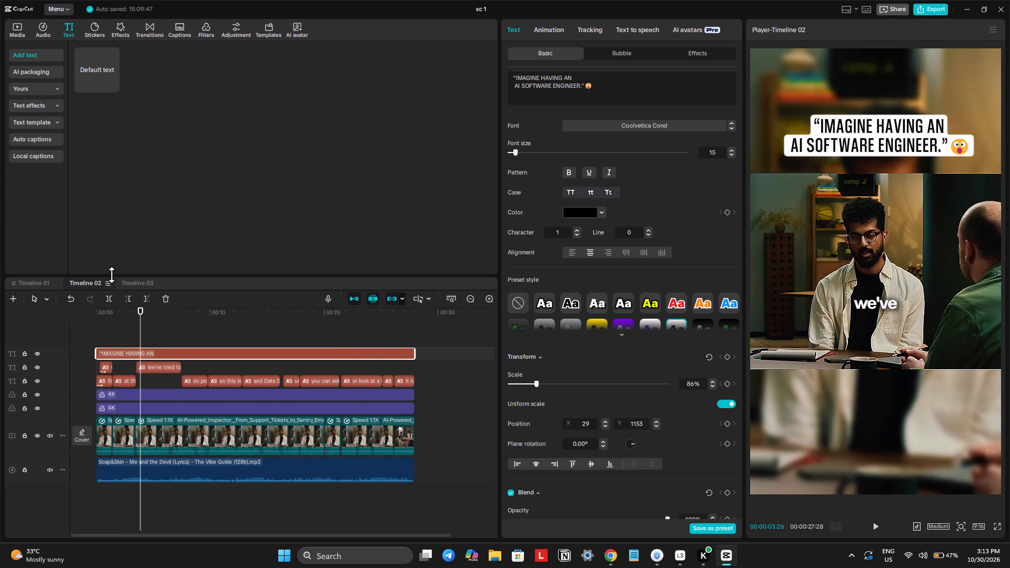
{"action": "left_click_drag", "start_coordinate": [112, 276], "coordinate": [108, 235]}
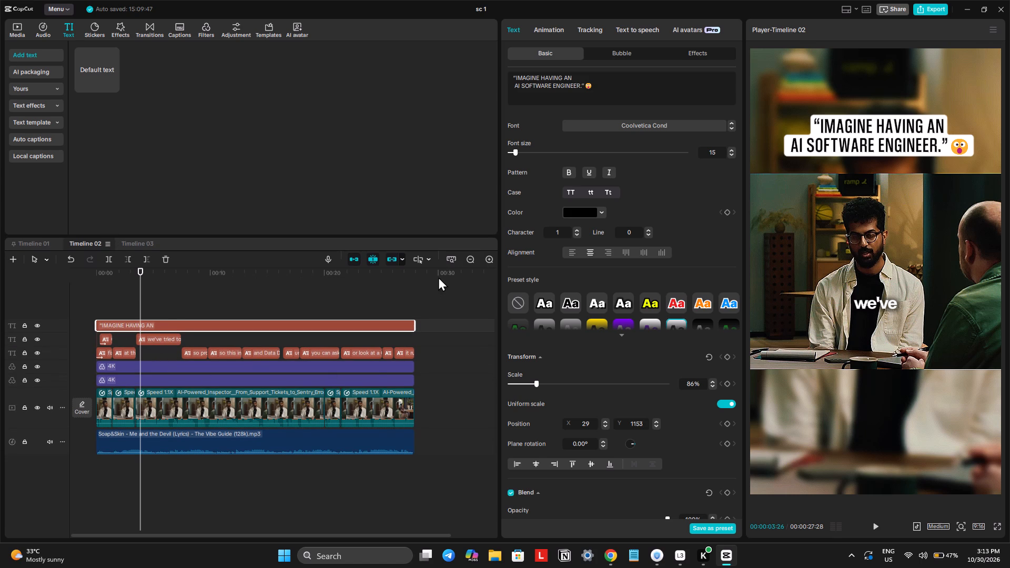
Examine the opening and the final frames of Timeline 02 close up.
{"action": "triple_click", "coordinate": [486, 257]}
{"action": "left_click", "coordinate": [486, 257]}
{"action": "scroll", "coordinate": [320, 332], "scroll_direction": "right", "scroll_amount": 6}
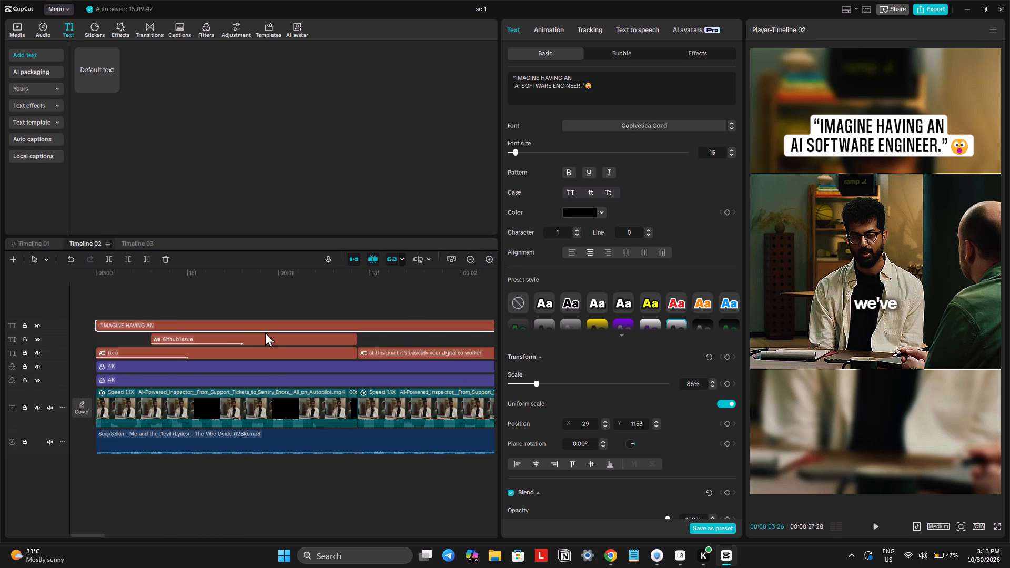
{"action": "left_click", "coordinate": [116, 287]}
{"action": "scroll", "coordinate": [287, 348], "scroll_direction": "left", "scroll_amount": 2}
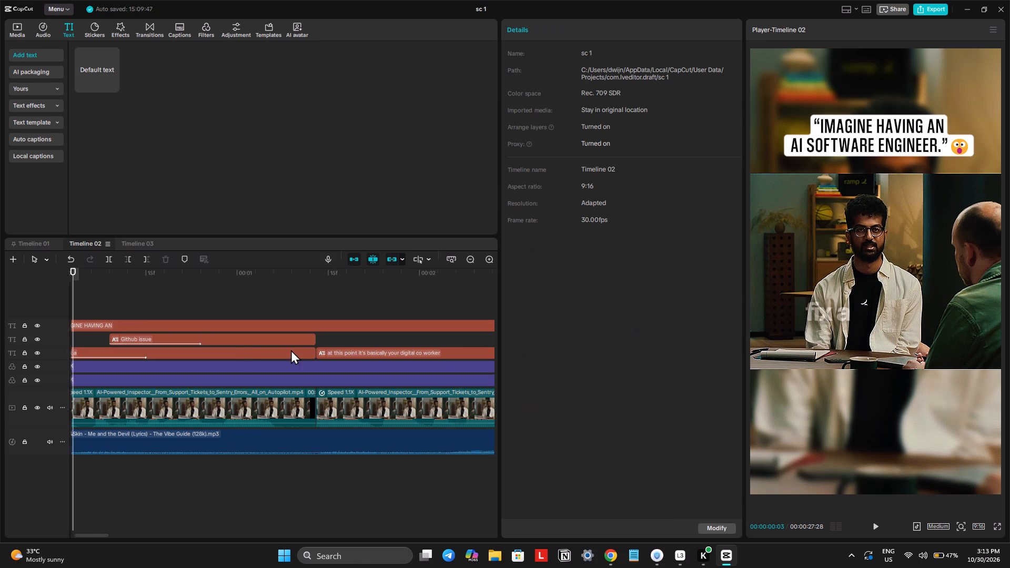
{"action": "scroll", "coordinate": [291, 350], "scroll_direction": "left", "scroll_amount": 11}
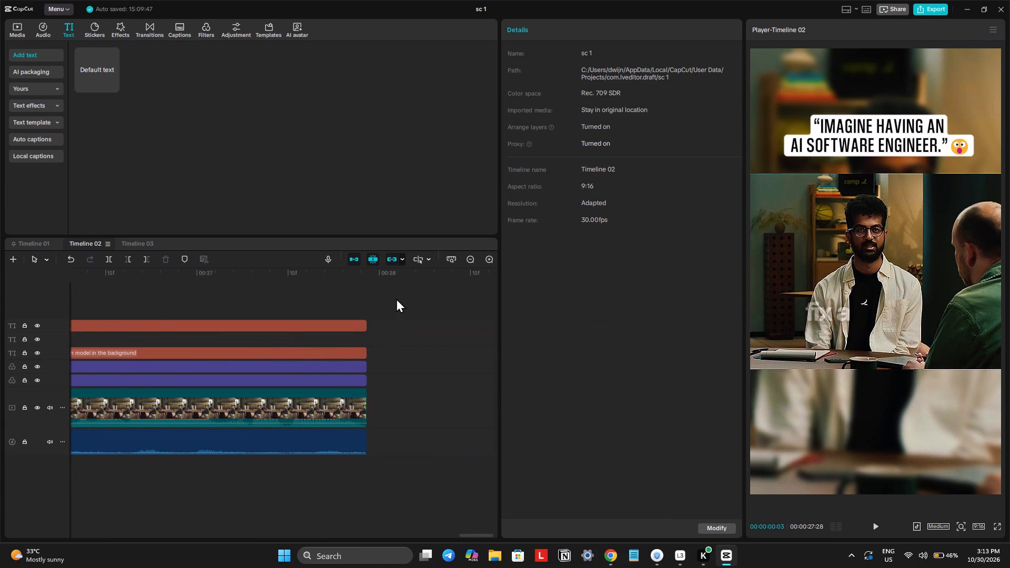
{"action": "left_click", "coordinate": [396, 297]}
{"action": "left_click_drag", "start_coordinate": [396, 297], "coordinate": [410, 296]}
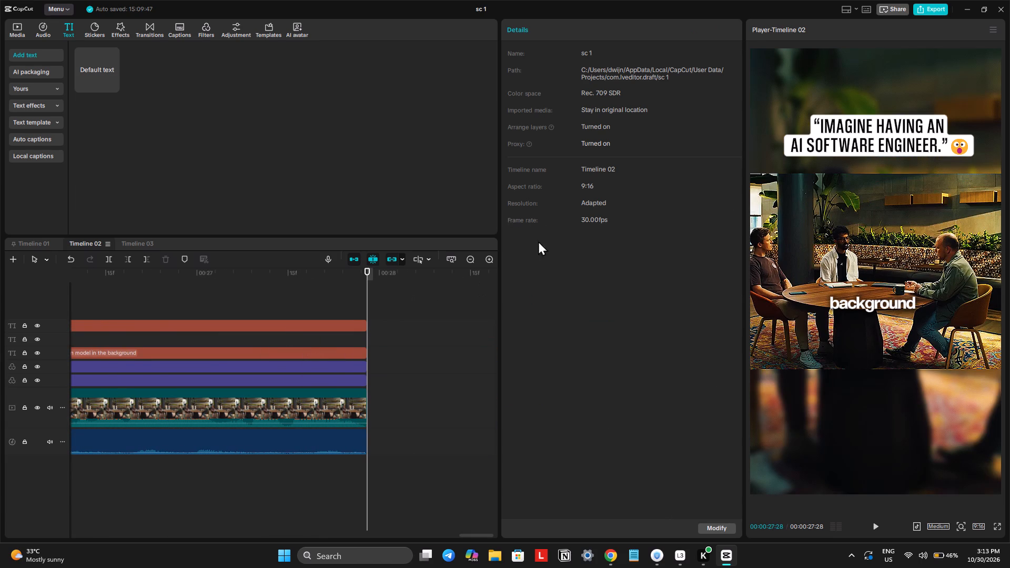
Review the caption list of Timeline 02 and the text settings of its closing caption "it runs on model in the background".
{"action": "left_click", "coordinate": [320, 410]}
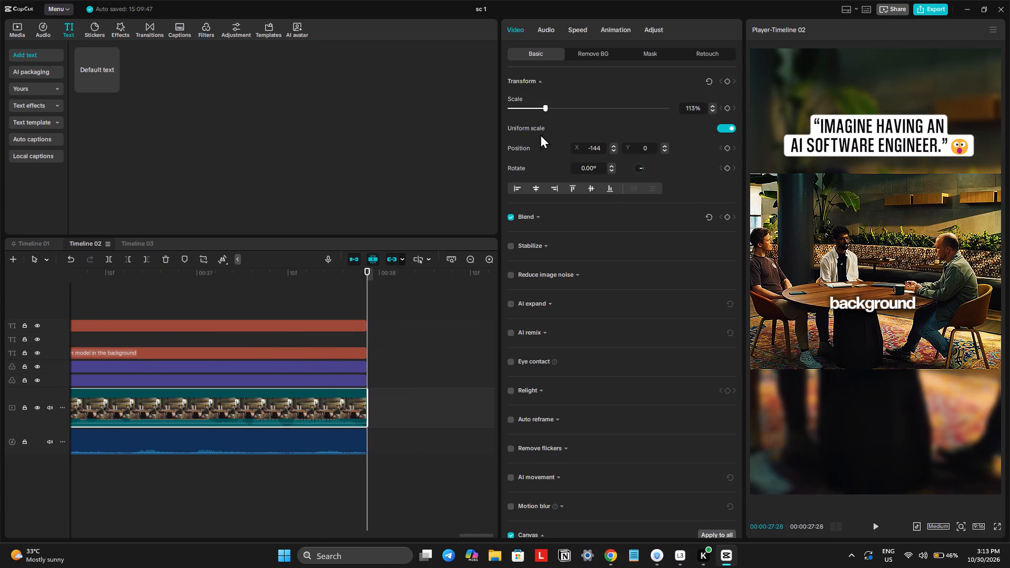
{"action": "left_click", "coordinate": [86, 353]}
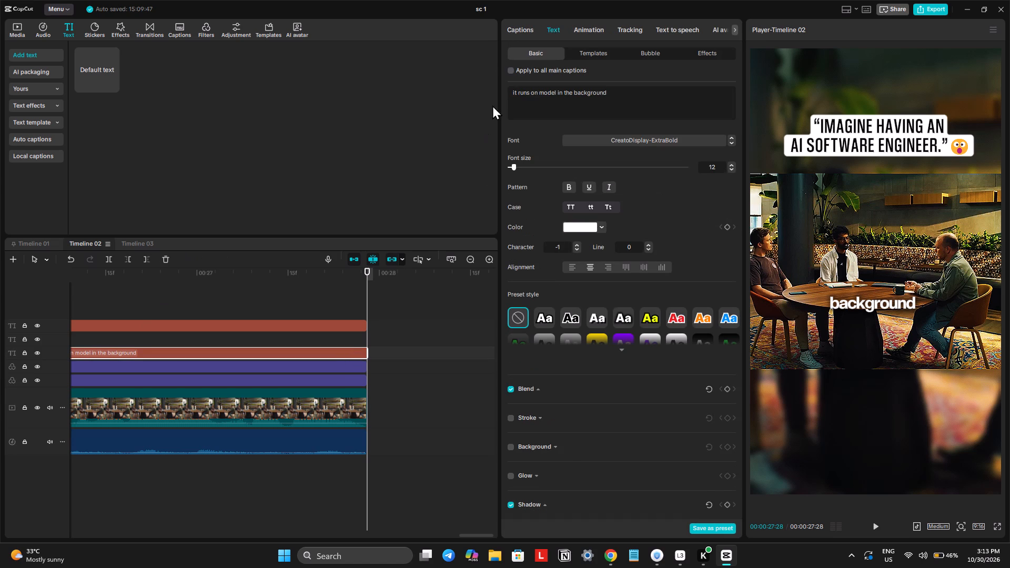
{"action": "left_click", "coordinate": [528, 34]}
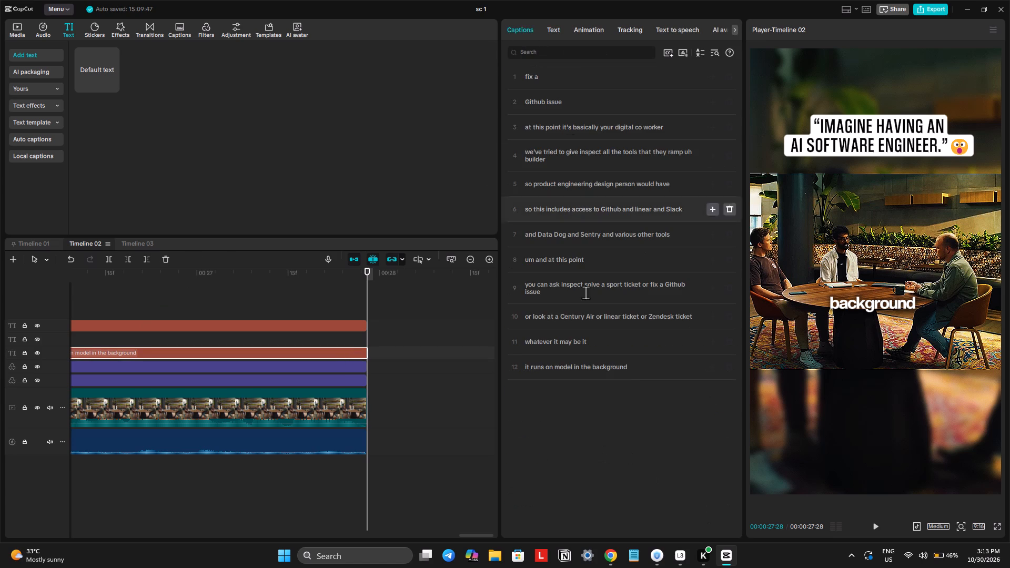
{"action": "left_click", "coordinate": [546, 31]}
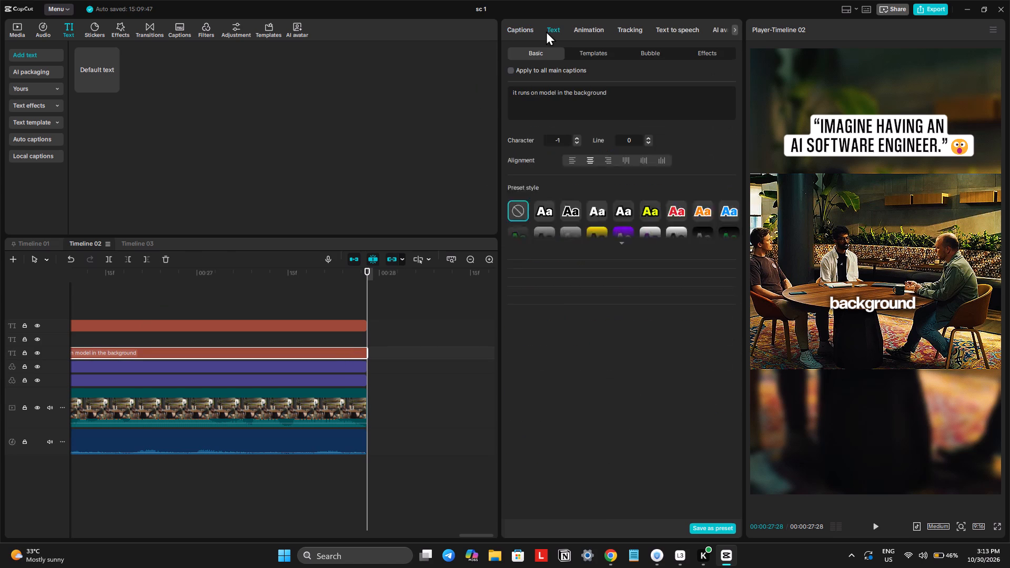
Resize the workspace panels so the timeline area is wider and the player is narrower, with the text settings panel between them.
{"action": "left_click_drag", "start_coordinate": [500, 252], "coordinate": [496, 253]}
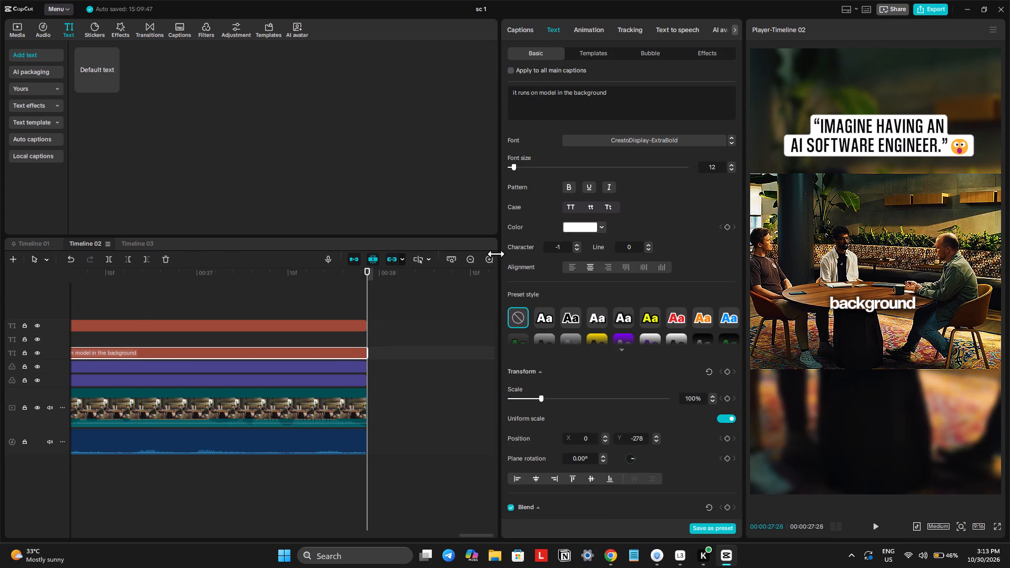
{"action": "left_click_drag", "start_coordinate": [496, 253], "coordinate": [491, 257]}
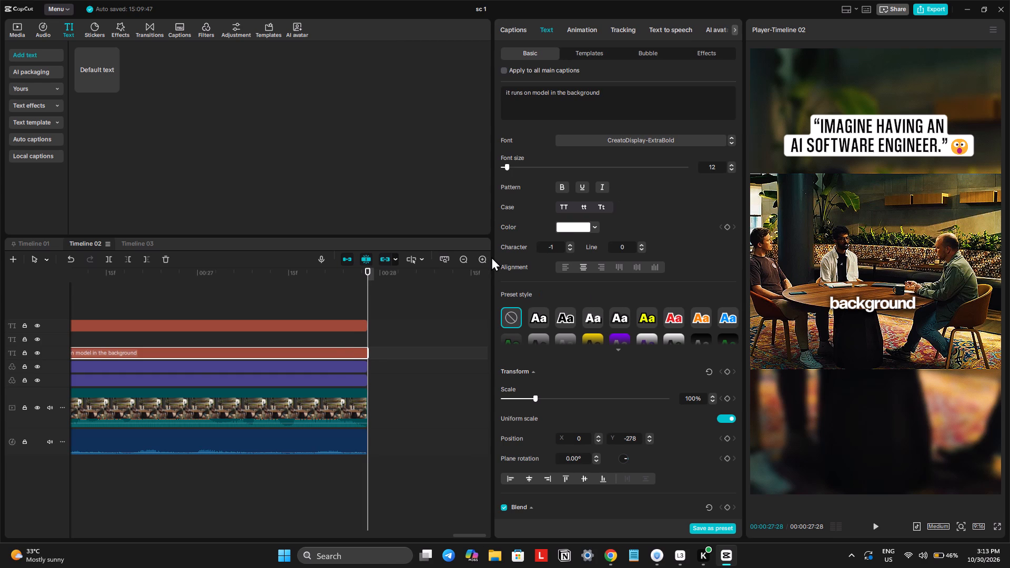
{"action": "left_click_drag", "start_coordinate": [491, 257], "coordinate": [503, 257]}
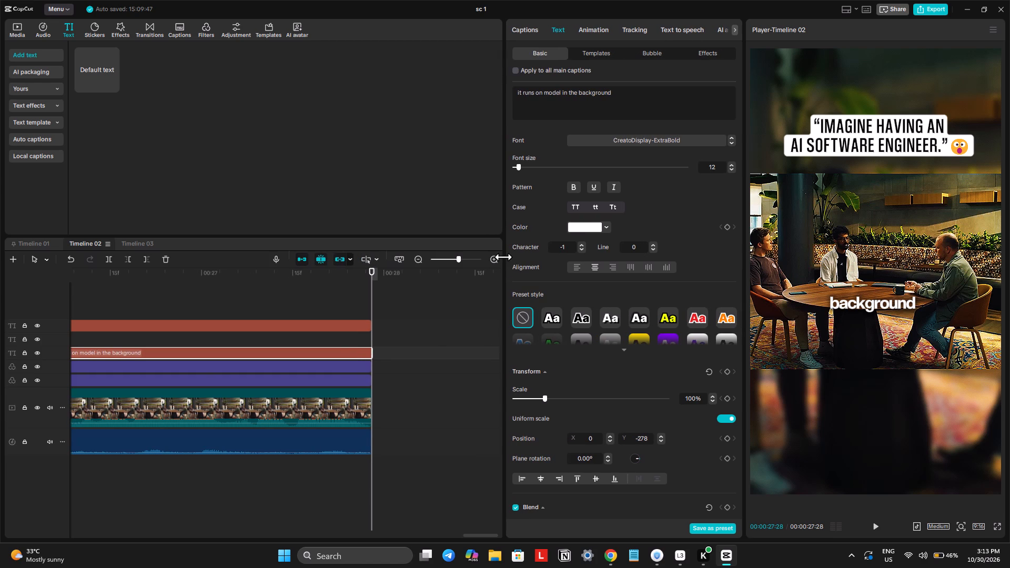
{"action": "left_click_drag", "start_coordinate": [743, 230], "coordinate": [750, 233]}
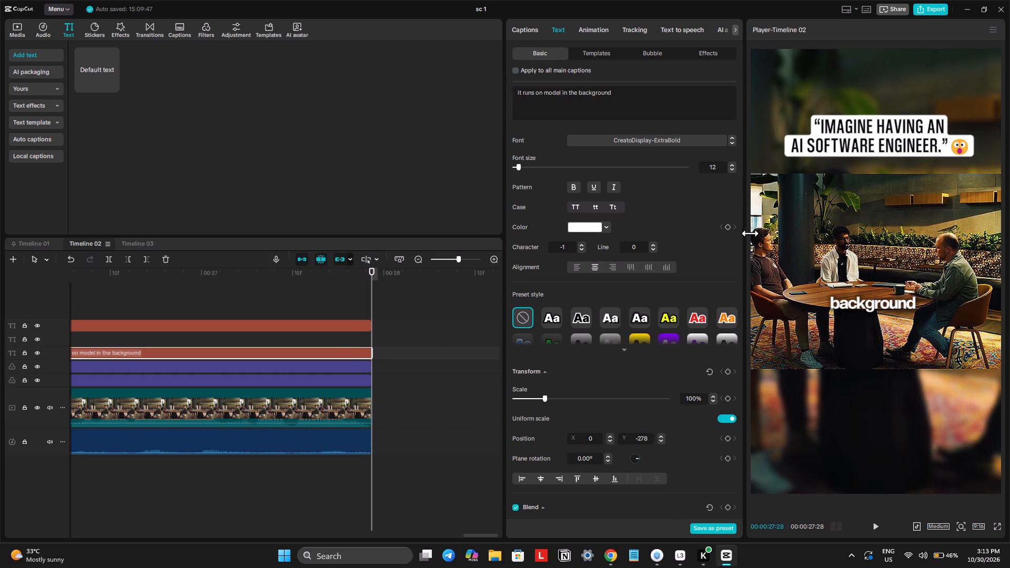
{"action": "left_click_drag", "start_coordinate": [750, 233], "coordinate": [773, 245]}
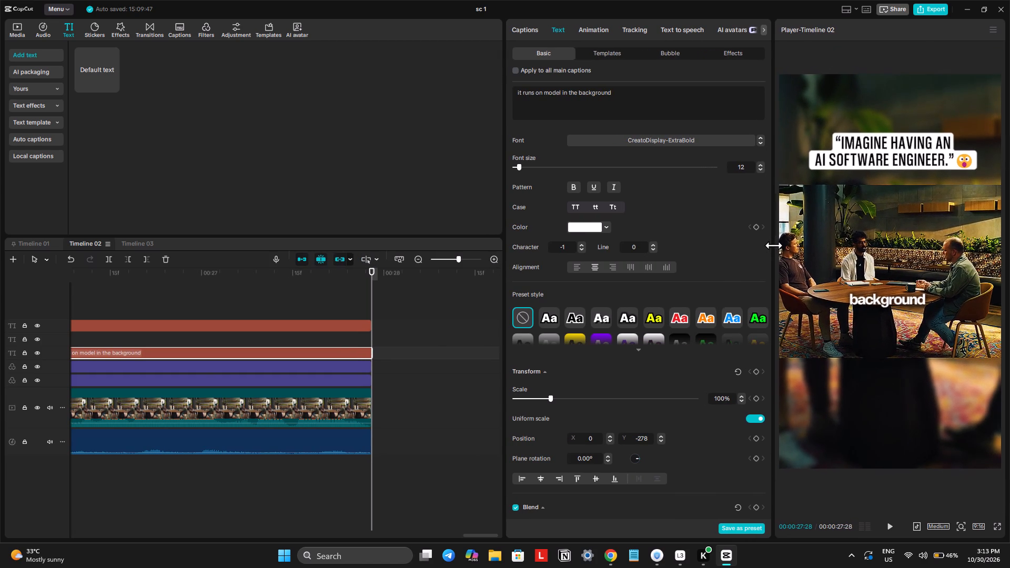
{"action": "left_click_drag", "start_coordinate": [773, 245], "coordinate": [787, 252]}
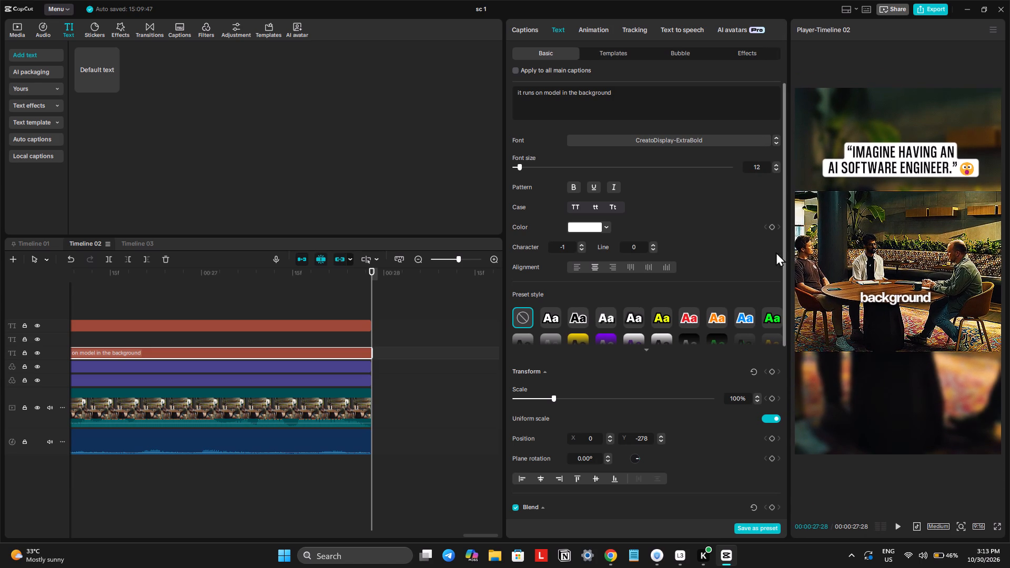
{"action": "left_click_drag", "start_coordinate": [503, 226], "coordinate": [529, 229]}
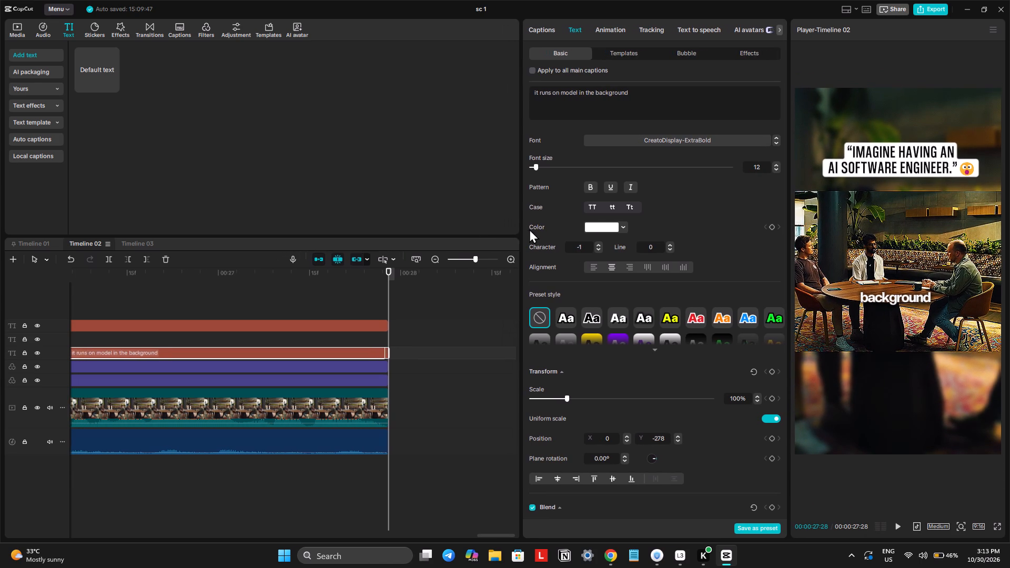
{"action": "left_click_drag", "start_coordinate": [529, 229], "coordinate": [548, 235]}
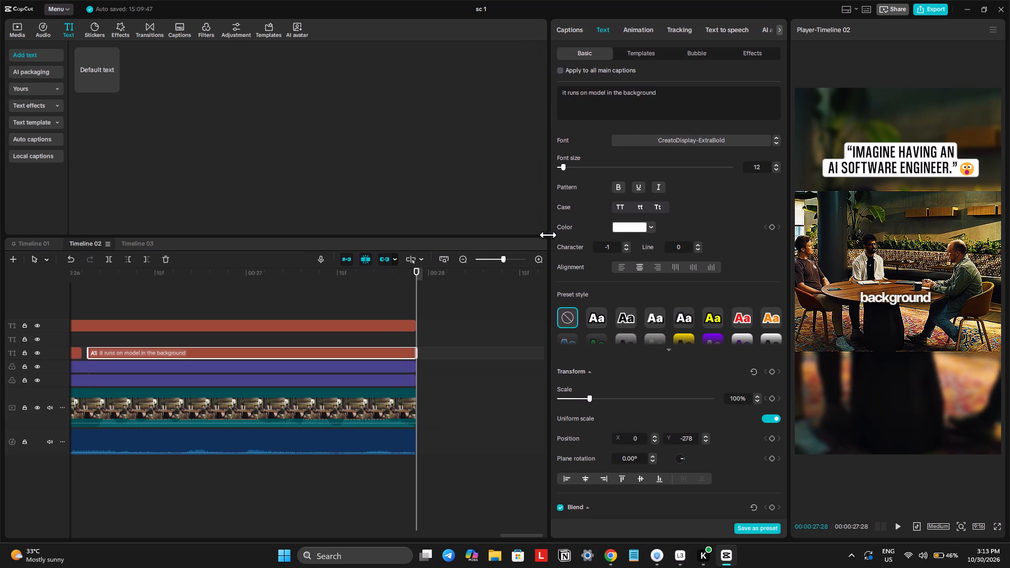
{"action": "left_click_drag", "start_coordinate": [548, 235], "coordinate": [549, 236]}
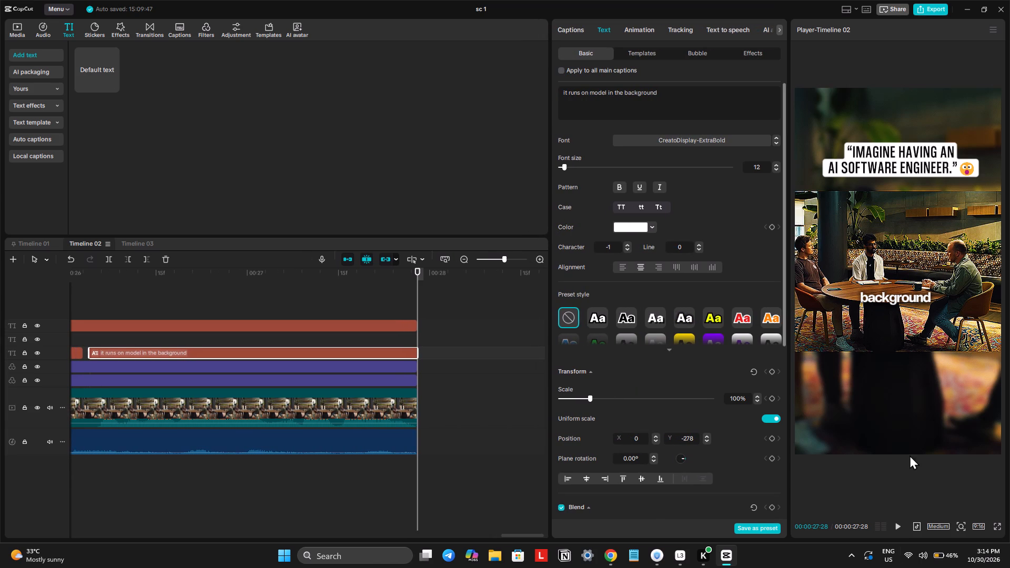
Fit all of Timeline 02 in view, check the video settings of its main-track clips, and return the playhead to the start.
{"action": "left_click", "coordinate": [448, 258]}
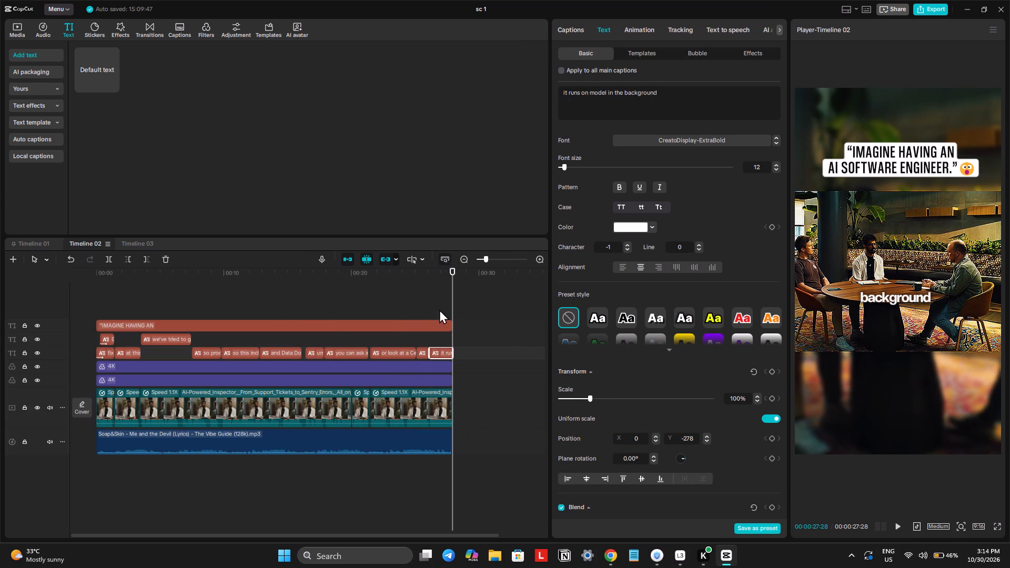
{"action": "left_click", "coordinate": [356, 415]}
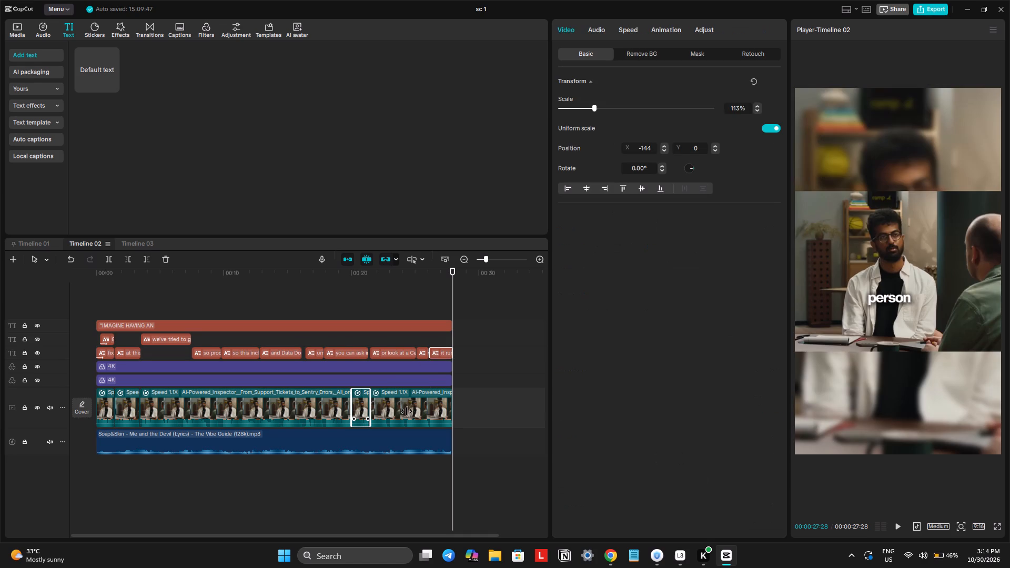
{"action": "left_click", "coordinate": [408, 411]}
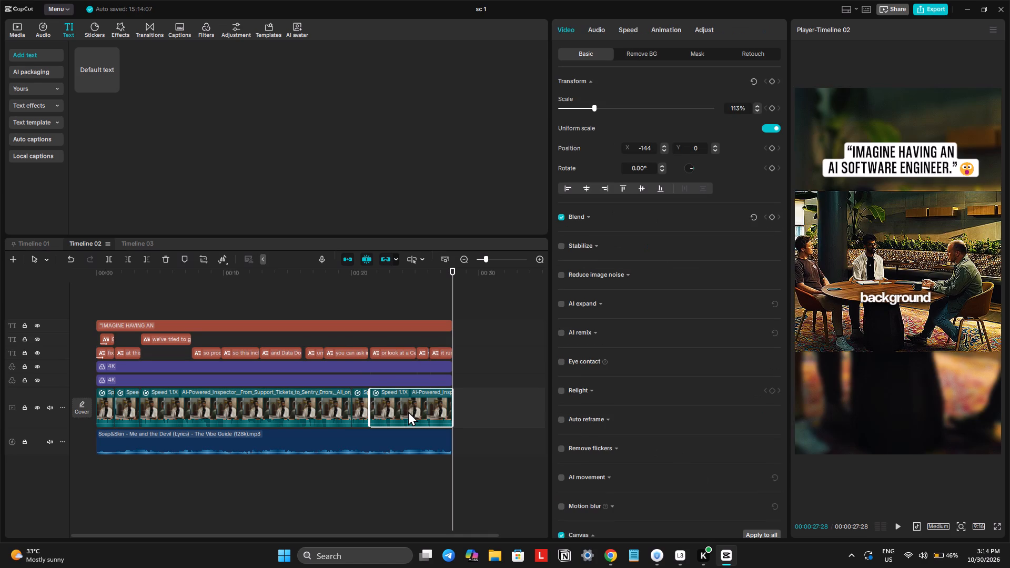
{"action": "left_click", "coordinate": [238, 411]}
{"action": "left_click", "coordinate": [127, 405]}
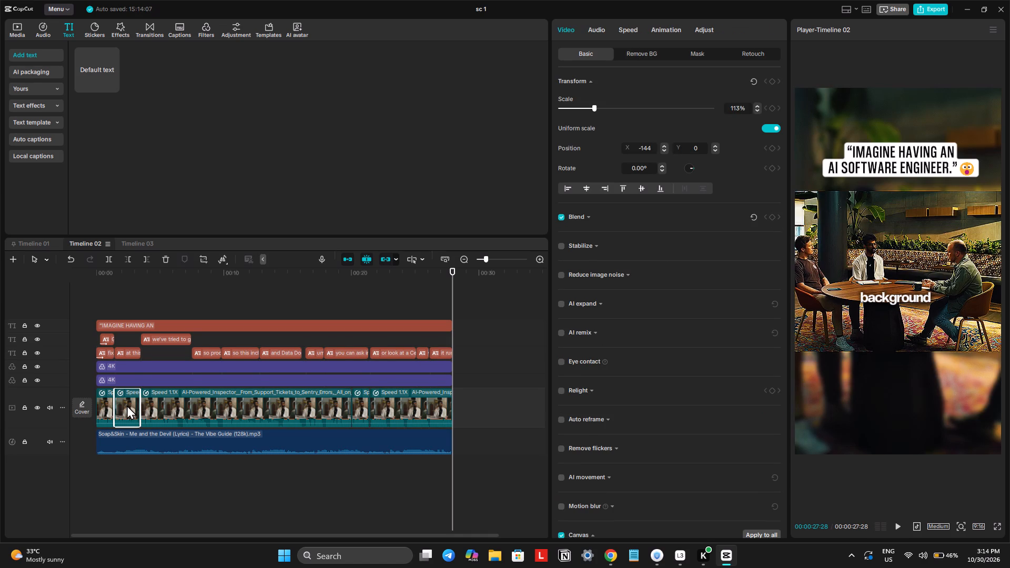
{"action": "left_click", "coordinate": [199, 403]}
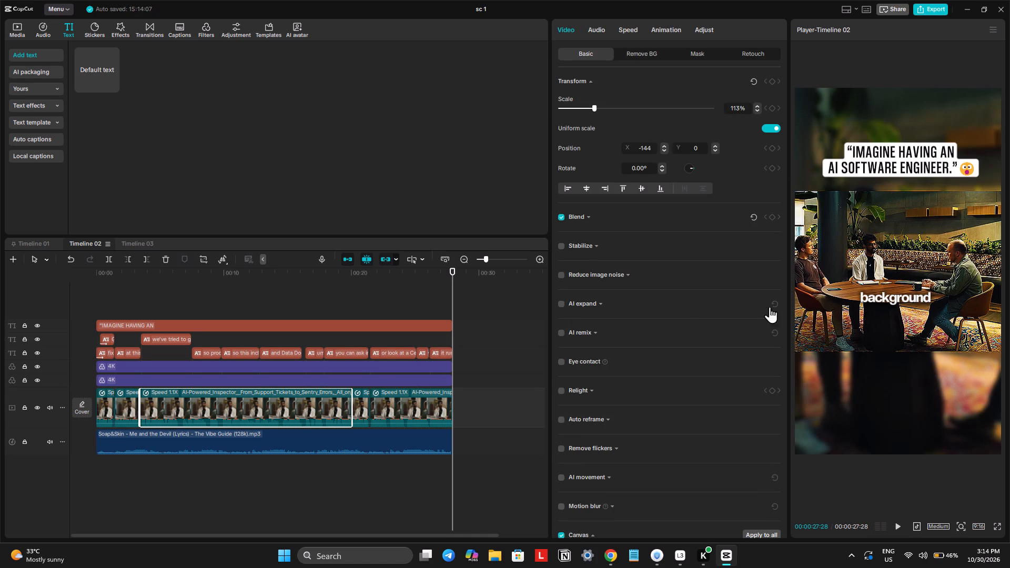
{"action": "left_click", "coordinate": [889, 361]}
{"action": "left_click", "coordinate": [898, 275]}
{"action": "left_click", "coordinate": [378, 404]}
{"action": "left_click", "coordinate": [855, 311]}
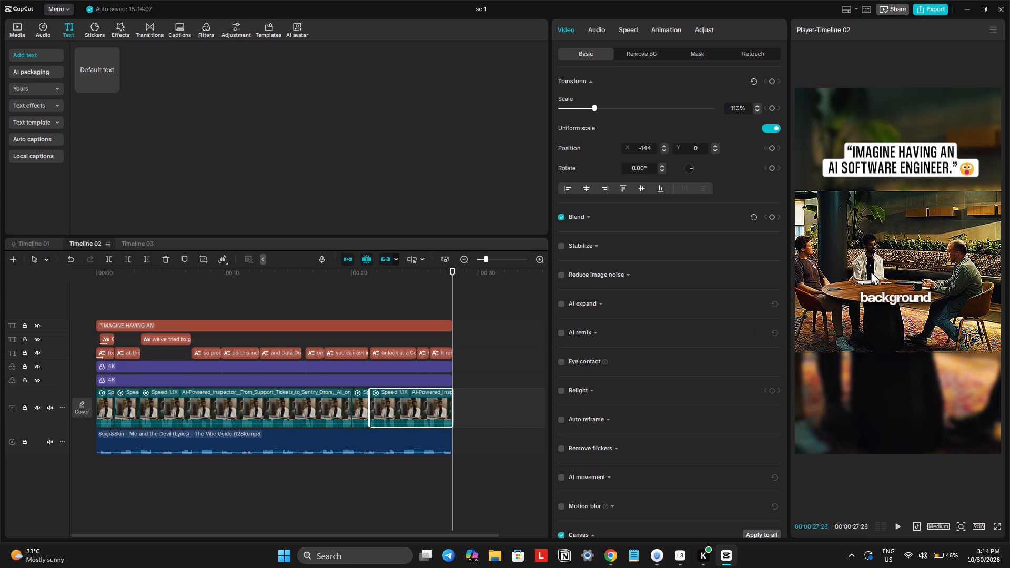
{"action": "left_click", "coordinate": [872, 268]}
{"action": "left_click", "coordinate": [440, 300]}
{"action": "left_click", "coordinate": [266, 296]}
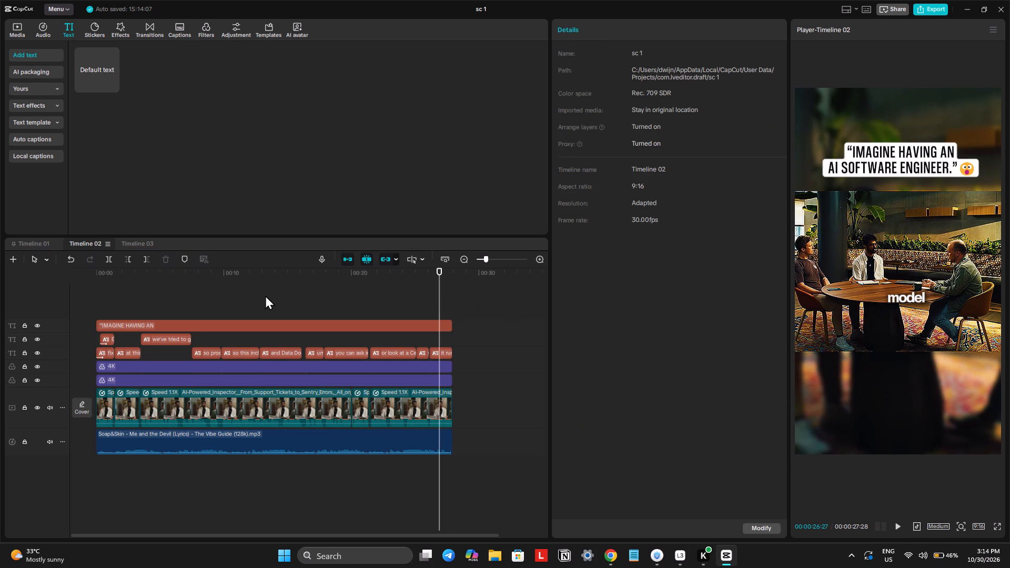
{"action": "left_click_drag", "start_coordinate": [265, 294], "coordinate": [47, 296]}
Switch to Timeline 03, show the caption list, and copy its lines from "fix a" to "it runs on model in the background" with Snipping Tool's text extractor.
{"action": "left_click", "coordinate": [129, 244]}
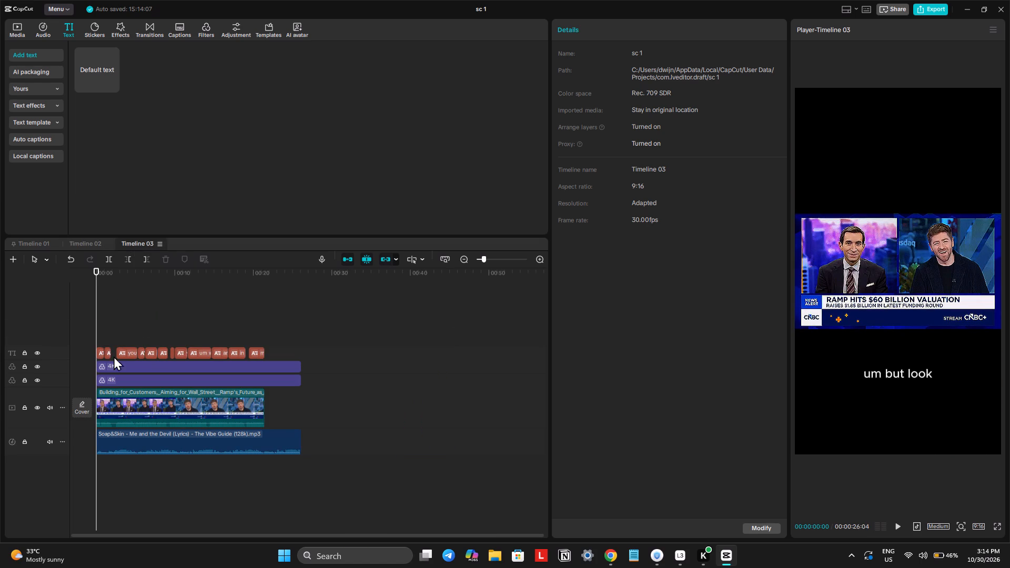
{"action": "left_click", "coordinate": [123, 354]}
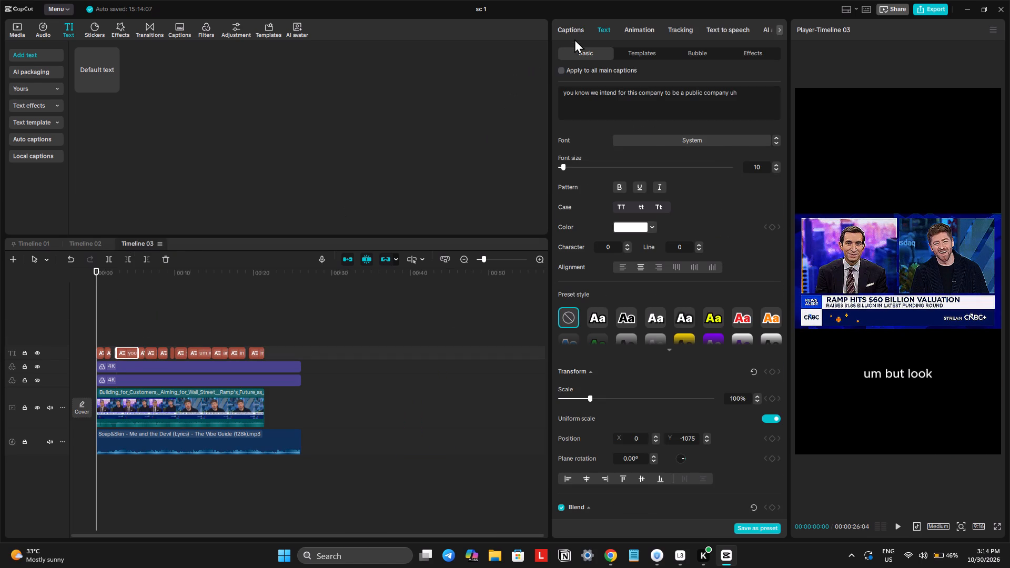
{"action": "left_click", "coordinate": [577, 33]}
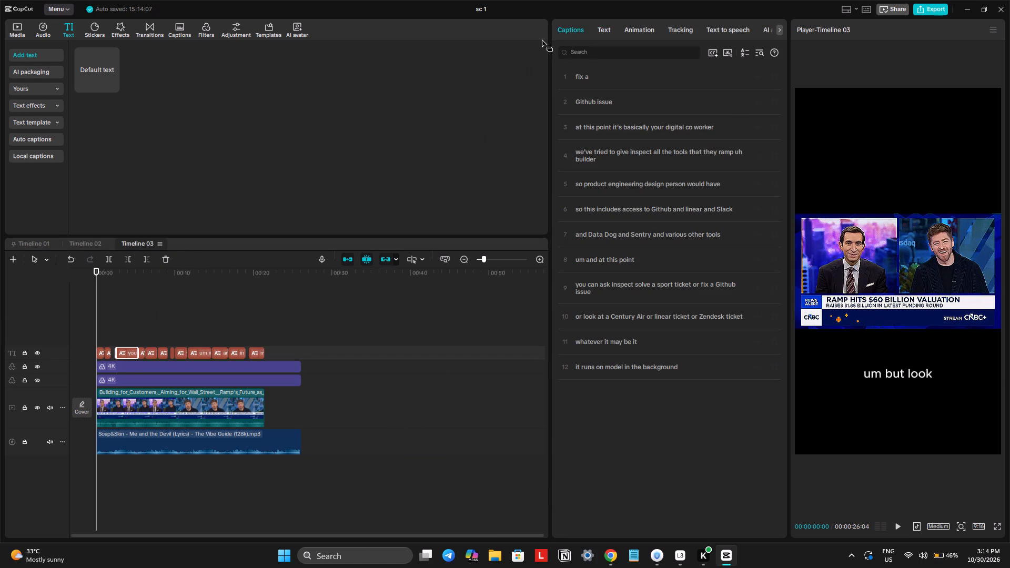
{"action": "key", "text": "shift+super+s"}
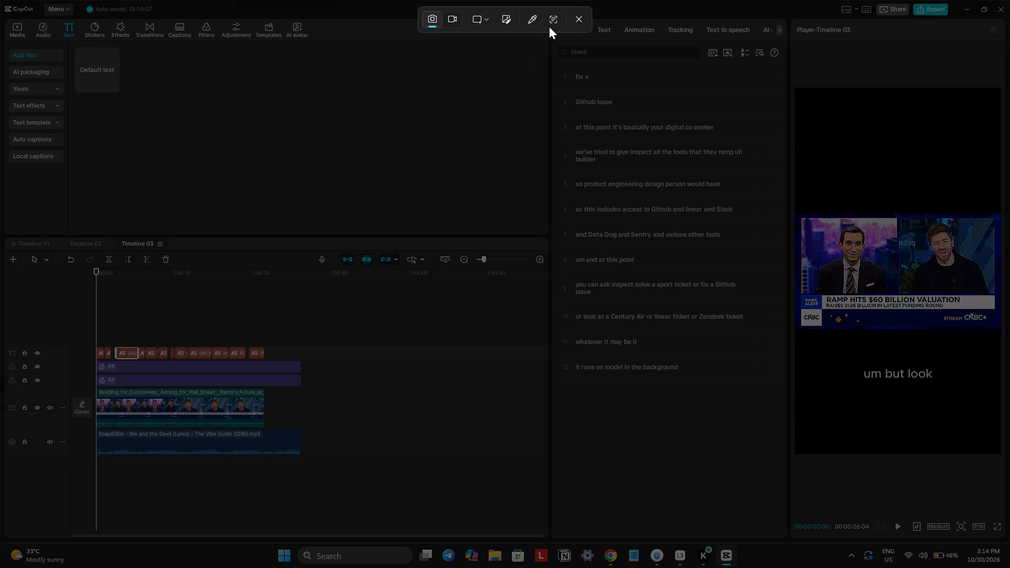
{"action": "left_click", "coordinate": [549, 20]}
{"action": "left_click_drag", "start_coordinate": [563, 62], "coordinate": [758, 383]}
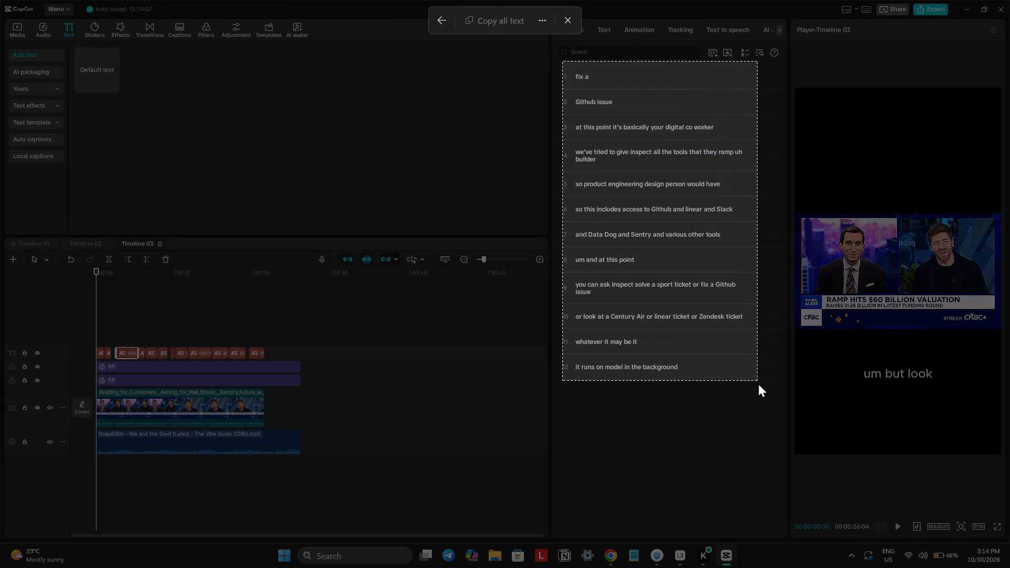
{"action": "left_click_drag", "start_coordinate": [758, 383], "coordinate": [766, 393]}
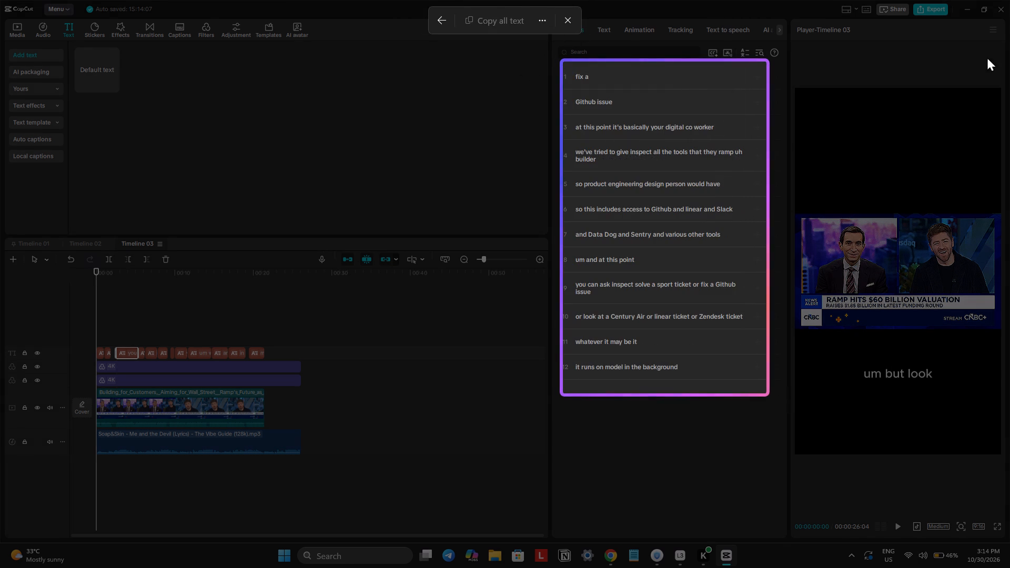
{"action": "left_click", "coordinate": [492, 22]}
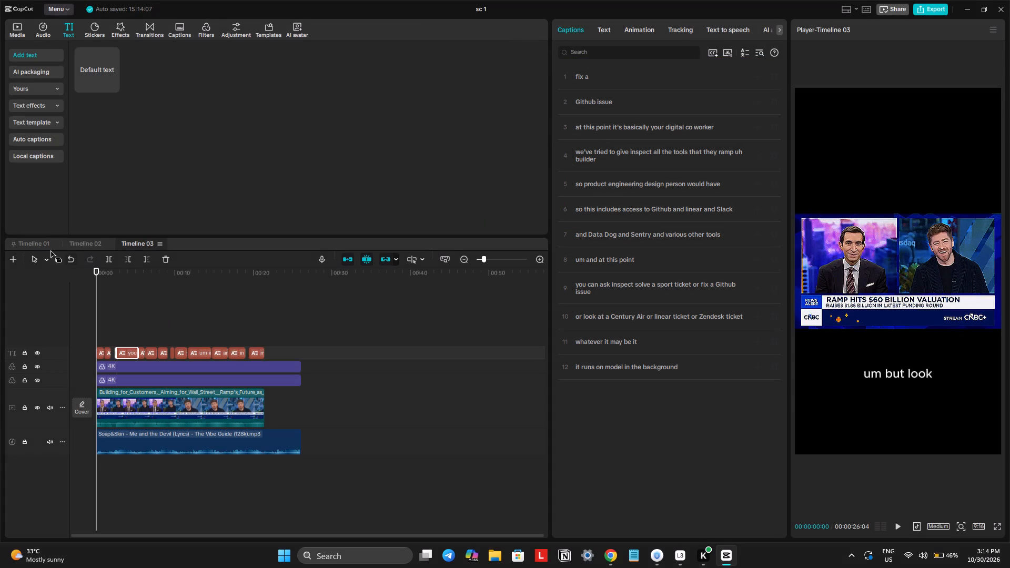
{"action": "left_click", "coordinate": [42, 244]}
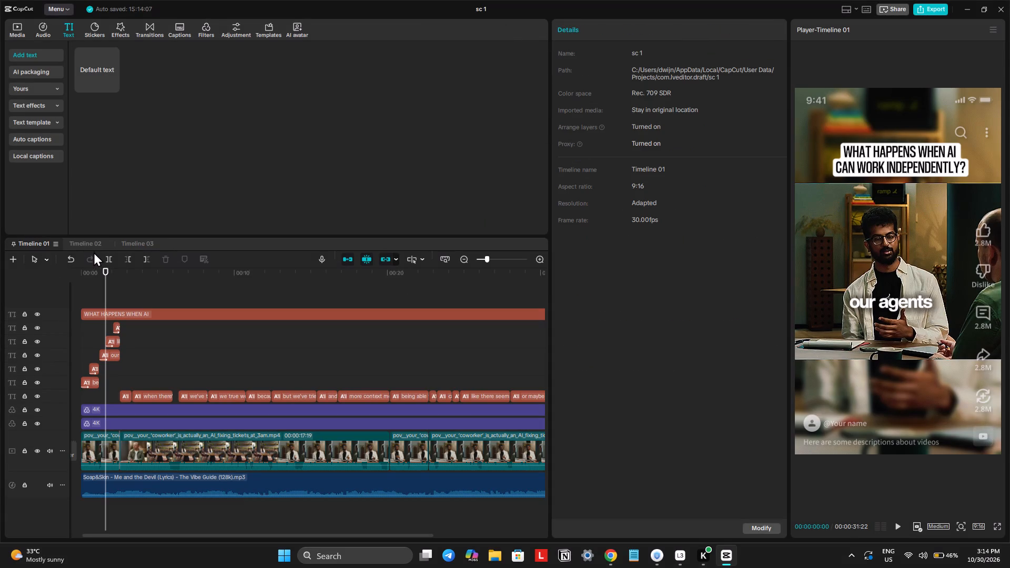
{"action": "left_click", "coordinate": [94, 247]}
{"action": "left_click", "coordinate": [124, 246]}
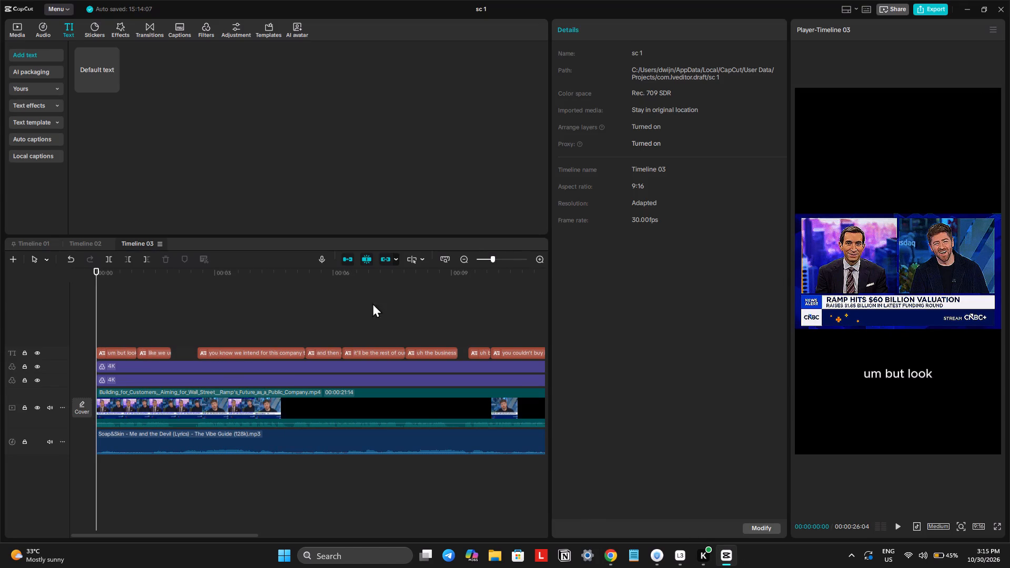
{"action": "key", "text": "space"}
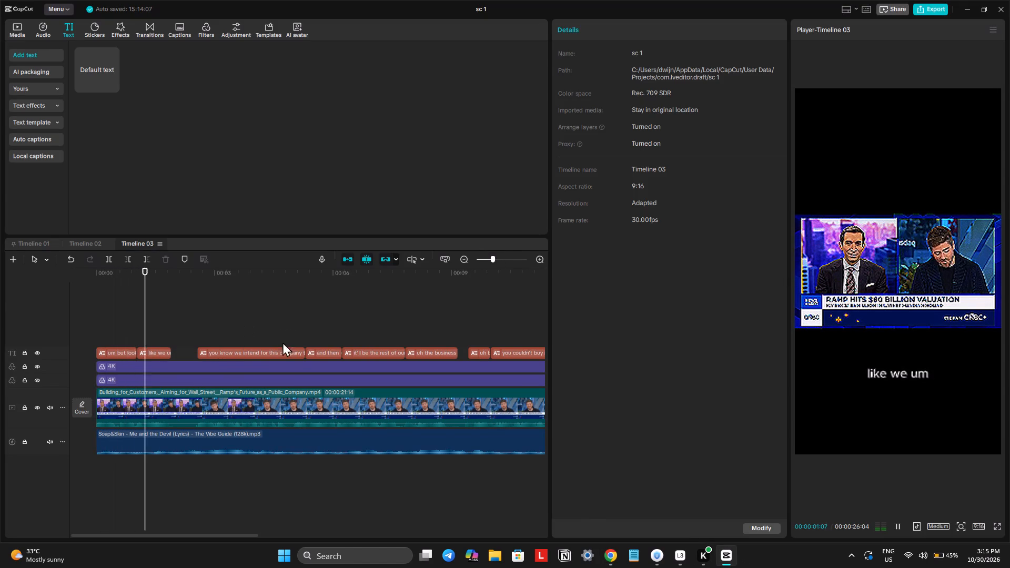
{"action": "key", "text": "space"}
{"action": "left_click", "coordinate": [280, 400]}
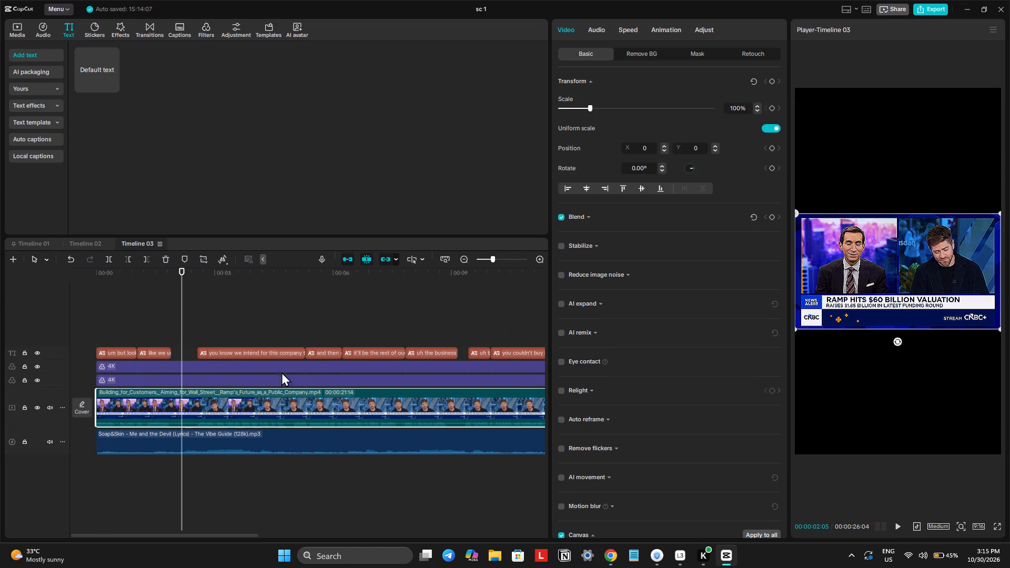
{"action": "scroll", "coordinate": [593, 413], "scroll_direction": "down", "scroll_amount": 4}
{"action": "left_click", "coordinate": [581, 514]}
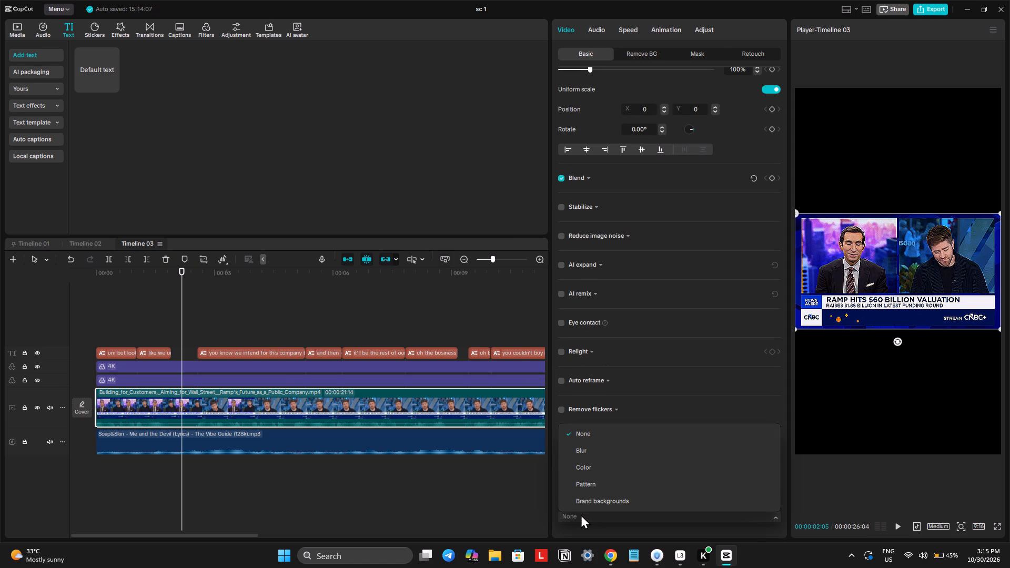
{"action": "scroll", "coordinate": [581, 514], "scroll_direction": "down", "scroll_amount": 3}
{"action": "left_click", "coordinate": [579, 453]}
{"action": "scroll", "coordinate": [587, 522], "scroll_direction": "down", "scroll_amount": 4}
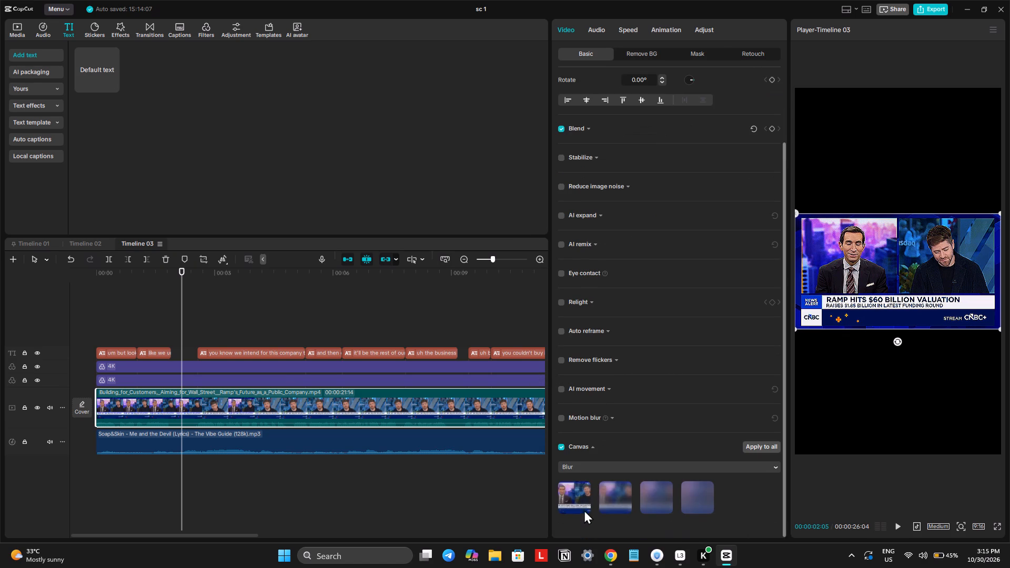
{"action": "left_click", "coordinate": [577, 498]}
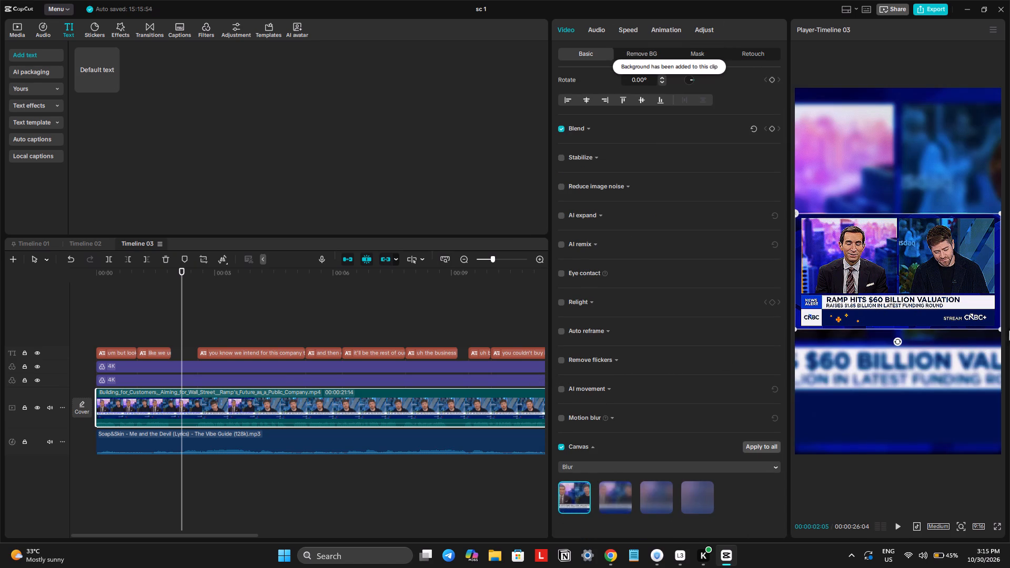
Enlarge the main video clip slightly beyond the frame's side edges and play Timeline 03 to check the framing.
{"action": "left_click_drag", "start_coordinate": [999, 329], "coordinate": [1009, 382]}
{"action": "left_click", "coordinate": [181, 313]}
{"action": "key", "text": "space"}
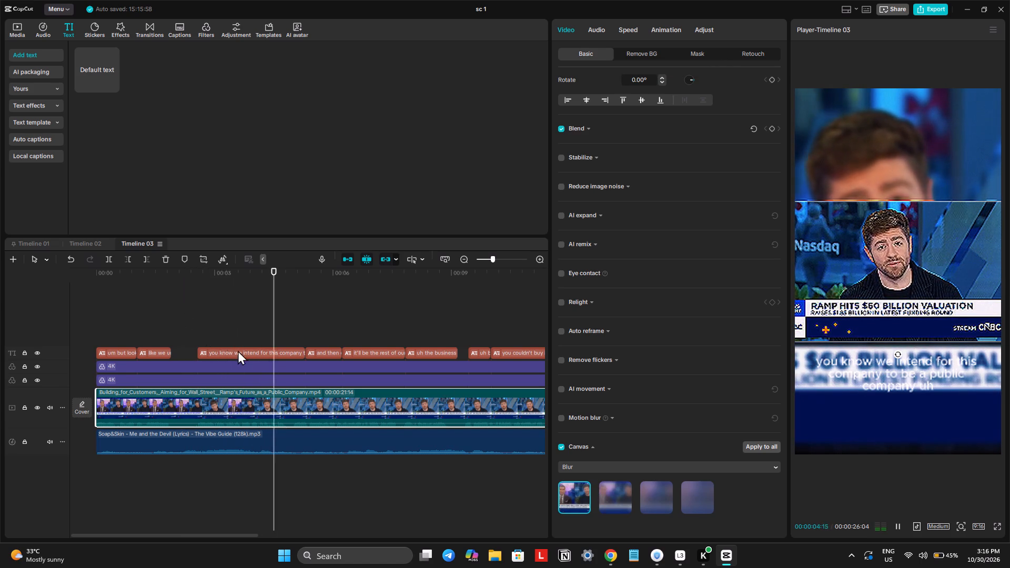
{"action": "scroll", "coordinate": [264, 361], "scroll_direction": "left", "scroll_amount": 1}
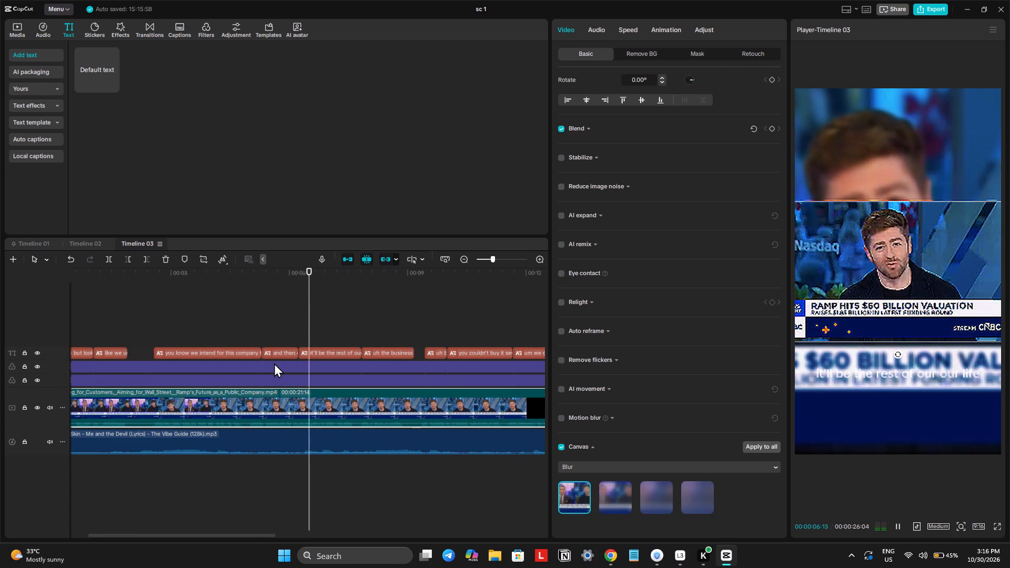
{"action": "scroll", "coordinate": [274, 363], "scroll_direction": "left", "scroll_amount": 1}
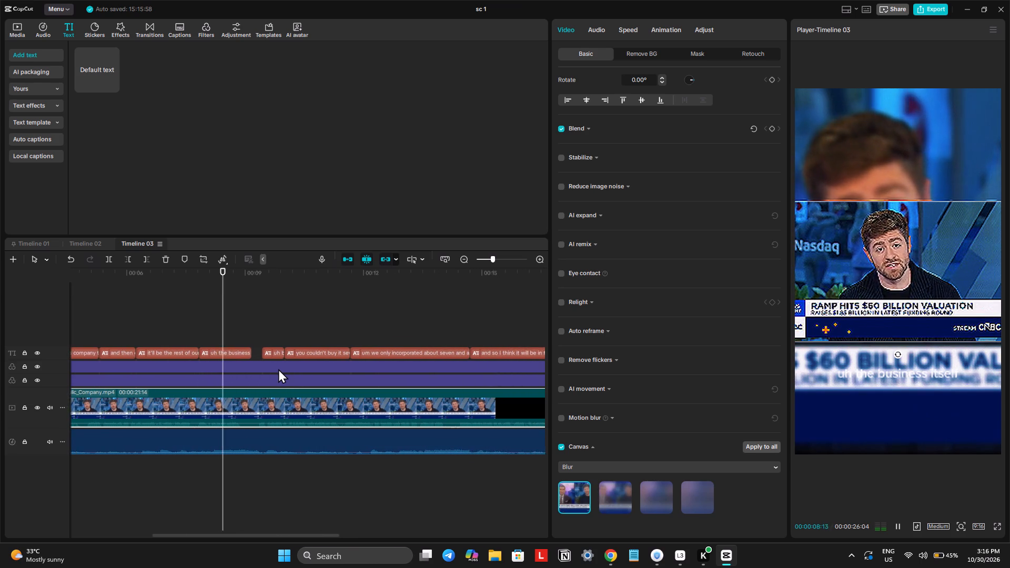
{"action": "scroll", "coordinate": [278, 369], "scroll_direction": "left", "scroll_amount": 1}
{"action": "key", "text": "space"}
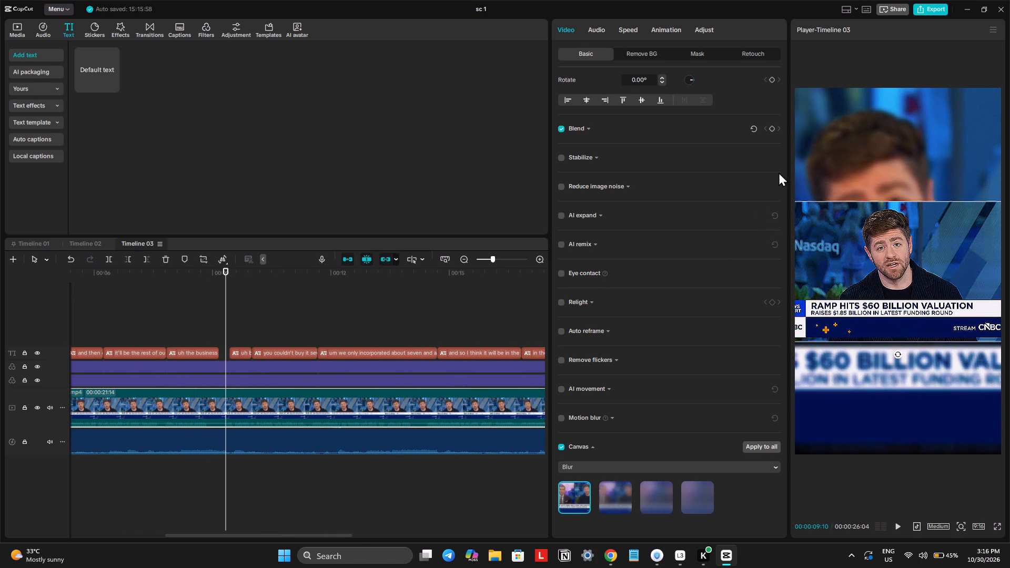
Widen the player panel slightly at the expense of the timeline area.
{"action": "left_click_drag", "start_coordinate": [788, 169], "coordinate": [775, 168]}
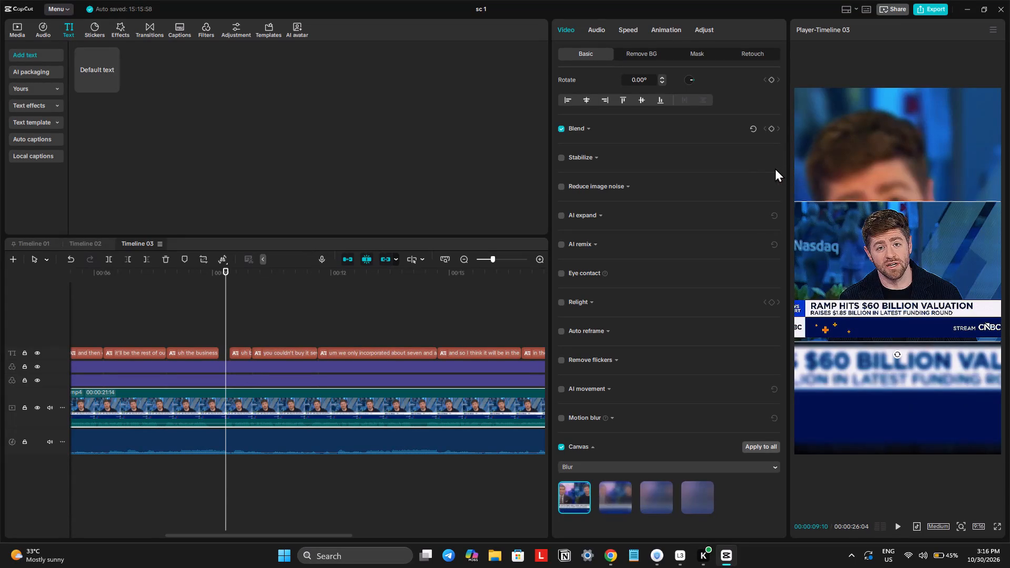
Widen the player panel further and shift the clip settings panel's boundary so the timeline area becomes slightly narrower.
{"action": "left_click_drag", "start_coordinate": [775, 168], "coordinate": [769, 168]}
{"action": "left_click_drag", "start_coordinate": [550, 182], "coordinate": [545, 182]}
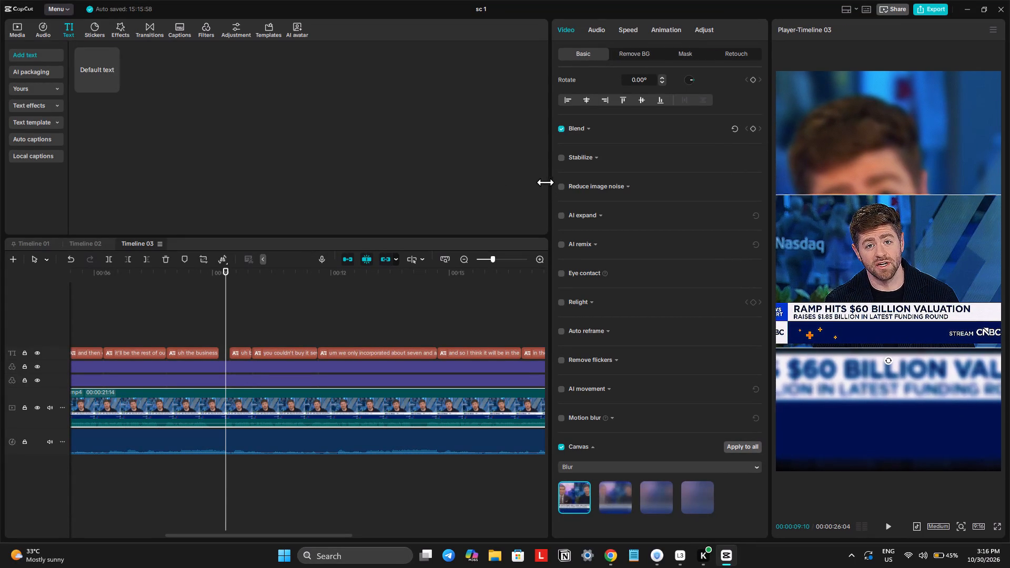
{"action": "left_click_drag", "start_coordinate": [545, 182], "coordinate": [535, 182]}
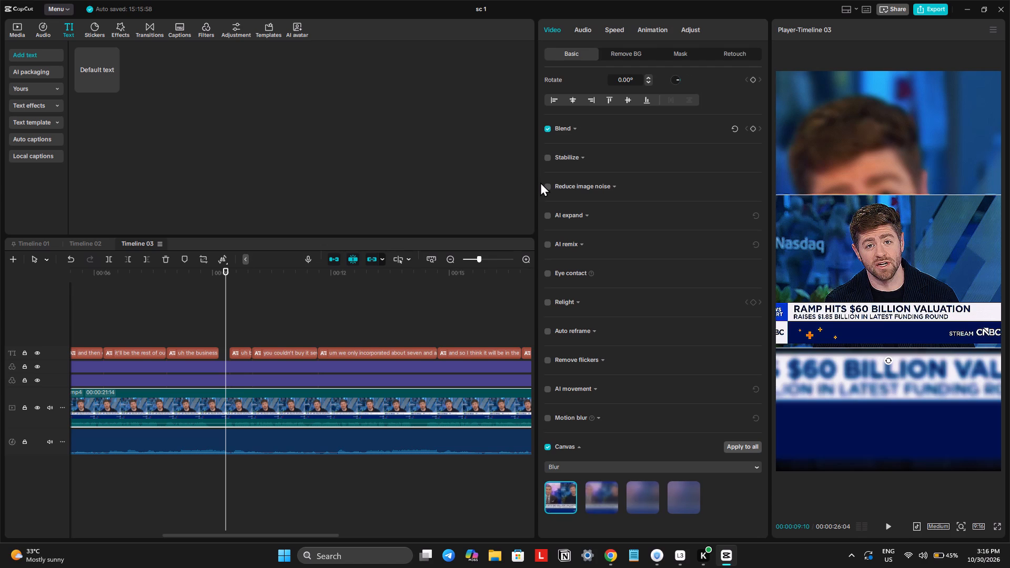
Show the YouTube Shorts interface overlay on the preview and play Timeline 03 to the end of the main video clip.
{"action": "left_click", "coordinate": [918, 526]}
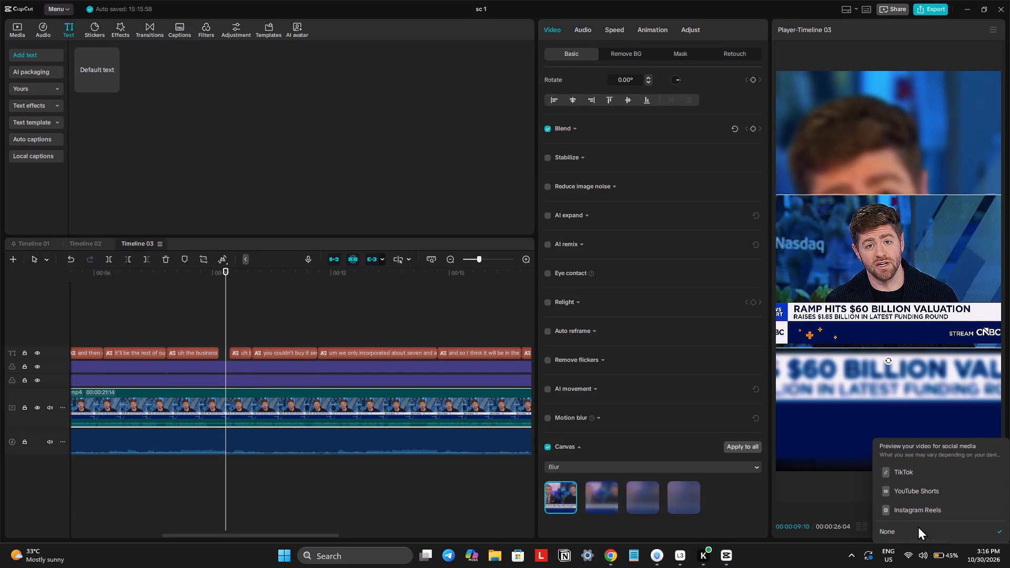
{"action": "left_click", "coordinate": [904, 494]}
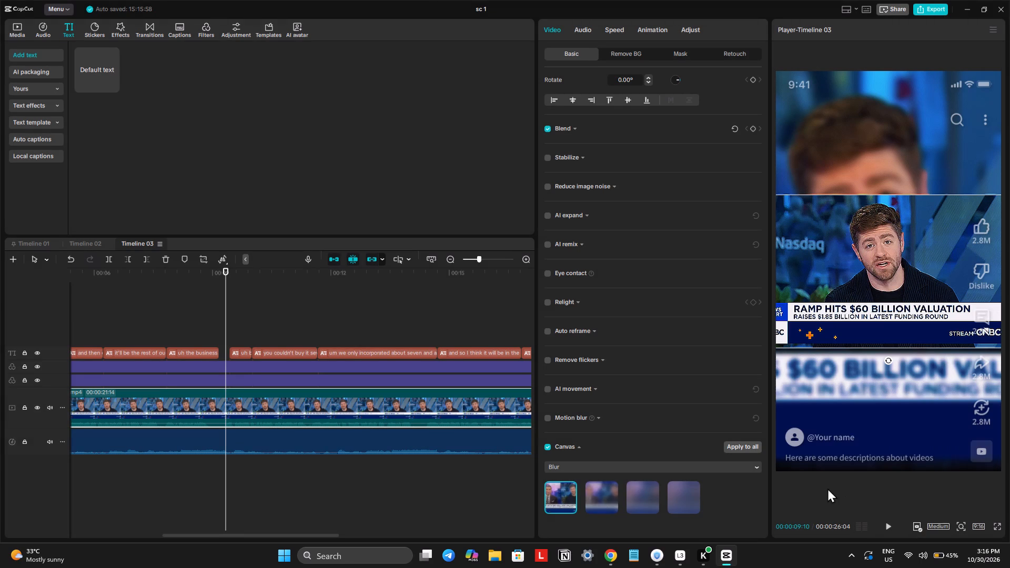
{"action": "left_click", "coordinate": [885, 521]}
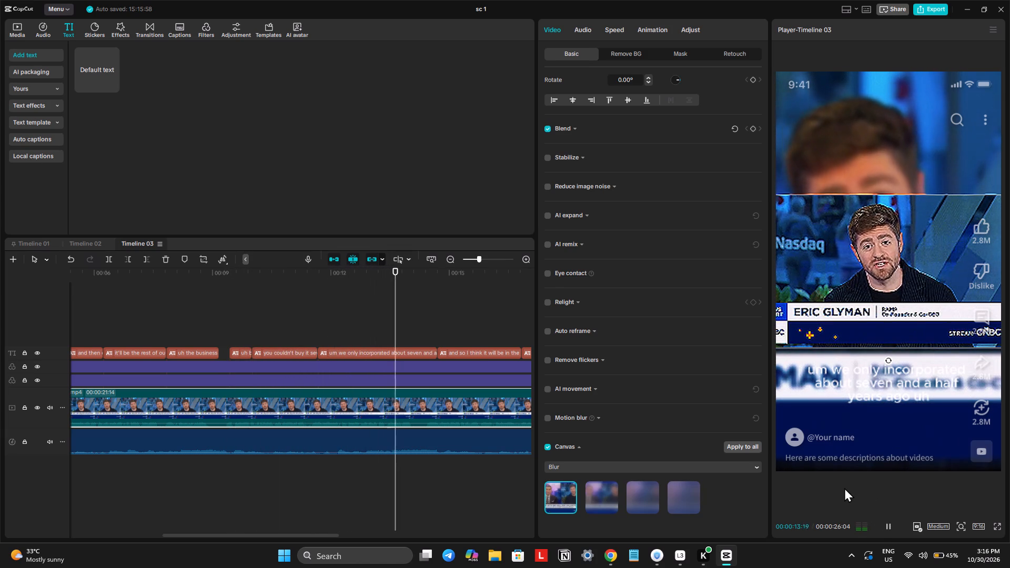
{"action": "scroll", "coordinate": [480, 452], "scroll_direction": "left", "scroll_amount": 1}
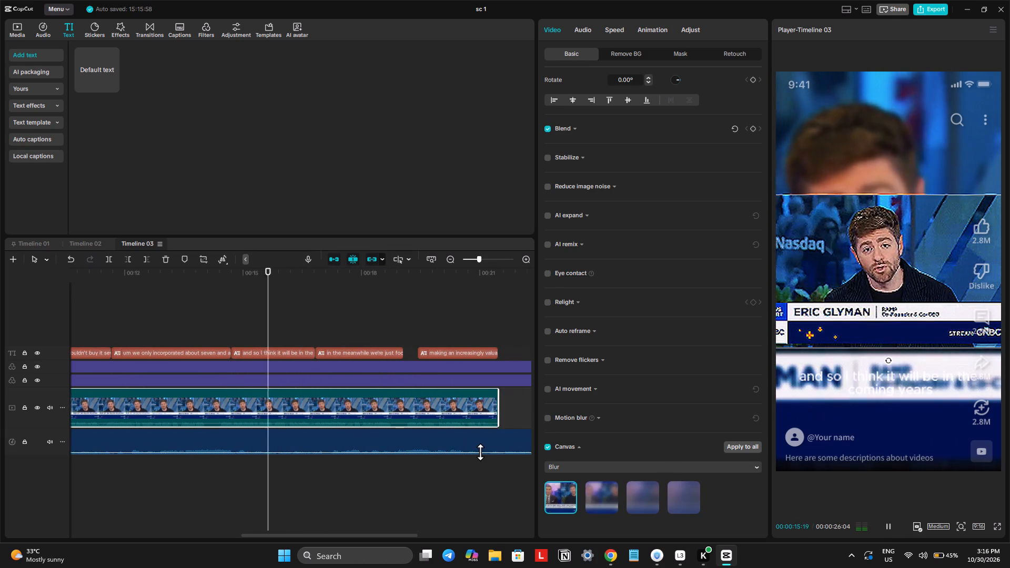
{"action": "scroll", "coordinate": [480, 452], "scroll_direction": "left", "scroll_amount": 1}
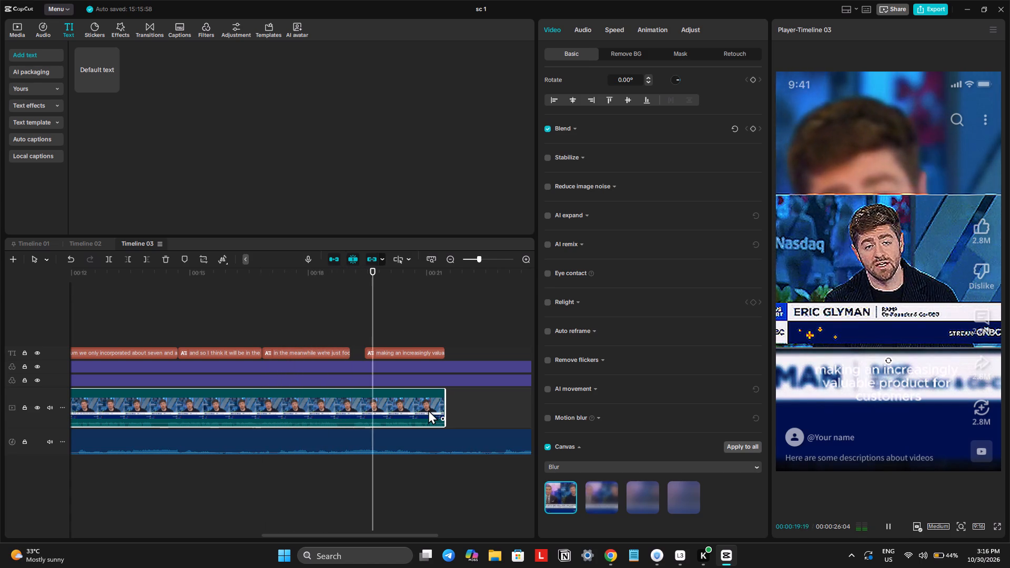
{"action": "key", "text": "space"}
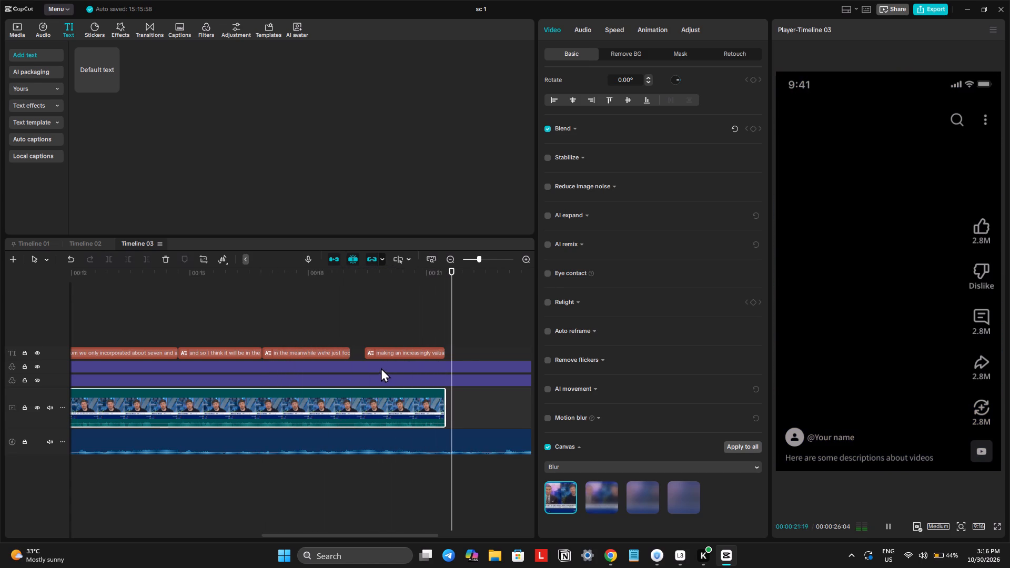
Trim all tracks of Timeline 03 at the main video clip's end, 00:00:21:14, and play the timeline to check it.
{"action": "double_click", "coordinate": [440, 324]}
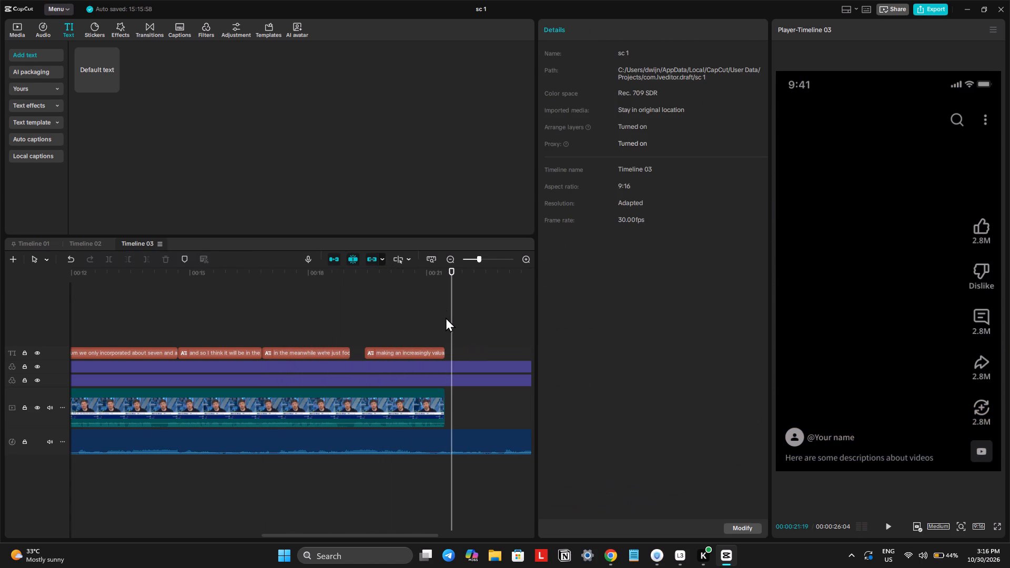
{"action": "left_click", "coordinate": [444, 275]}
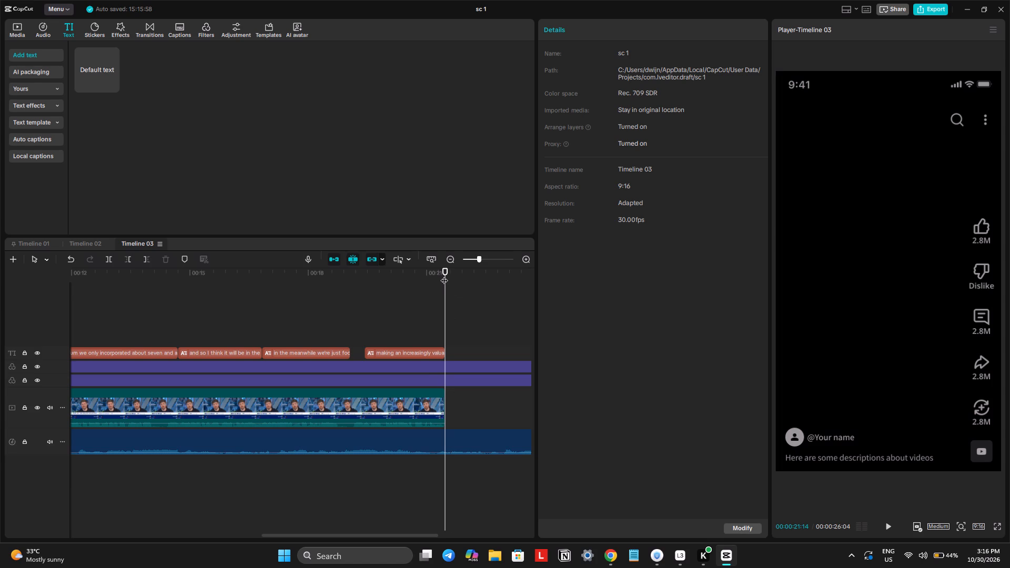
{"action": "key", "text": "ctrl+a"}
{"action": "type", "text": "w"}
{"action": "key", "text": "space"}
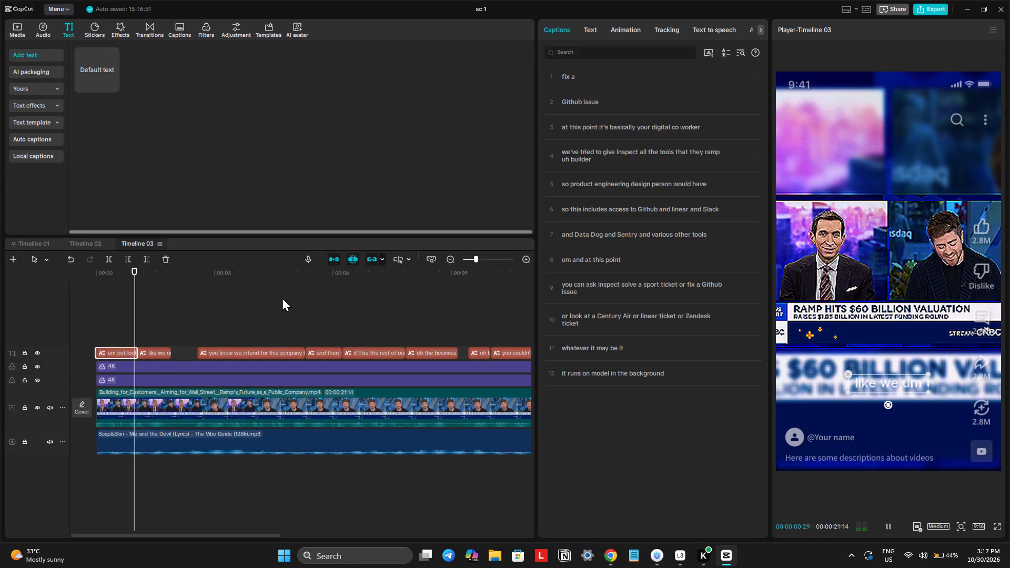
{"action": "left_click", "coordinate": [135, 308]}
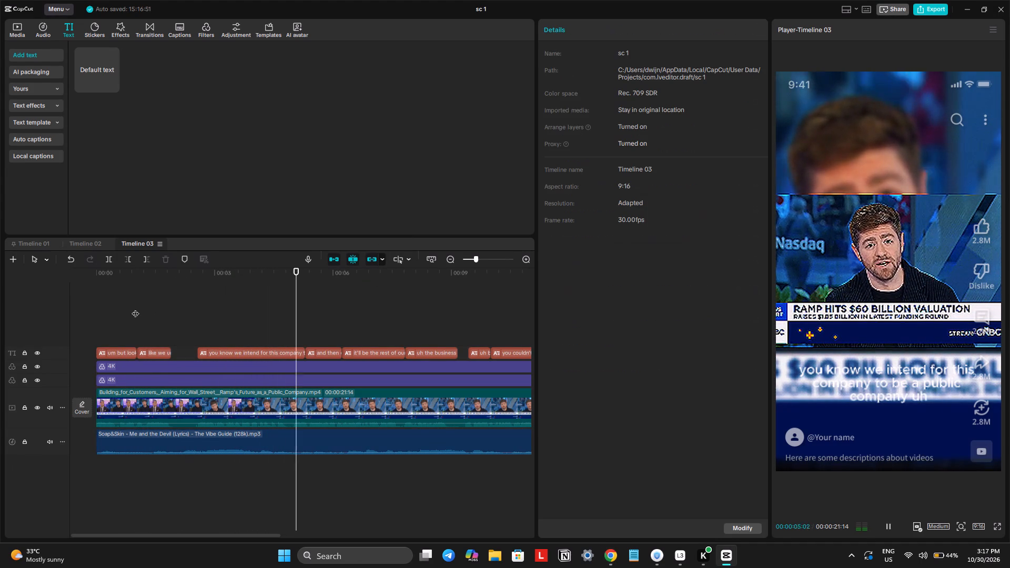
{"action": "left_click_drag", "start_coordinate": [128, 277], "coordinate": [73, 286]}
{"action": "key", "text": "space"}
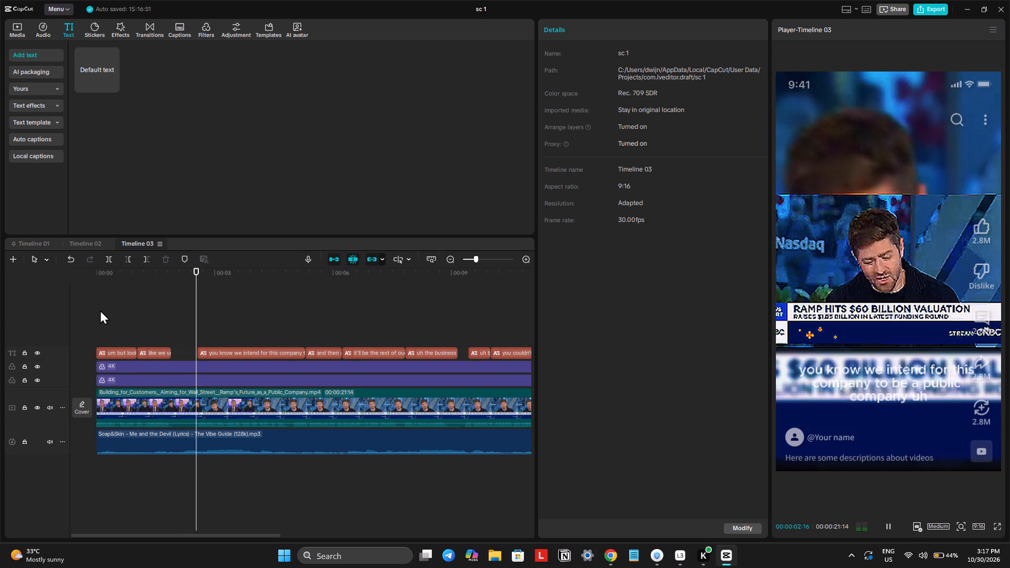
{"action": "key", "text": "space"}
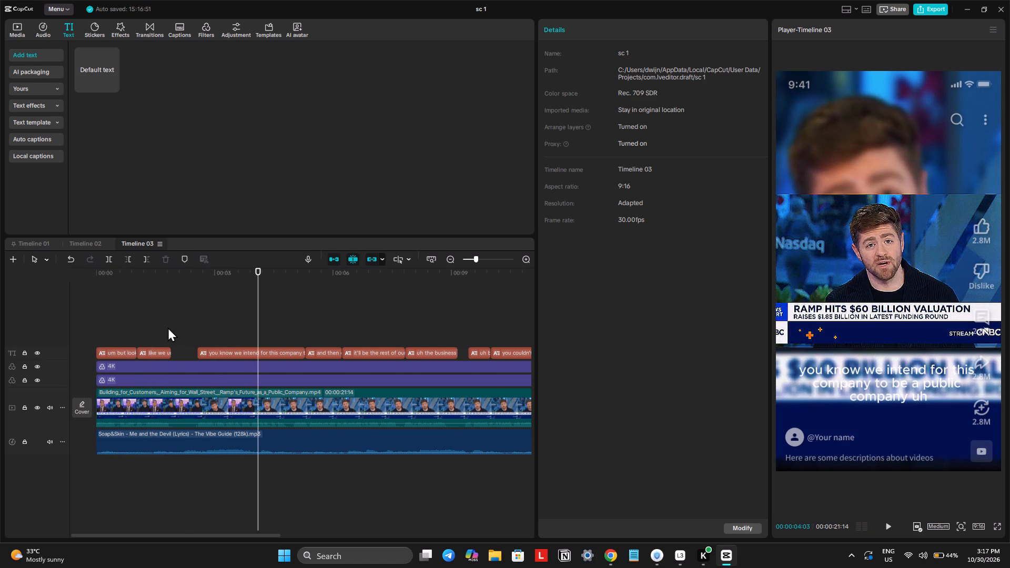
{"action": "key", "text": "space"}
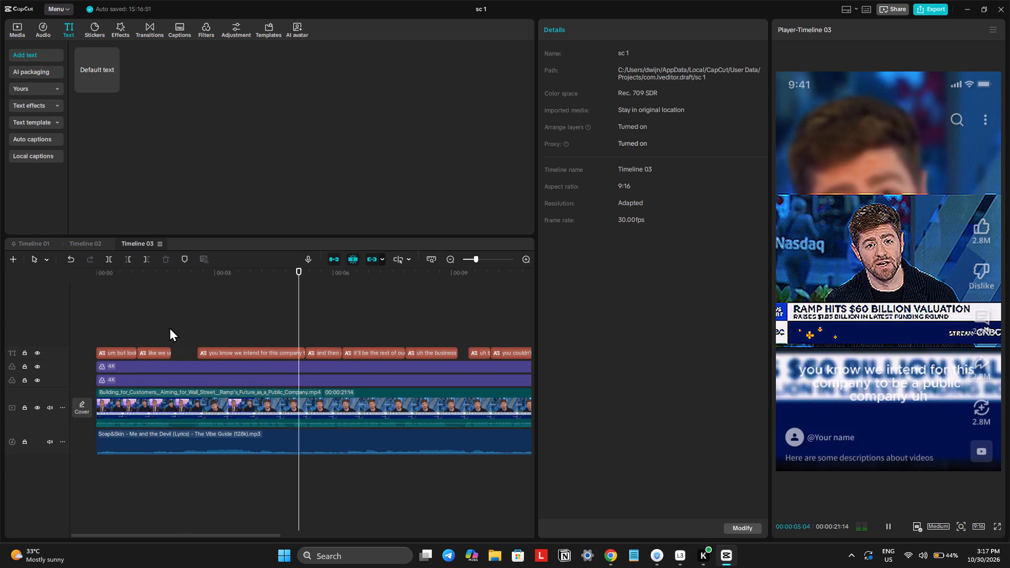
{"action": "key", "text": "space"}
{"action": "left_click", "coordinate": [114, 319]}
{"action": "left_click", "coordinate": [116, 349]}
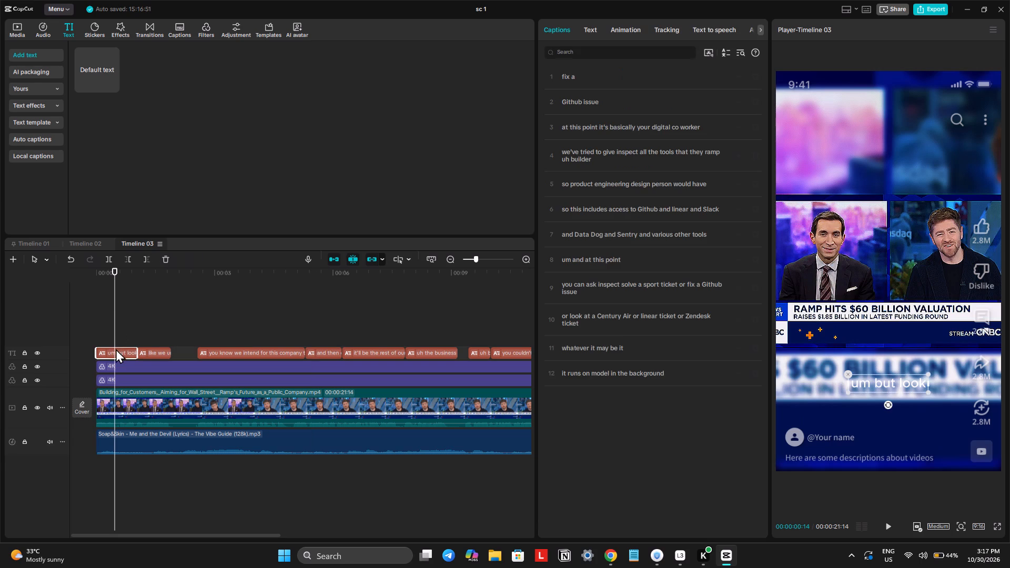
{"action": "key", "text": "space"}
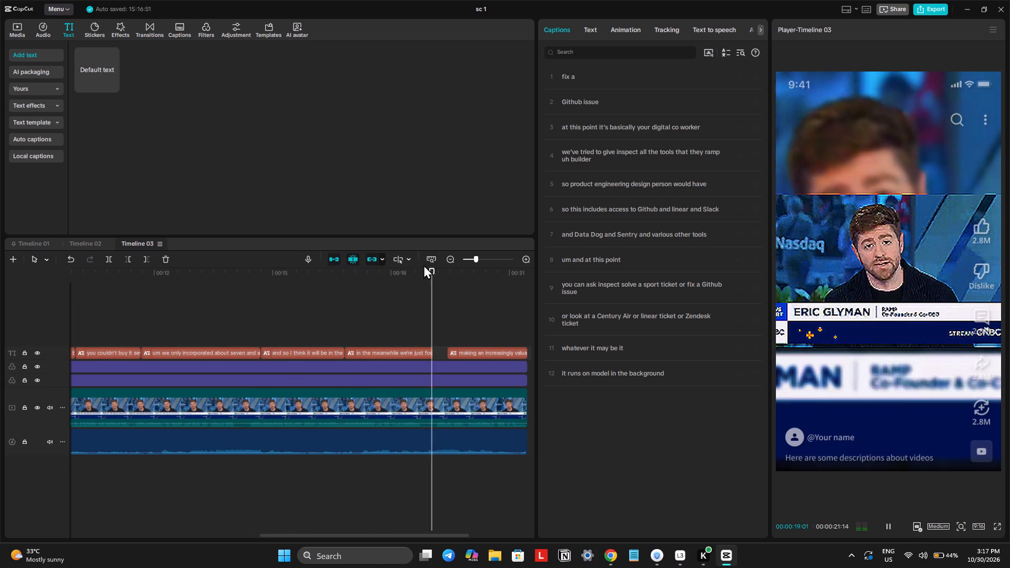
{"action": "left_click", "coordinate": [428, 258]}
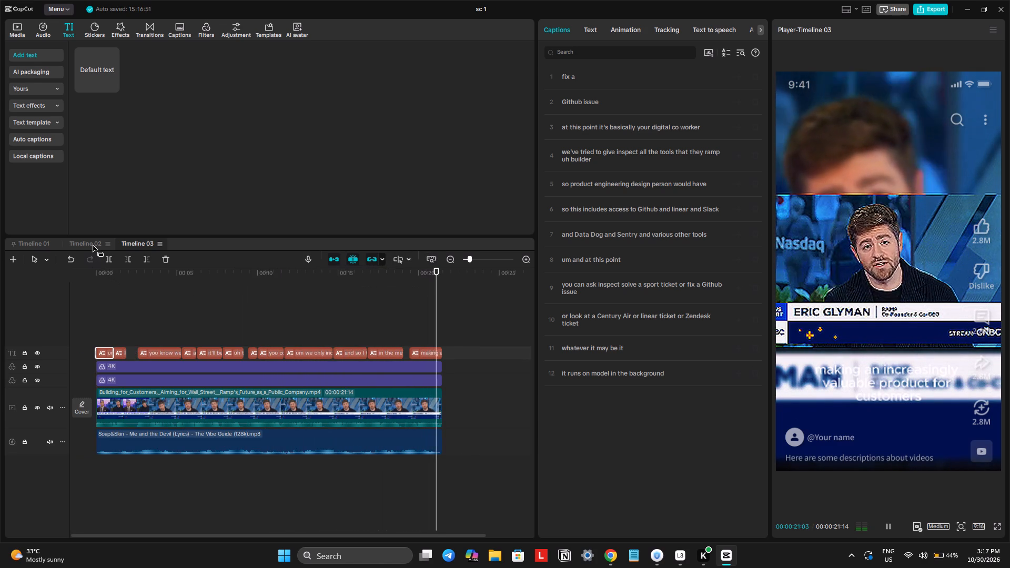
Switch to Timeline 02 and play it from its opening.
{"action": "left_click", "coordinate": [92, 244]}
{"action": "key", "text": "space"}
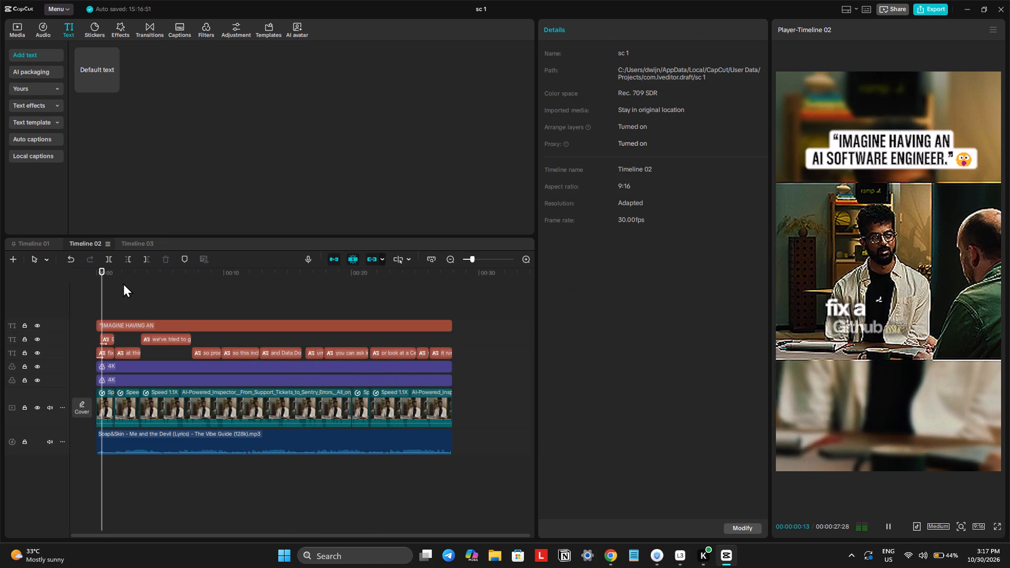
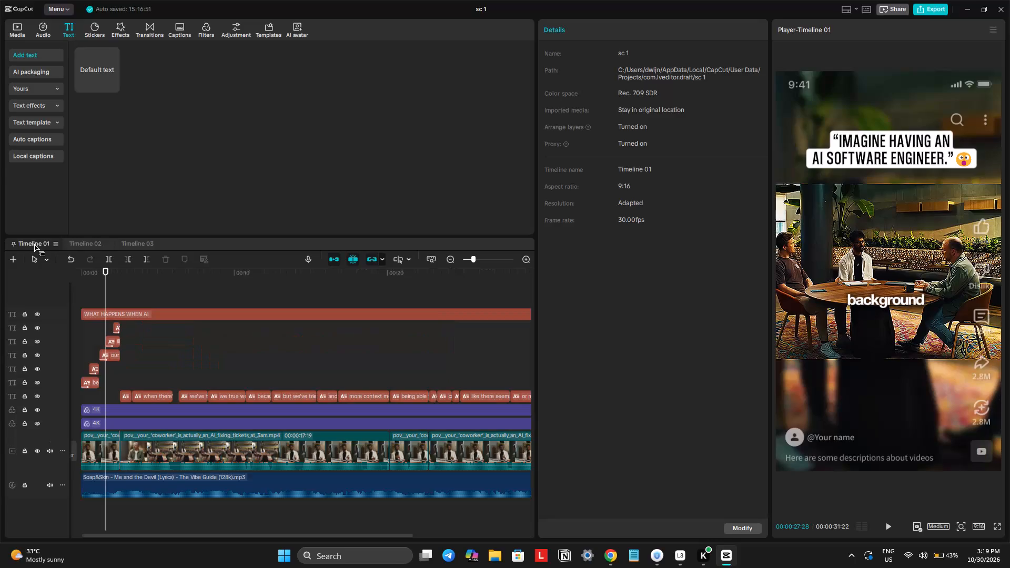
Play the opening of Timeline 01 briefly.
{"action": "key", "text": "space"}
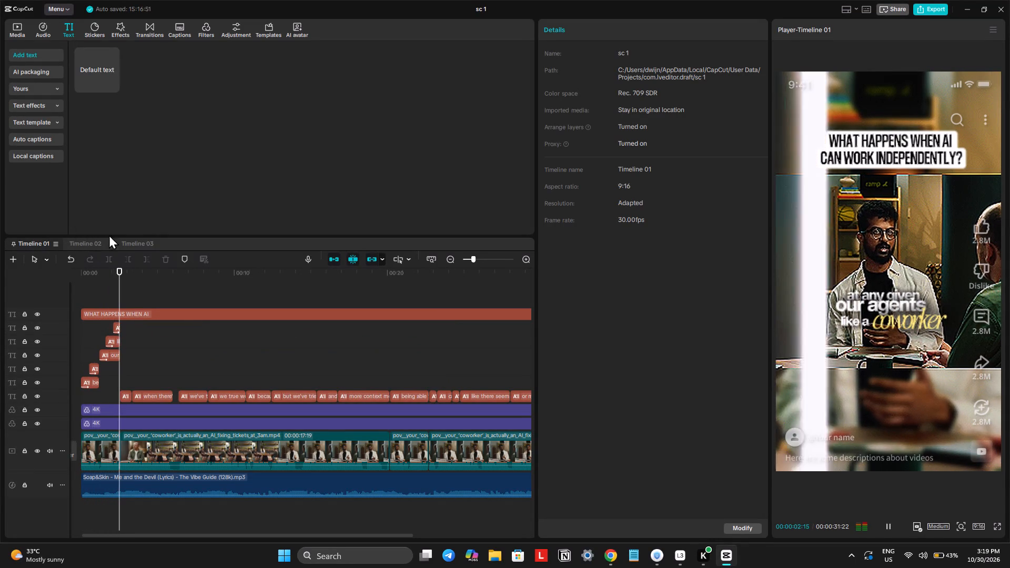
{"action": "key", "text": "space"}
Set all captions in Timeline 03 to the CreatoDisplay-ExtraBold font with character spacing -1.
{"action": "left_click", "coordinate": [142, 246]}
{"action": "left_click_drag", "start_coordinate": [104, 334], "coordinate": [427, 352]}
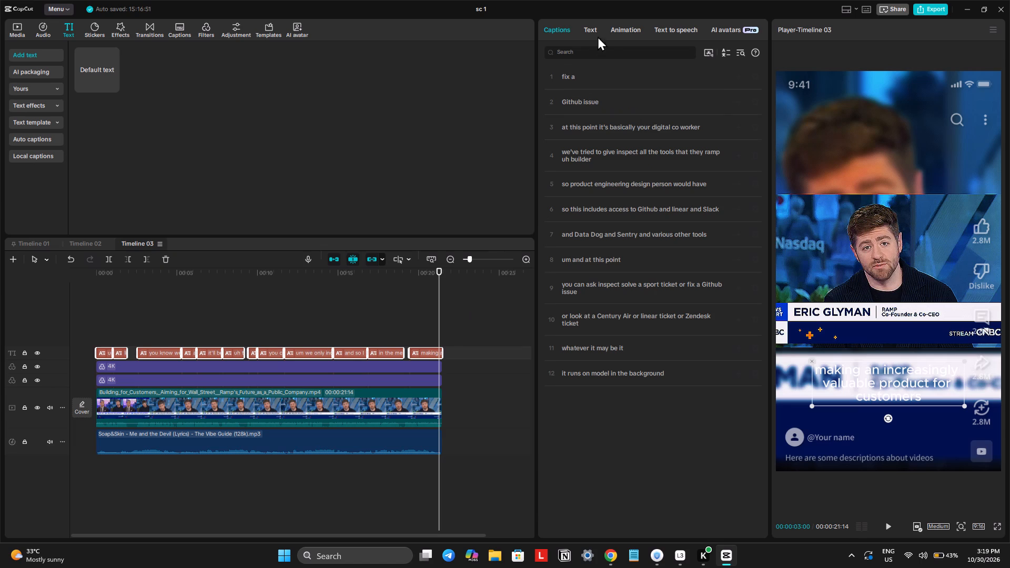
{"action": "left_click", "coordinate": [589, 26]}
{"action": "left_click", "coordinate": [625, 97]}
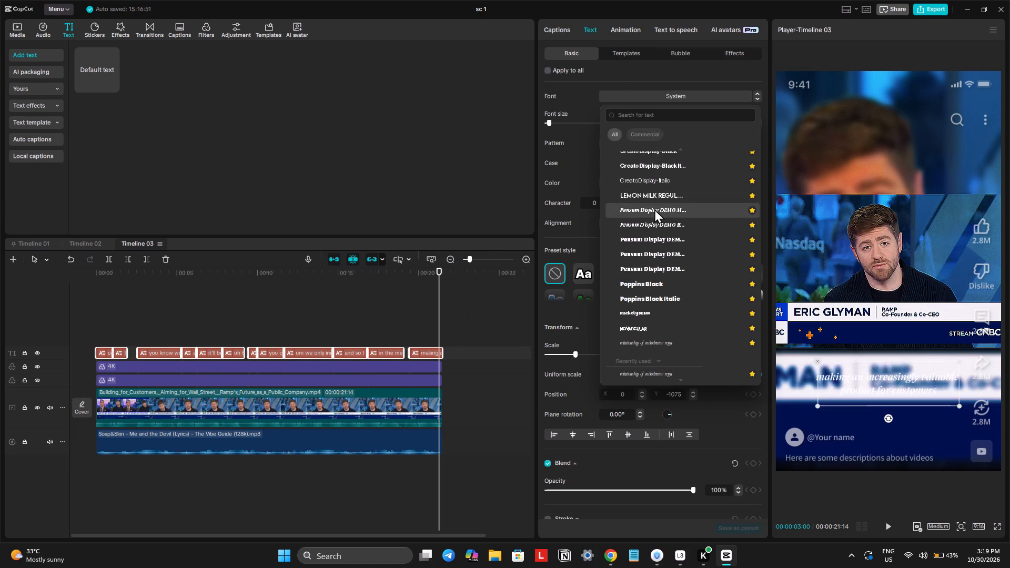
{"action": "scroll", "coordinate": [641, 322], "scroll_direction": "down", "scroll_amount": 3}
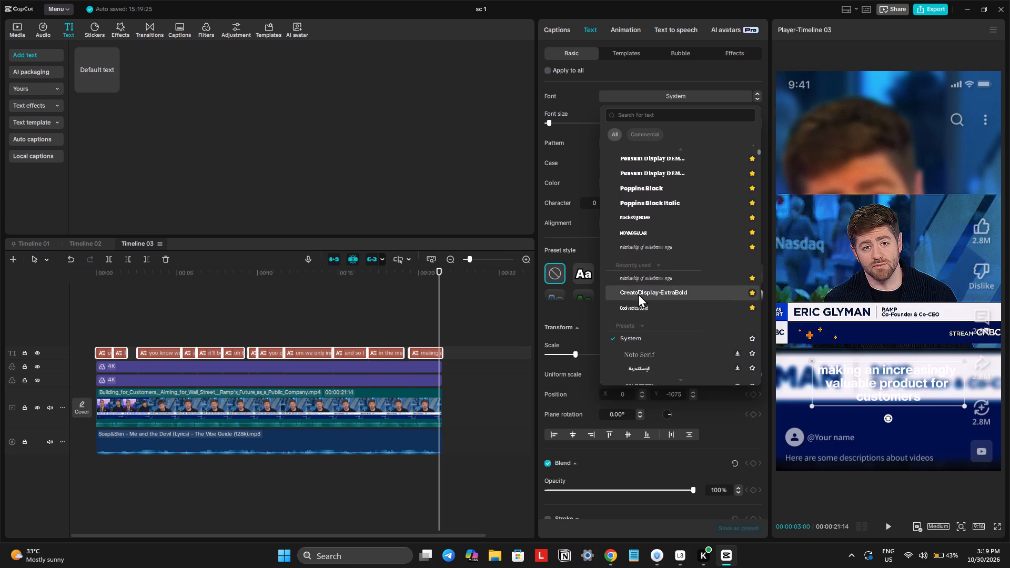
{"action": "scroll", "coordinate": [638, 293], "scroll_direction": "down", "scroll_amount": 1}
{"action": "left_click", "coordinate": [638, 293]}
{"action": "left_click", "coordinate": [612, 206]}
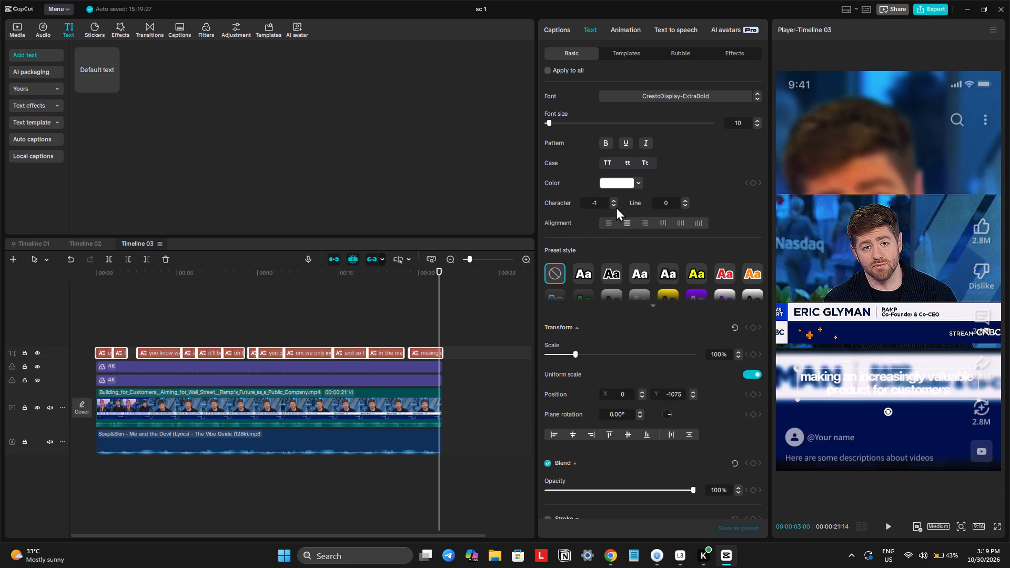
Move the caption "making an increasingly valuable product for customers" up onto the lower edge of the sharp video frame.
{"action": "scroll", "coordinate": [721, 286], "scroll_direction": "down", "scroll_amount": 1}
{"action": "left_click_drag", "start_coordinate": [824, 390], "coordinate": [827, 328]}
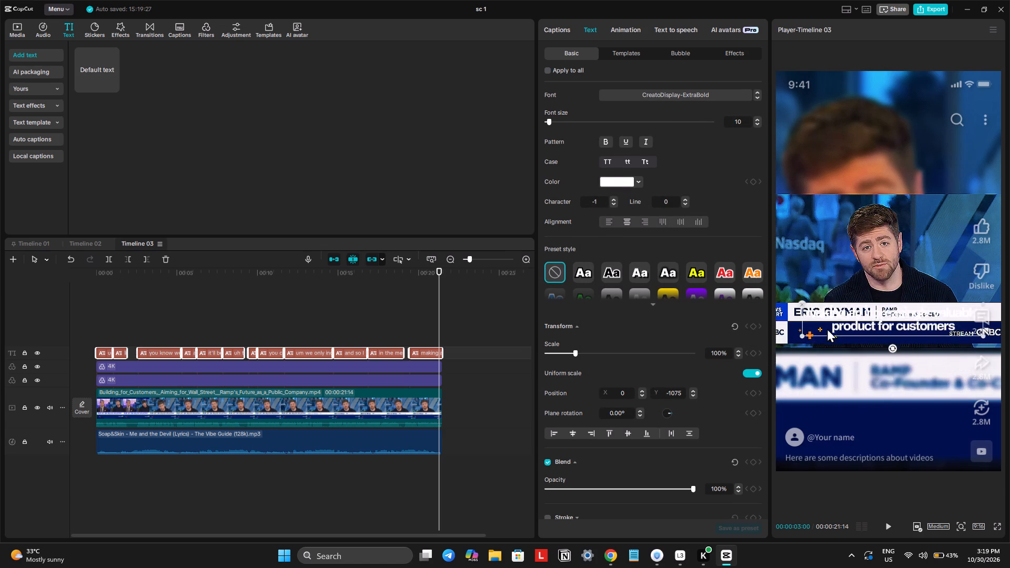
{"action": "left_click_drag", "start_coordinate": [827, 328], "coordinate": [826, 336]}
Turn on the shadow for all selected captions in Timeline 03.
{"action": "scroll", "coordinate": [676, 296], "scroll_direction": "down", "scroll_amount": 1}
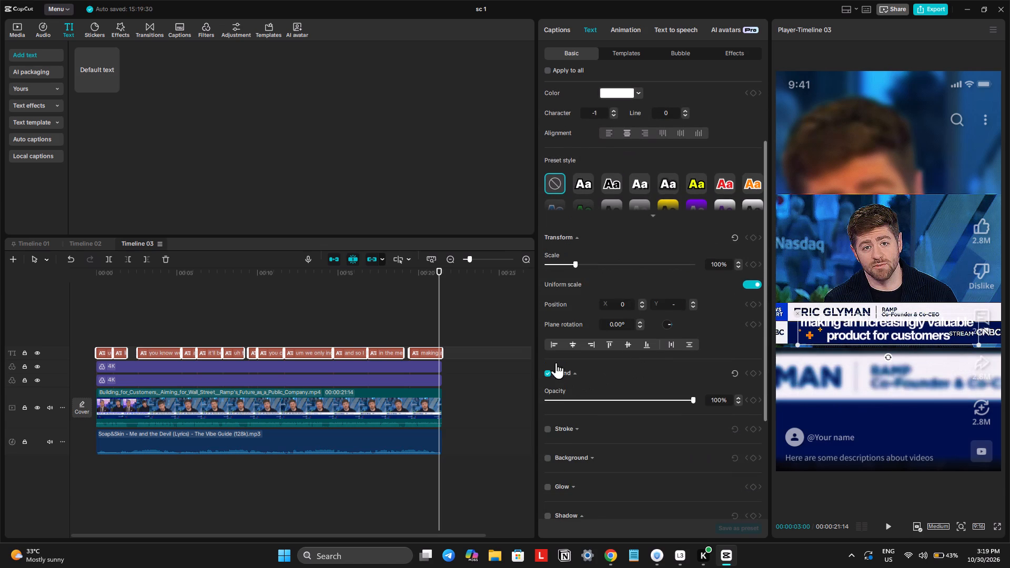
{"action": "left_click", "coordinate": [546, 364]}
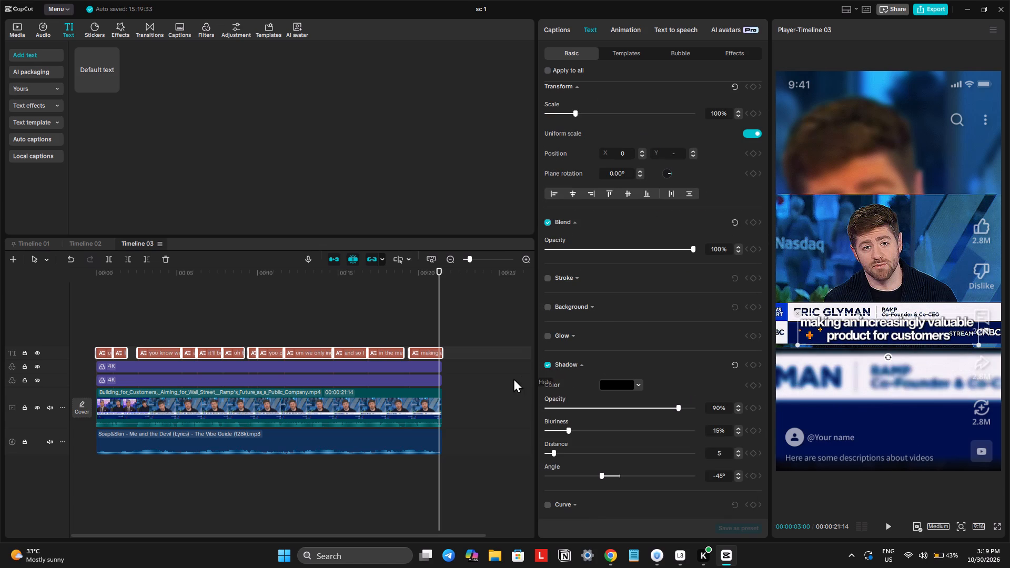
Play the opening of Timeline 03 to review the restyled captions.
{"action": "key", "text": "space"}
{"action": "key", "text": "space"}
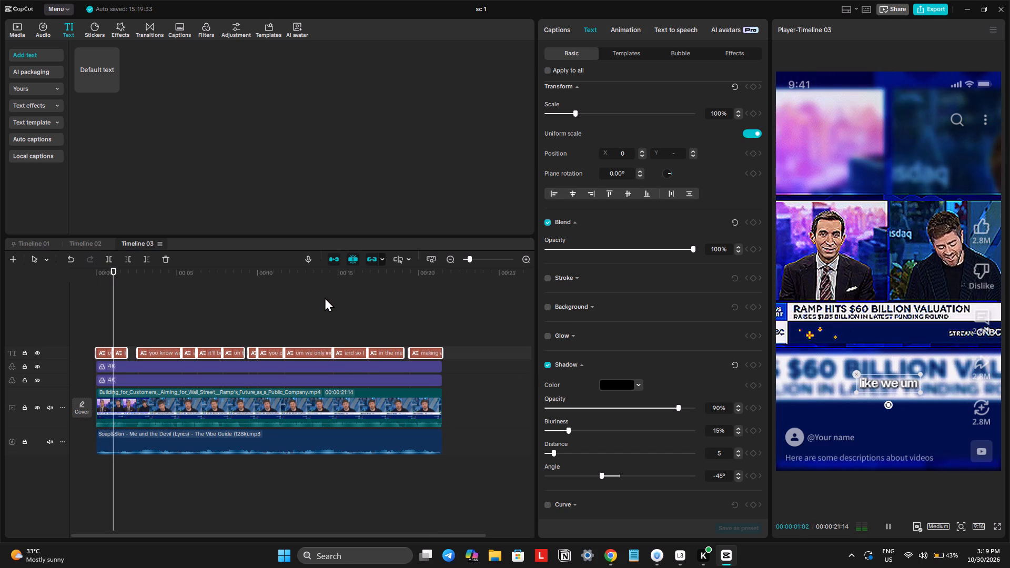
{"action": "key", "text": "space"}
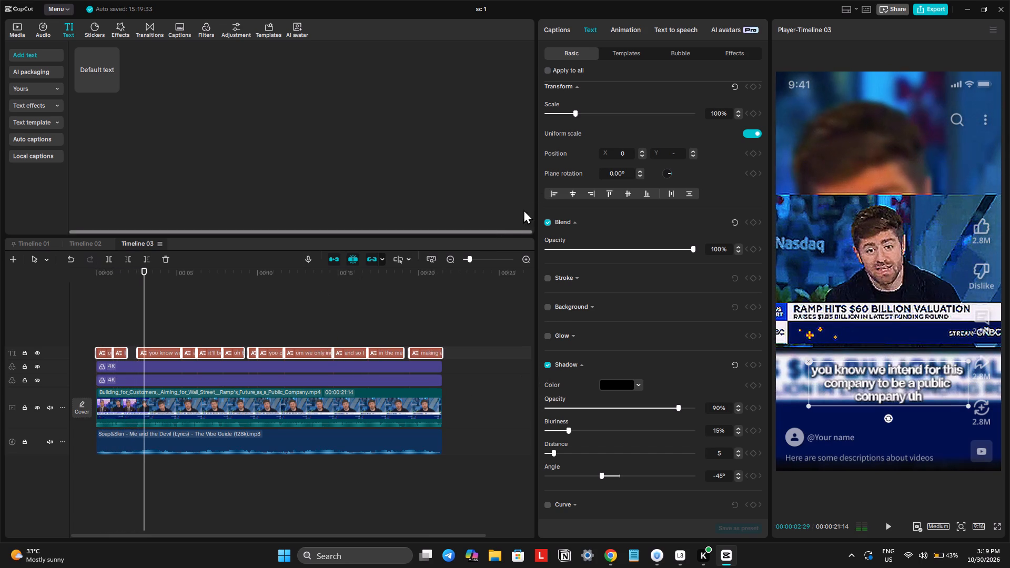
{"action": "left_click", "coordinate": [563, 31]}
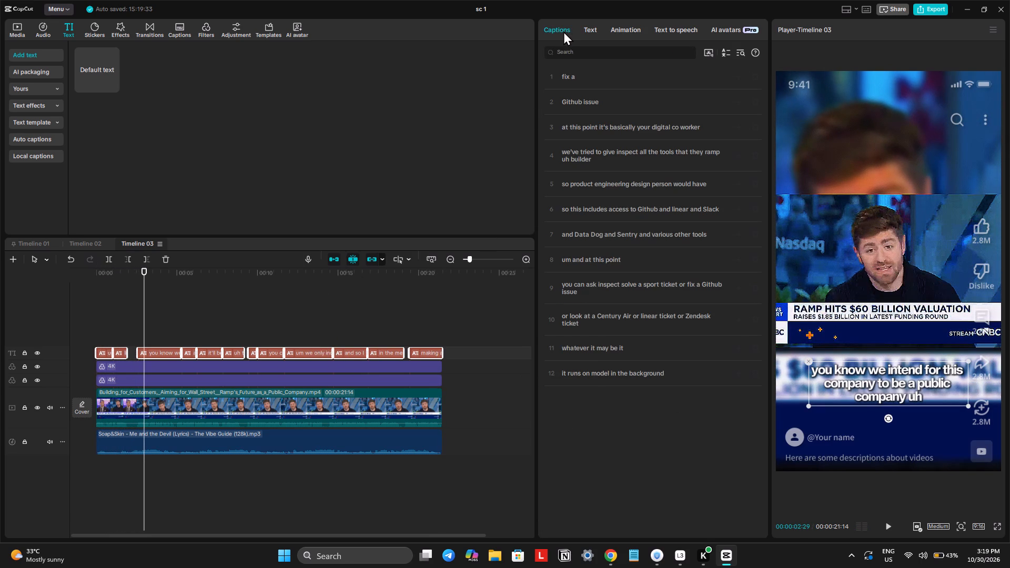
{"action": "key", "text": "space"}
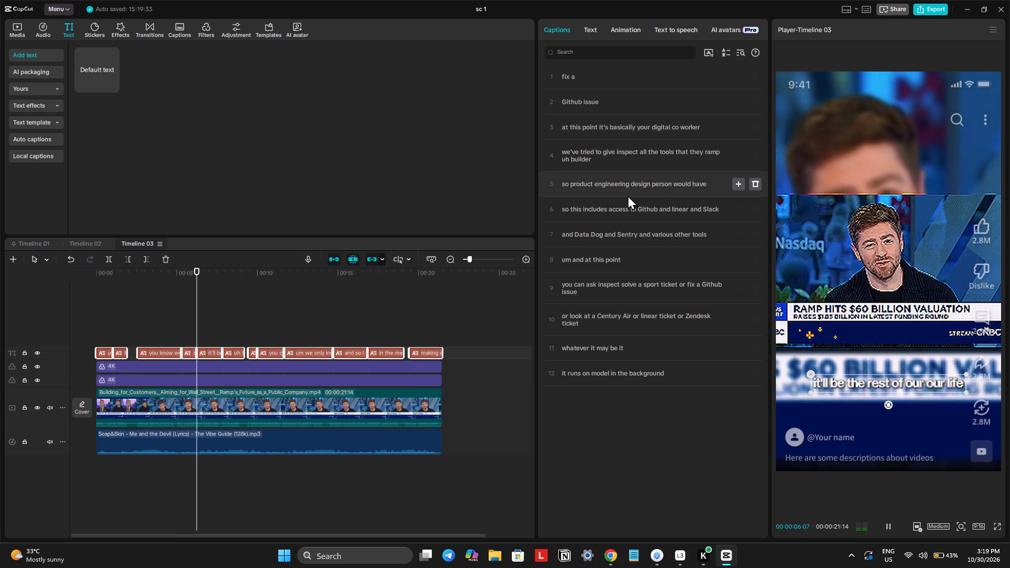
{"action": "key", "text": "space"}
Replay Timeline 03 from the caption "um but look" and inspect the first entry in the captions list.
{"action": "left_click", "coordinate": [102, 331]}
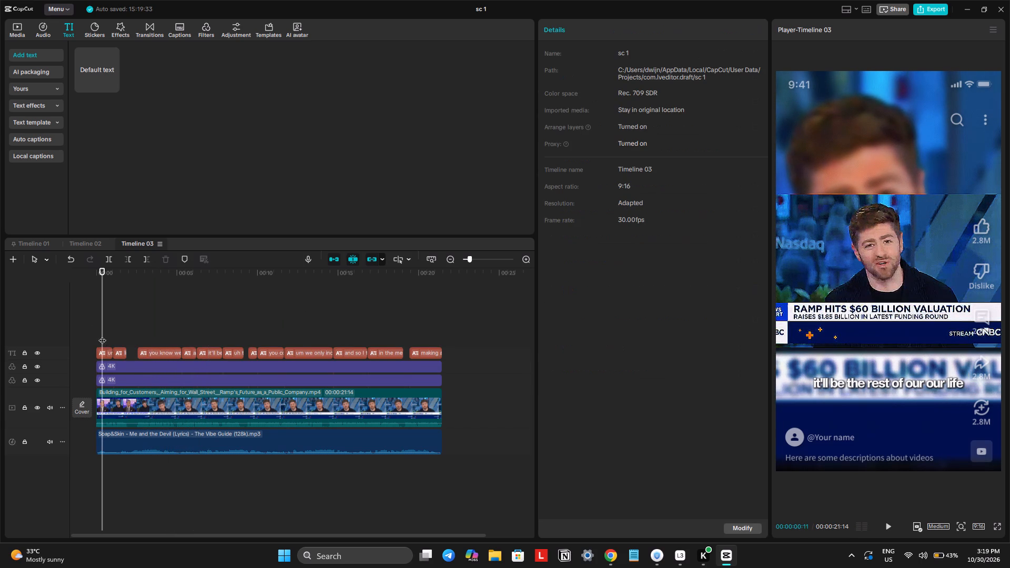
{"action": "left_click", "coordinate": [105, 354]}
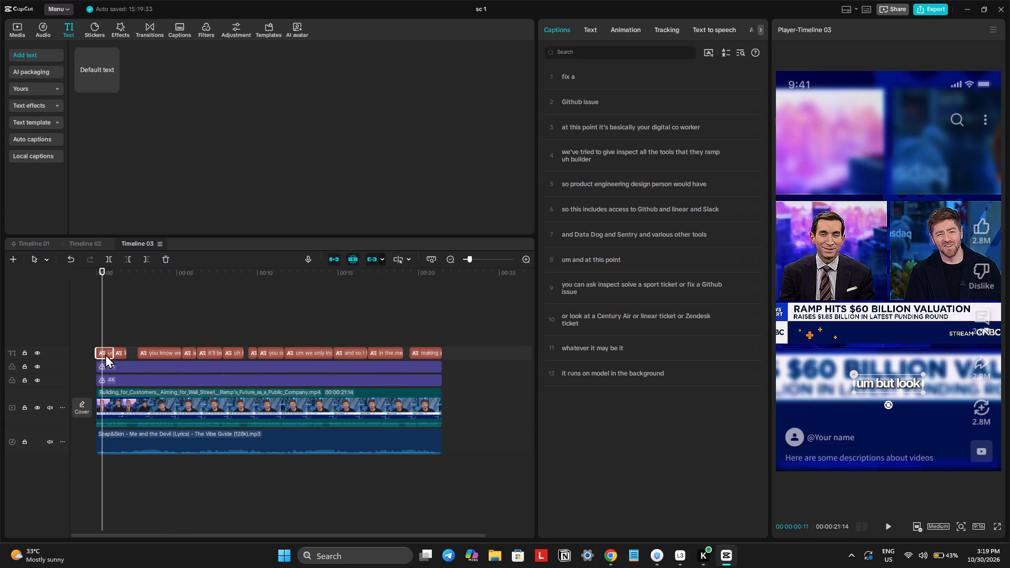
{"action": "key", "text": "space"}
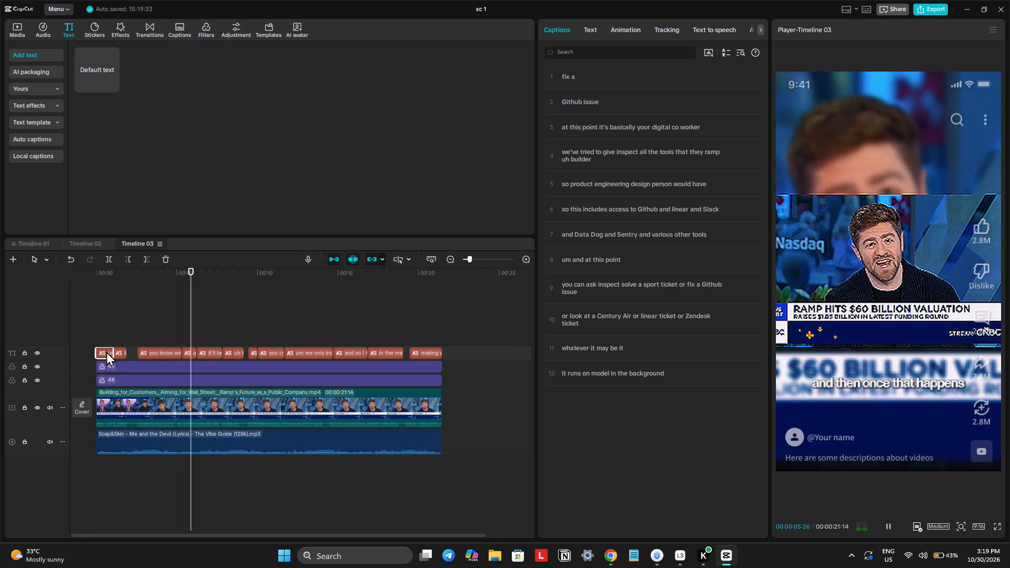
{"action": "left_click", "coordinate": [106, 351]}
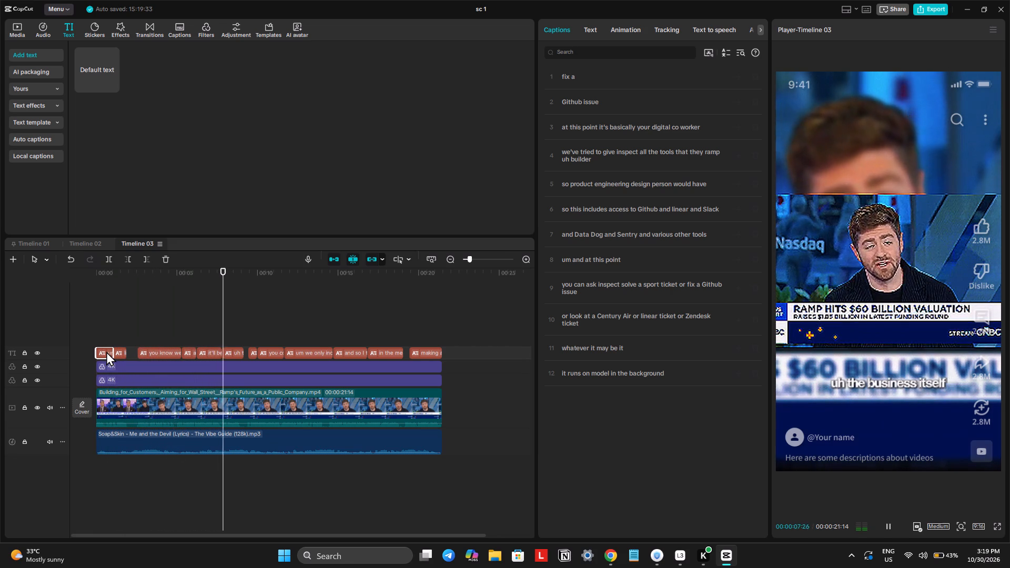
{"action": "left_click", "coordinate": [109, 328]}
{"action": "left_click", "coordinate": [103, 349]}
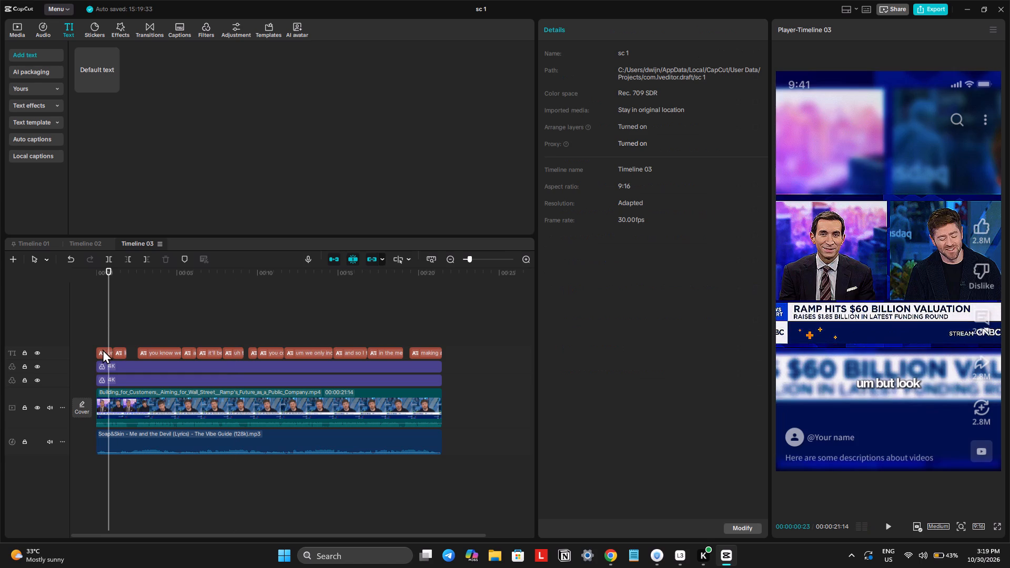
{"action": "left_click", "coordinate": [559, 76]}
{"action": "left_click", "coordinate": [578, 79]}
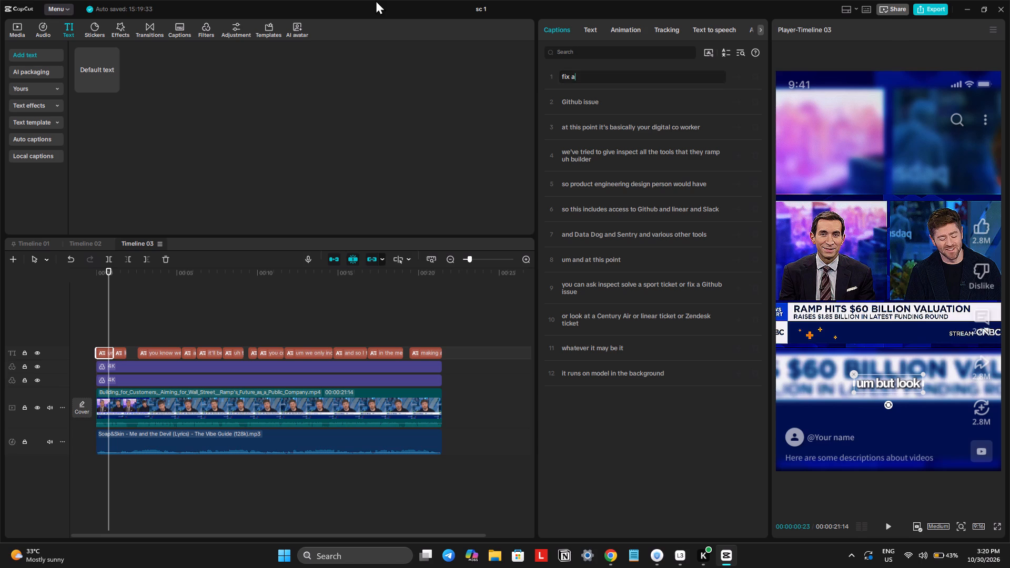
Inspect a caption in Timeline 02, then check the first caption in Timeline 01 and play that timeline from its start.
{"action": "left_click", "coordinate": [78, 241]}
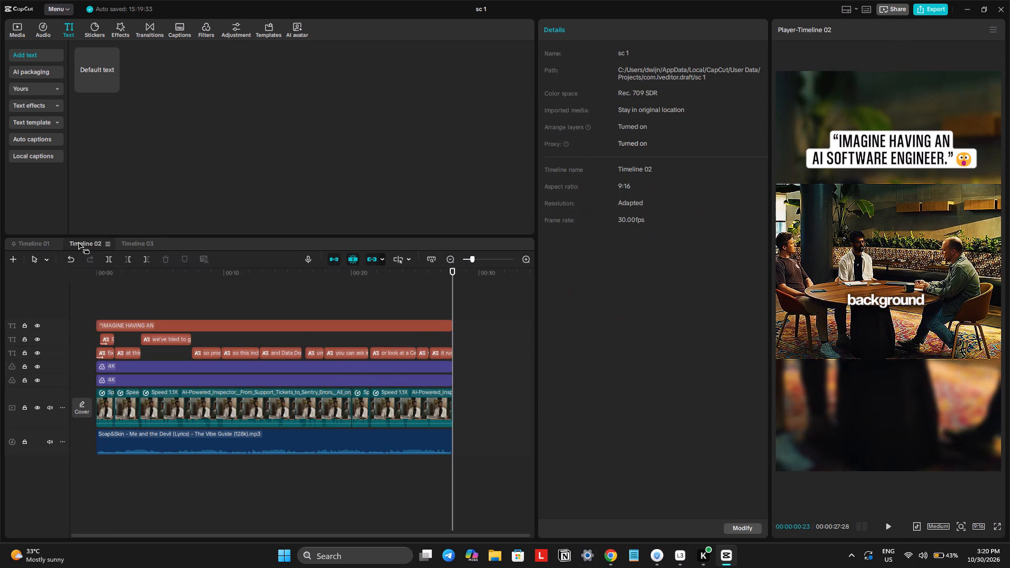
{"action": "left_click", "coordinate": [235, 355]}
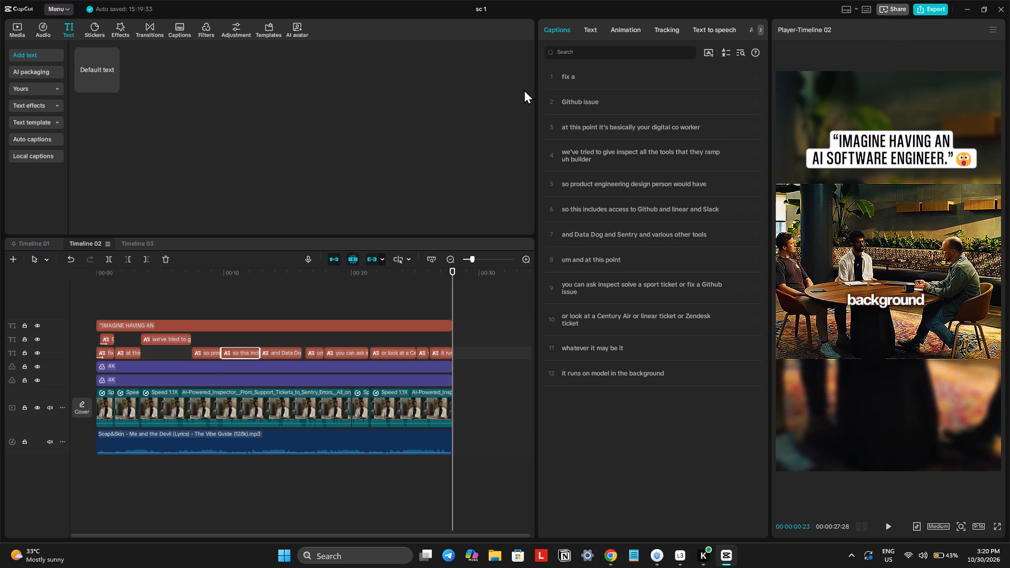
{"action": "left_click", "coordinate": [37, 242]}
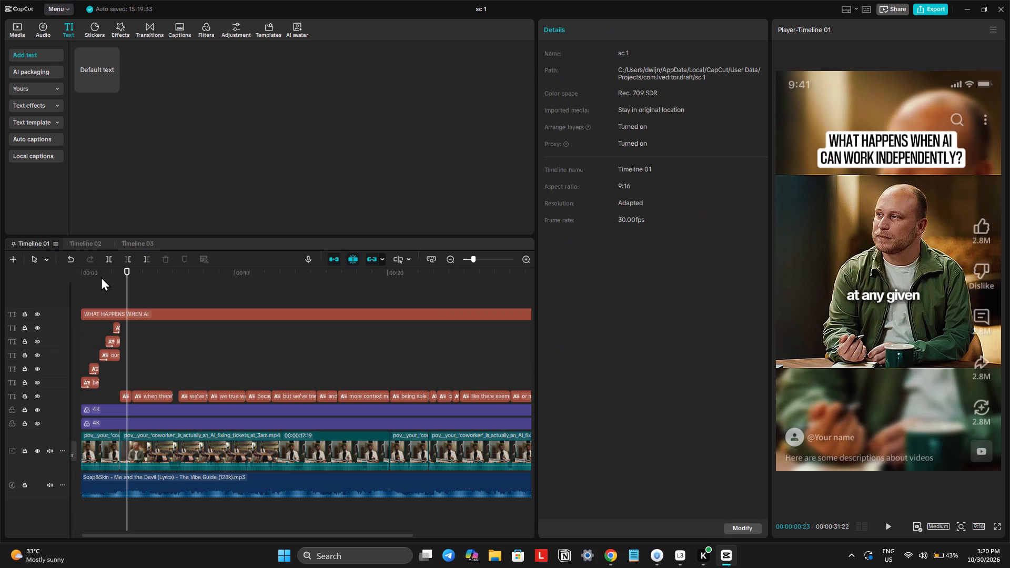
{"action": "left_click", "coordinate": [94, 272]}
{"action": "left_click_drag", "start_coordinate": [94, 272], "coordinate": [79, 278]}
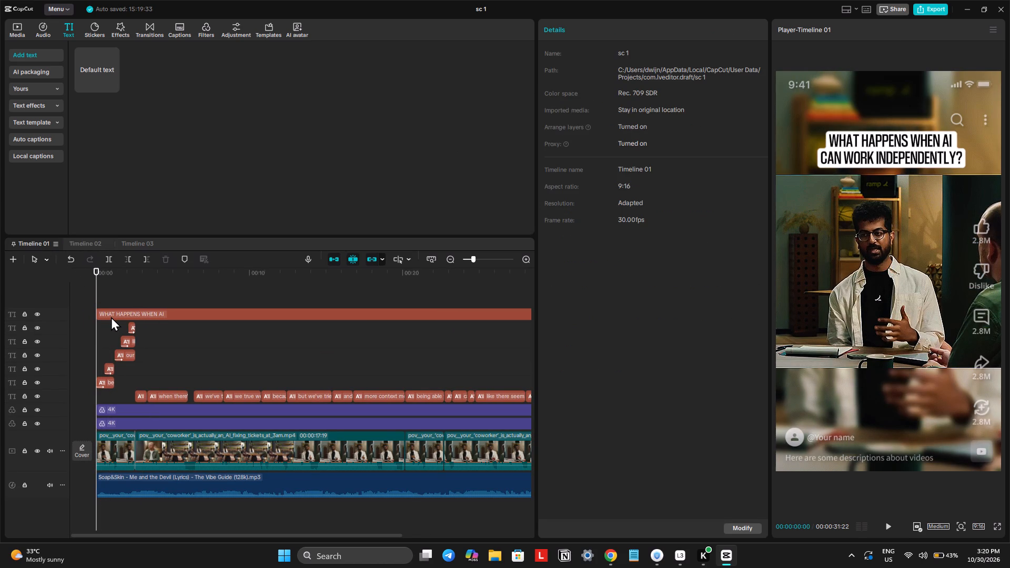
{"action": "left_click", "coordinate": [102, 384]}
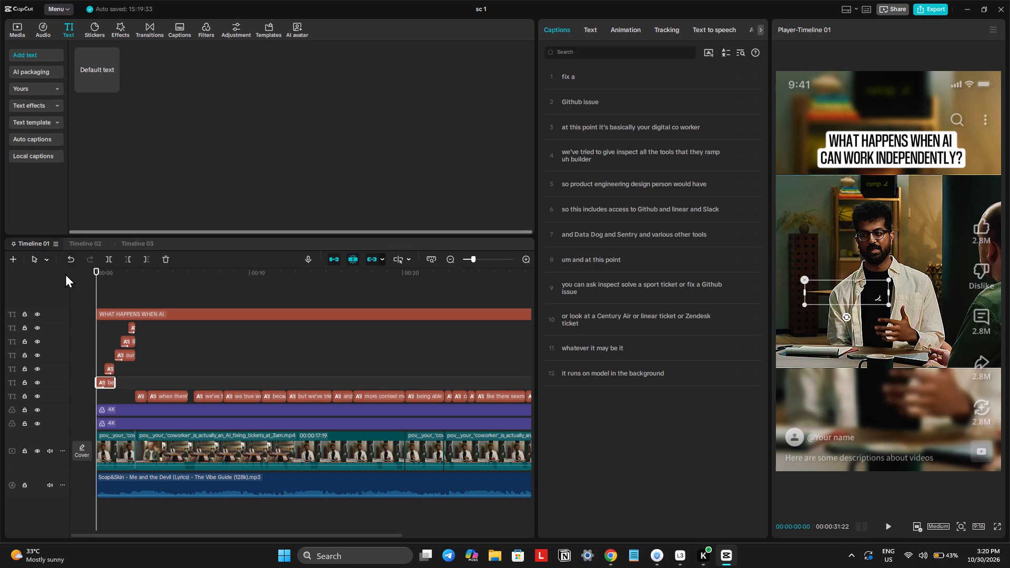
{"action": "key", "text": "space"}
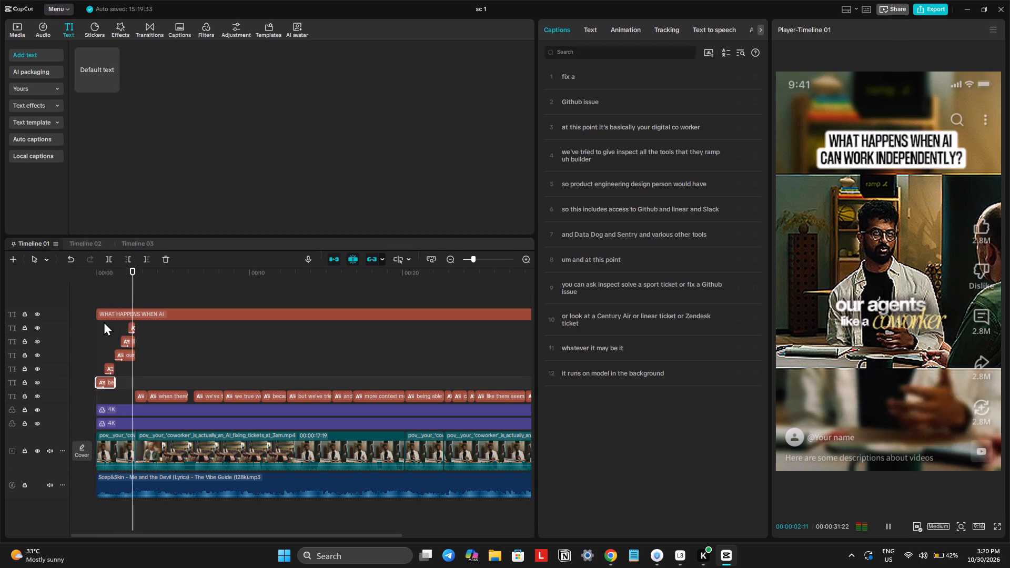
Play the opening of Timeline 02 and check the caption "at this point it's basically your digital co worker".
{"action": "left_click", "coordinate": [80, 244]}
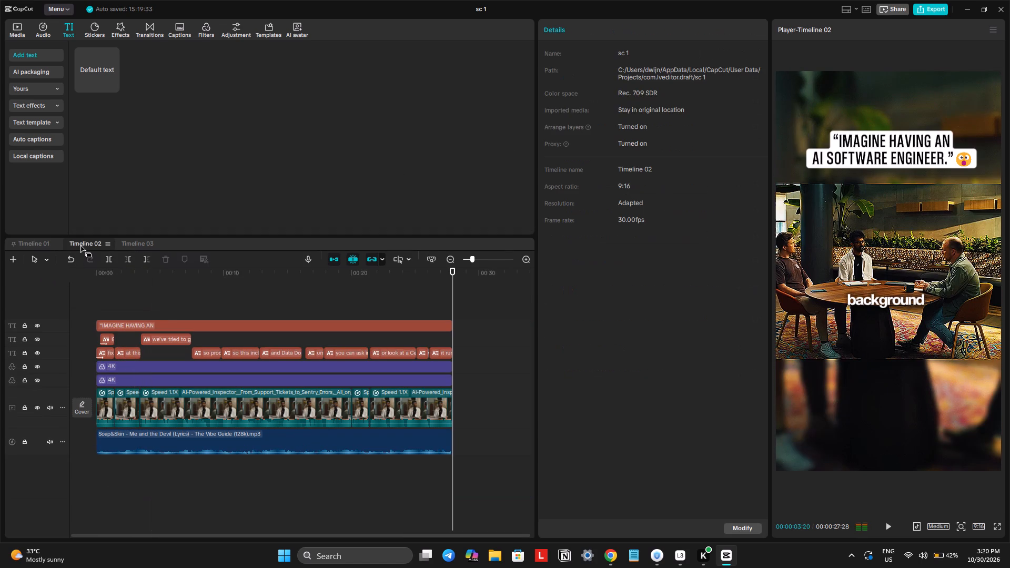
{"action": "left_click", "coordinate": [101, 273]}
{"action": "key", "text": "space"}
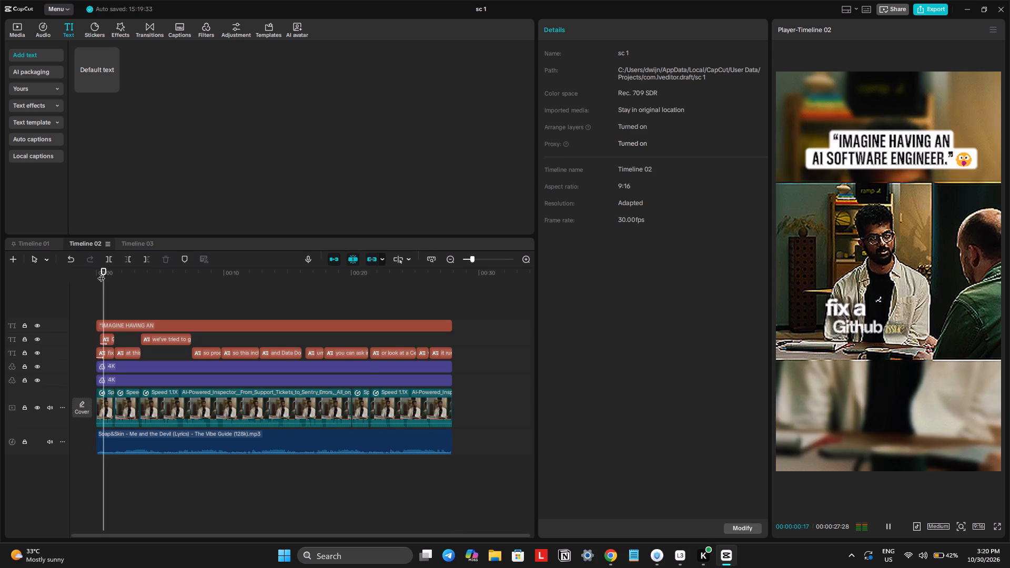
{"action": "key", "text": "space"}
{"action": "left_click", "coordinate": [123, 353]}
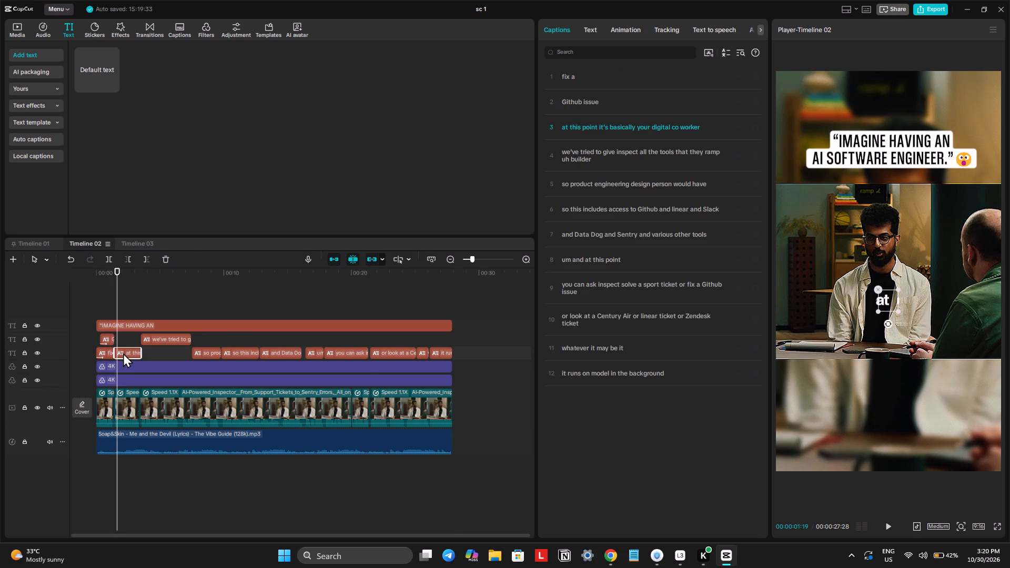
{"action": "key", "text": "space"}
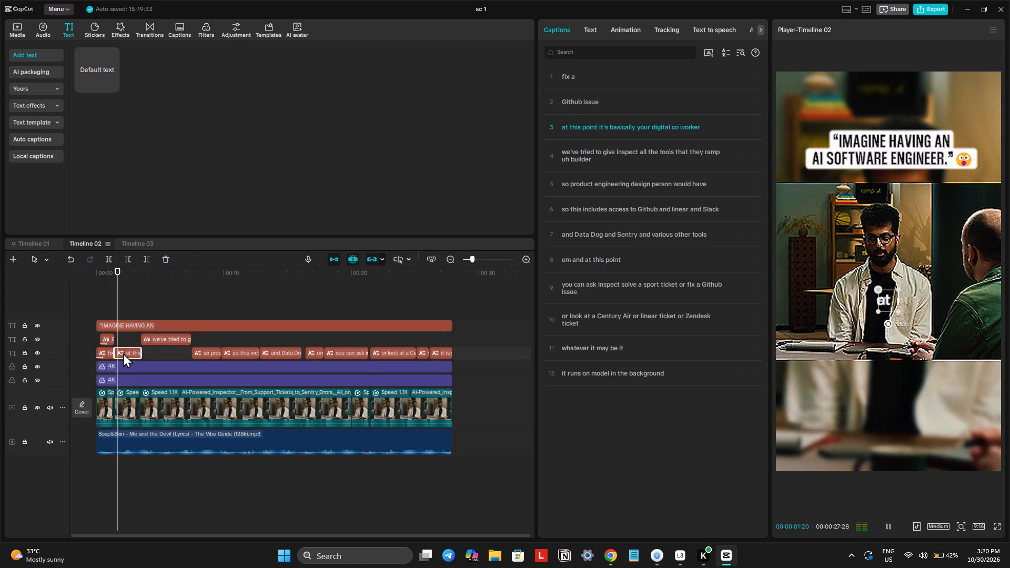
{"action": "key", "text": "space"}
{"action": "left_click", "coordinate": [106, 279]}
{"action": "left_click_drag", "start_coordinate": [106, 279], "coordinate": [94, 281]}
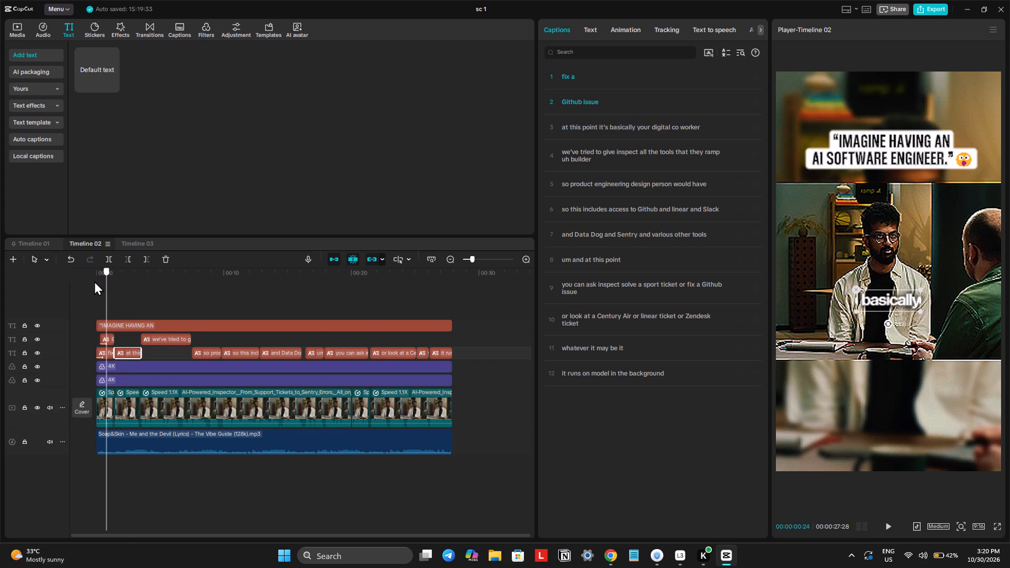
Return to Timeline 03 and open the text settings of the caption "you know we intend for this company to be a public company uh".
{"action": "left_click", "coordinate": [46, 242]}
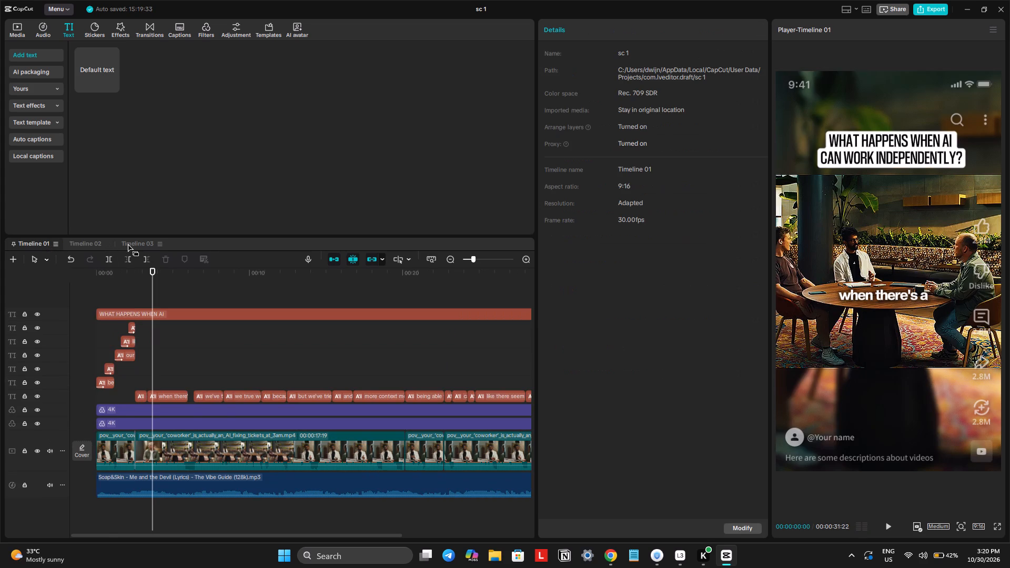
{"action": "left_click", "coordinate": [127, 243]}
{"action": "left_click", "coordinate": [99, 353]}
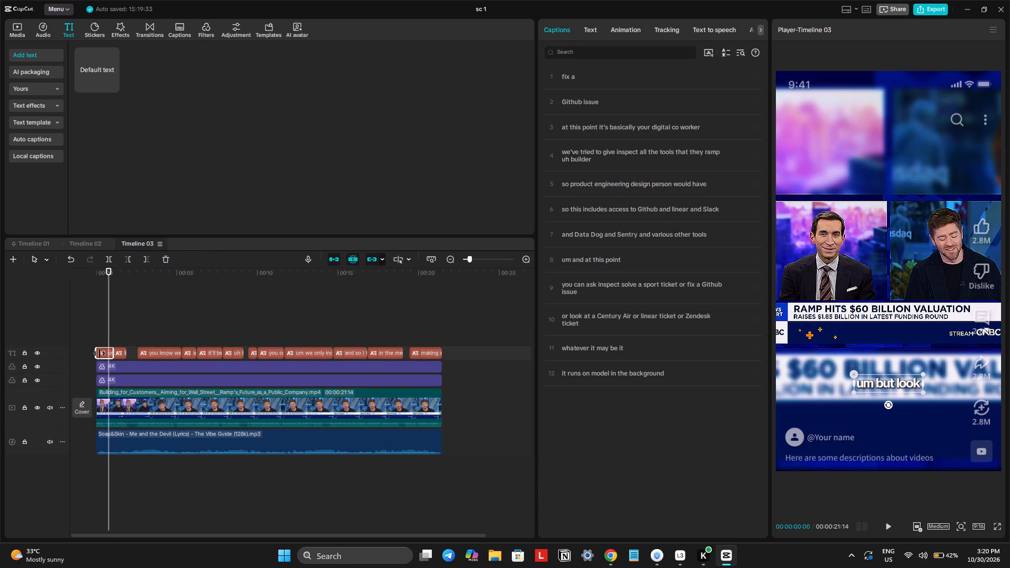
{"action": "left_click", "coordinate": [154, 347]}
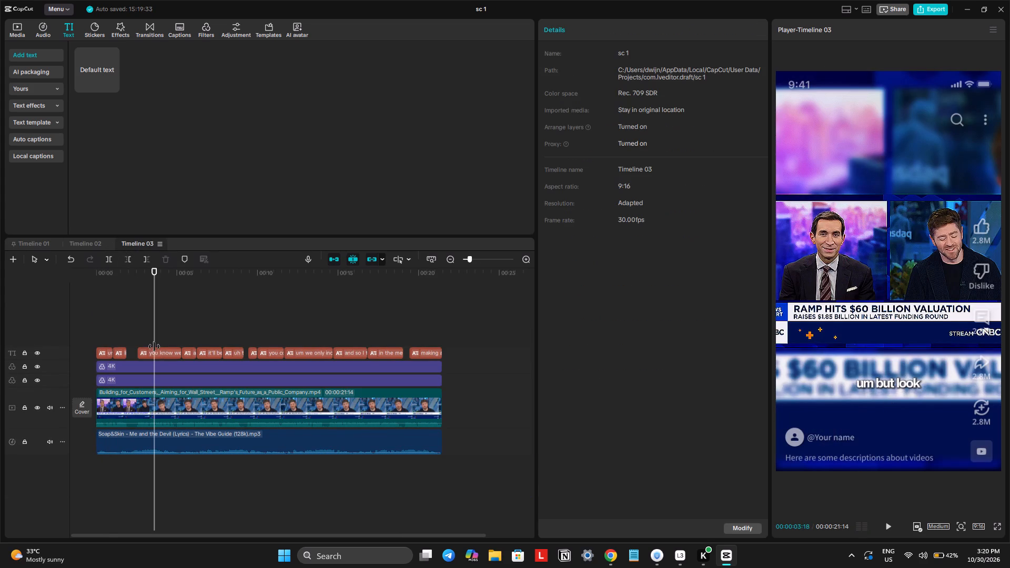
{"action": "left_click", "coordinate": [157, 353]}
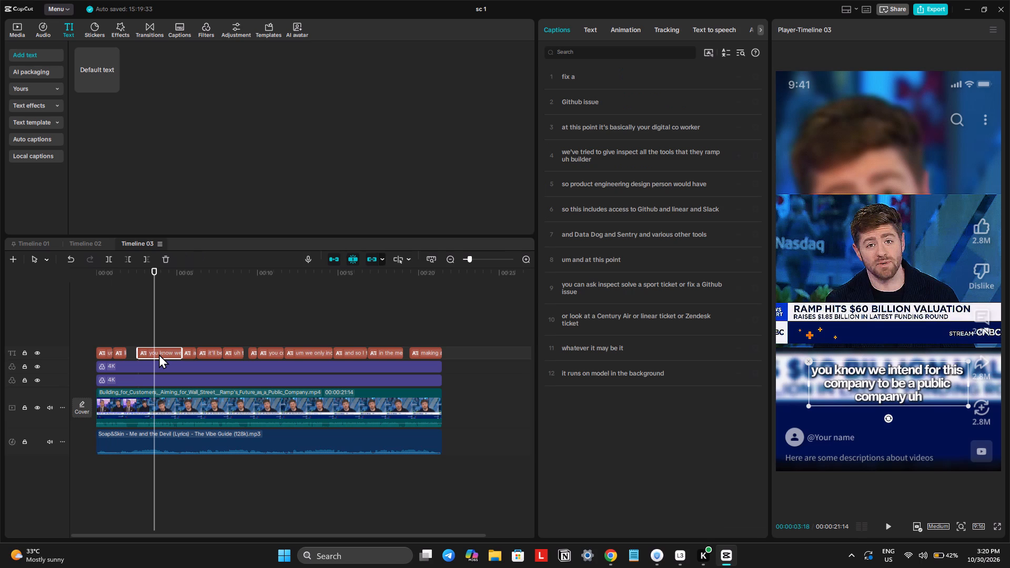
{"action": "left_click", "coordinate": [586, 33]}
{"action": "left_click", "coordinate": [568, 31]}
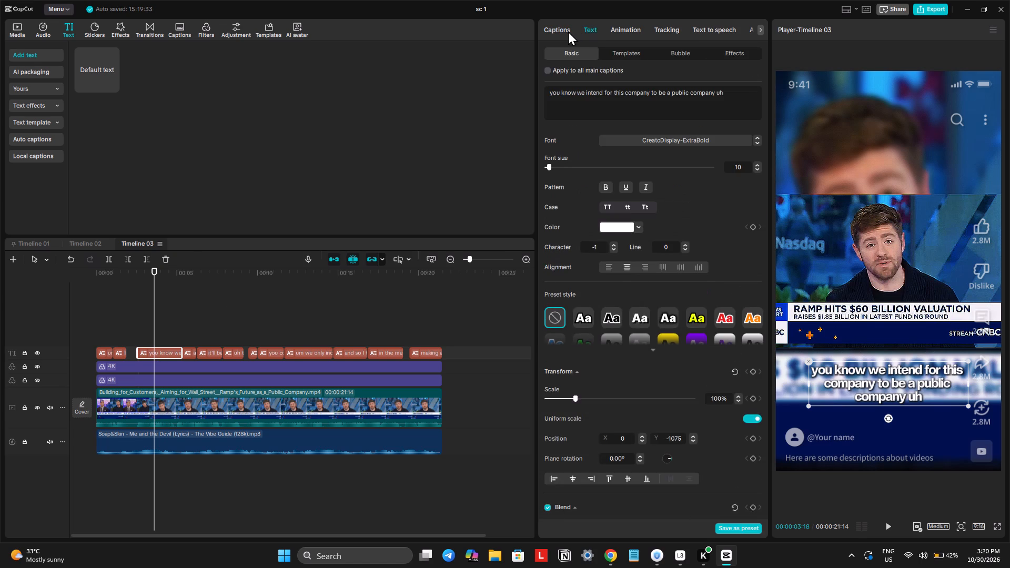
{"action": "left_click", "coordinate": [584, 33]}
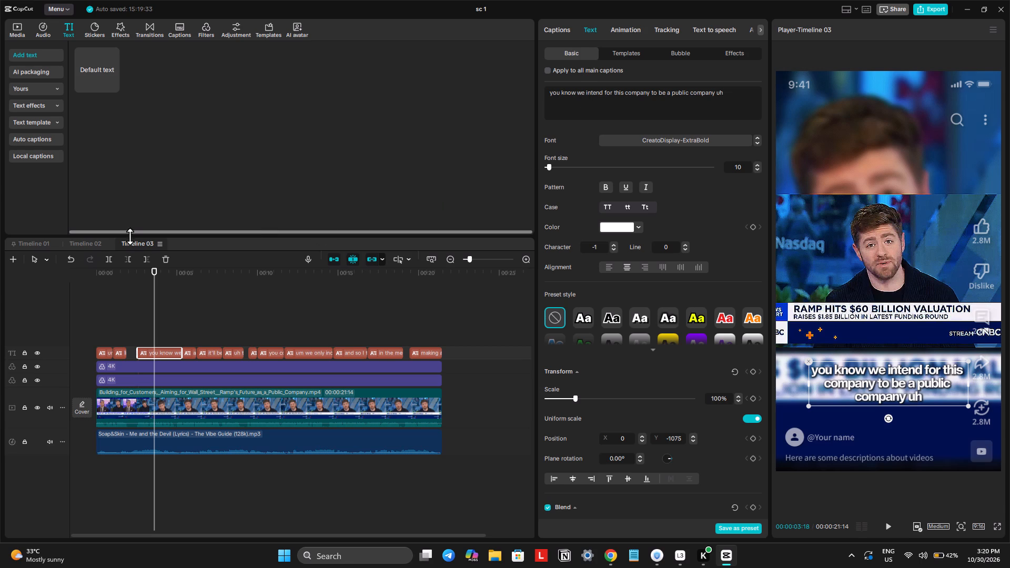
Play Timeline 01 from its start and inspect the text settings and captions list for "when there's a shortcoming with the harness or the model".
{"action": "left_click", "coordinate": [47, 245]}
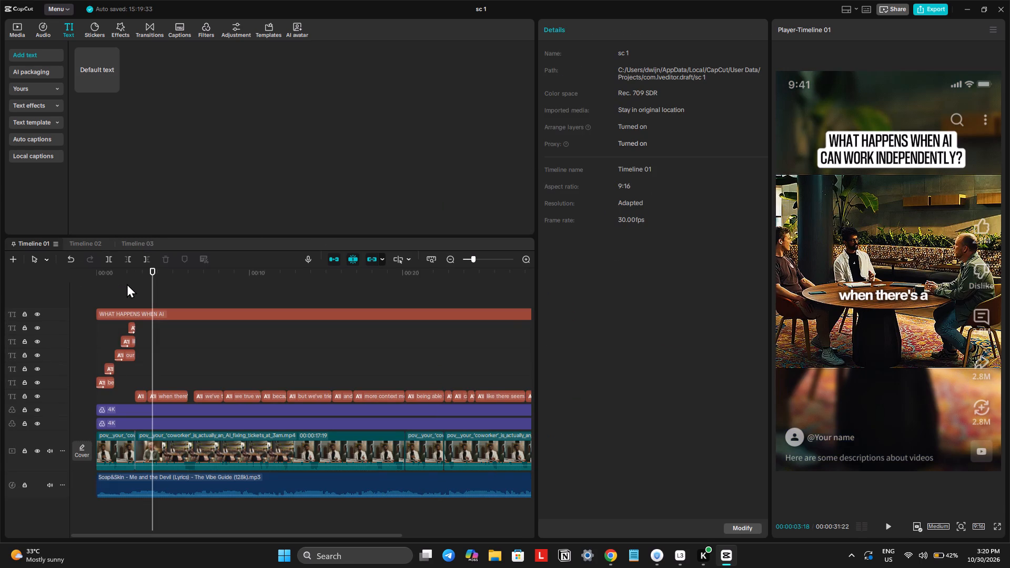
{"action": "left_click_drag", "start_coordinate": [110, 279], "coordinate": [99, 280]}
{"action": "key", "text": "space"}
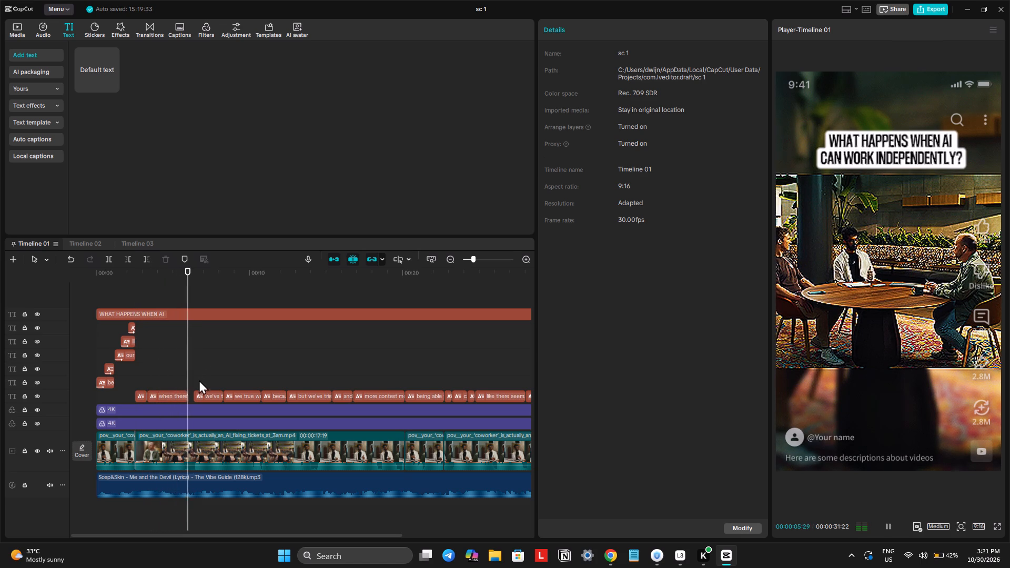
{"action": "left_click", "coordinate": [161, 393]}
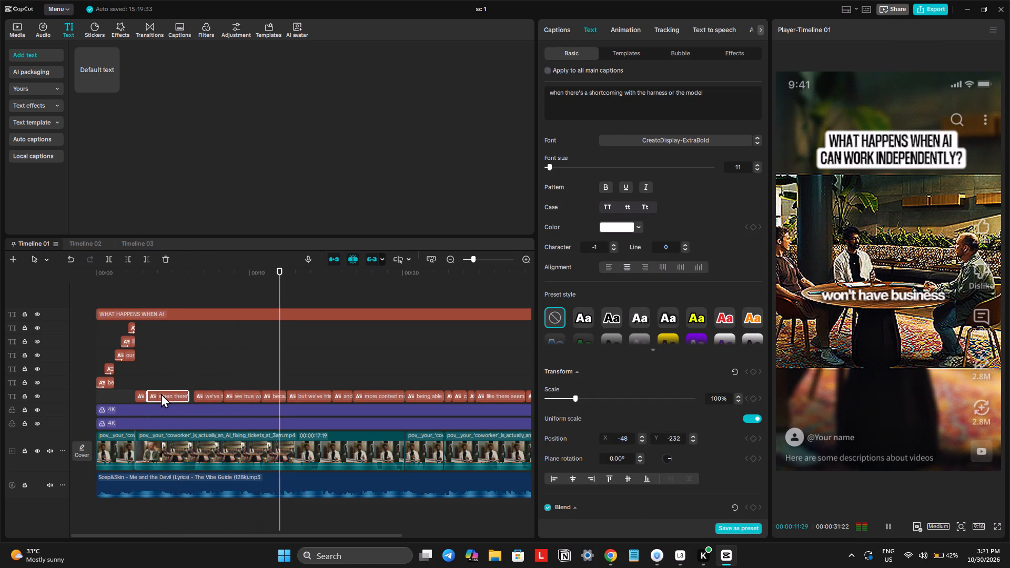
{"action": "left_click", "coordinate": [559, 29]}
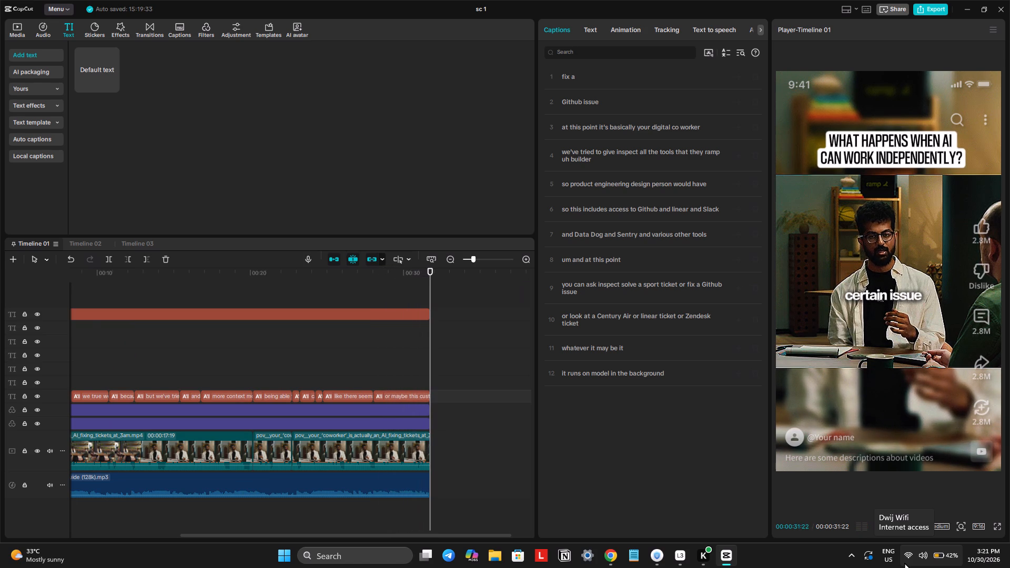
{"action": "key", "text": "space"}
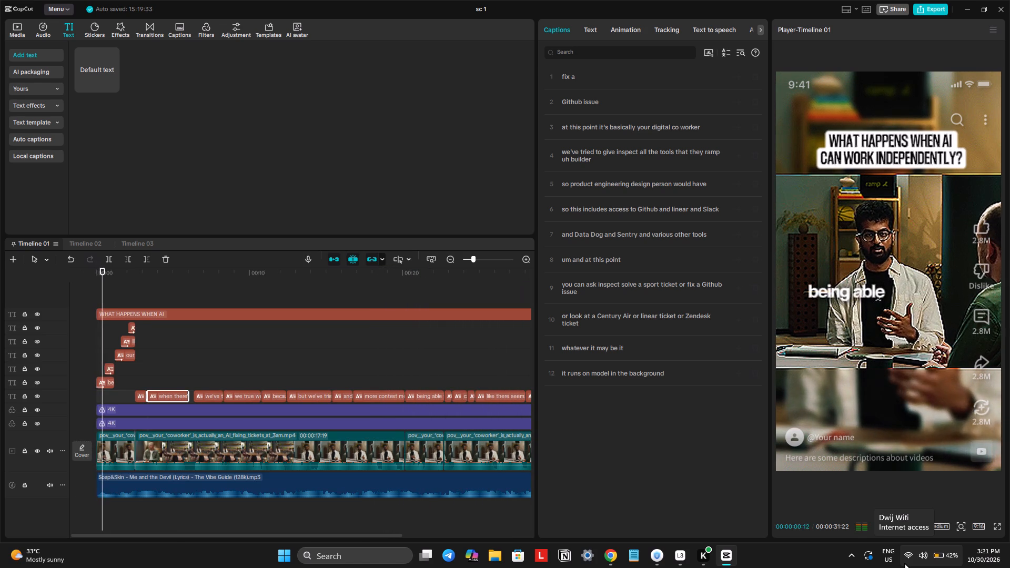
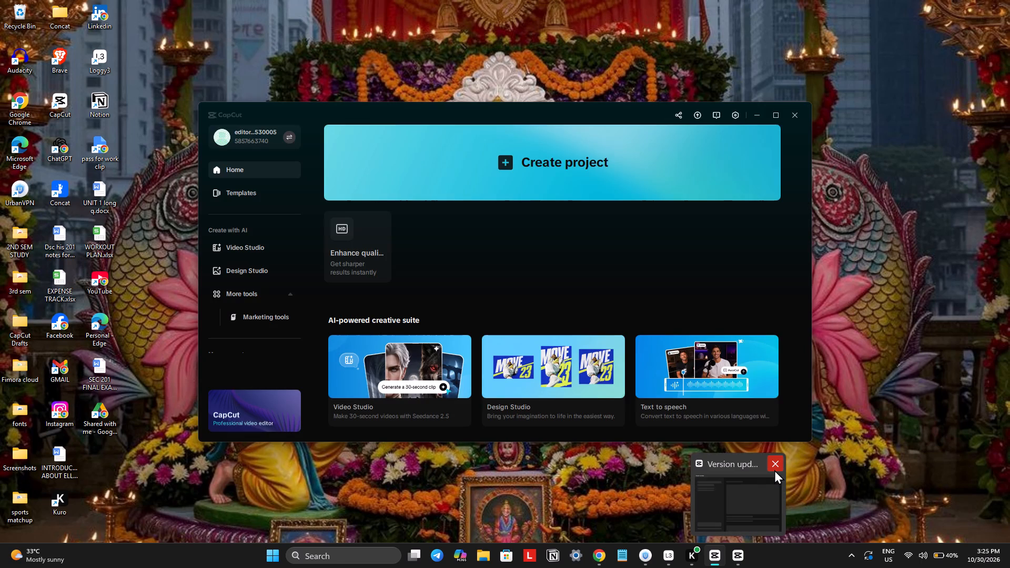
Close the version update window and maximize the CapCut home window.
{"action": "left_click", "coordinate": [774, 470]}
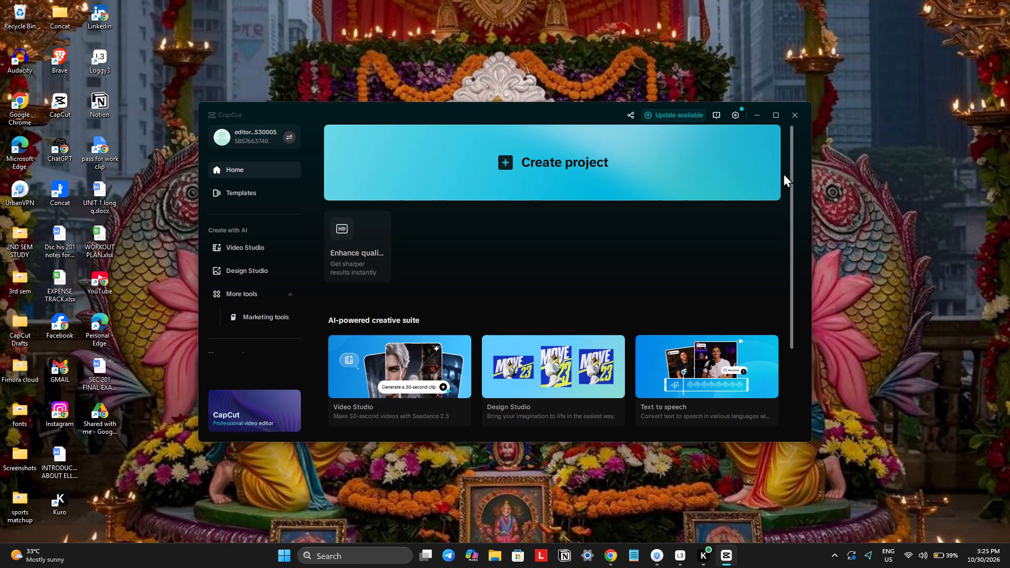
{"action": "left_click", "coordinate": [779, 118]}
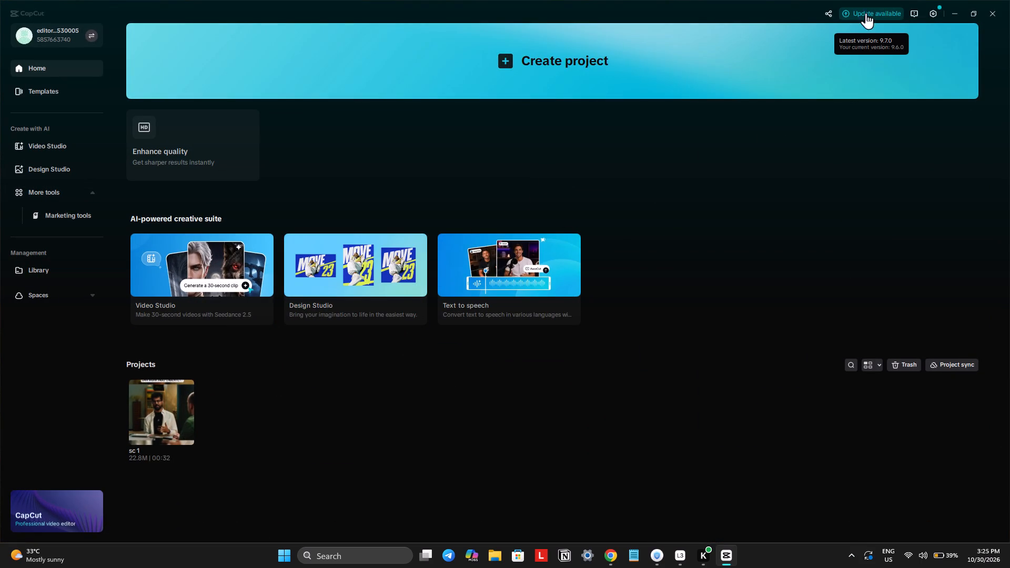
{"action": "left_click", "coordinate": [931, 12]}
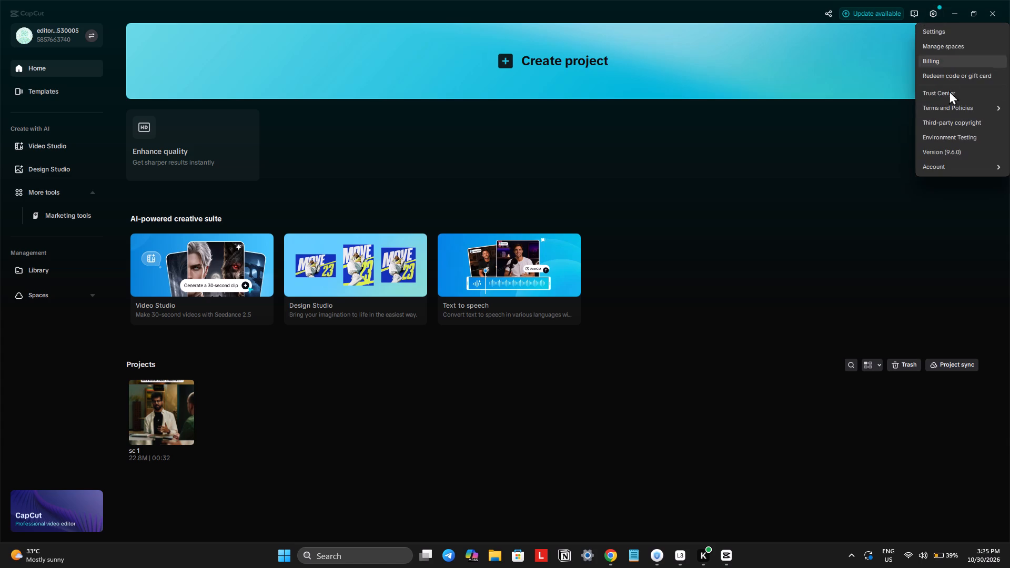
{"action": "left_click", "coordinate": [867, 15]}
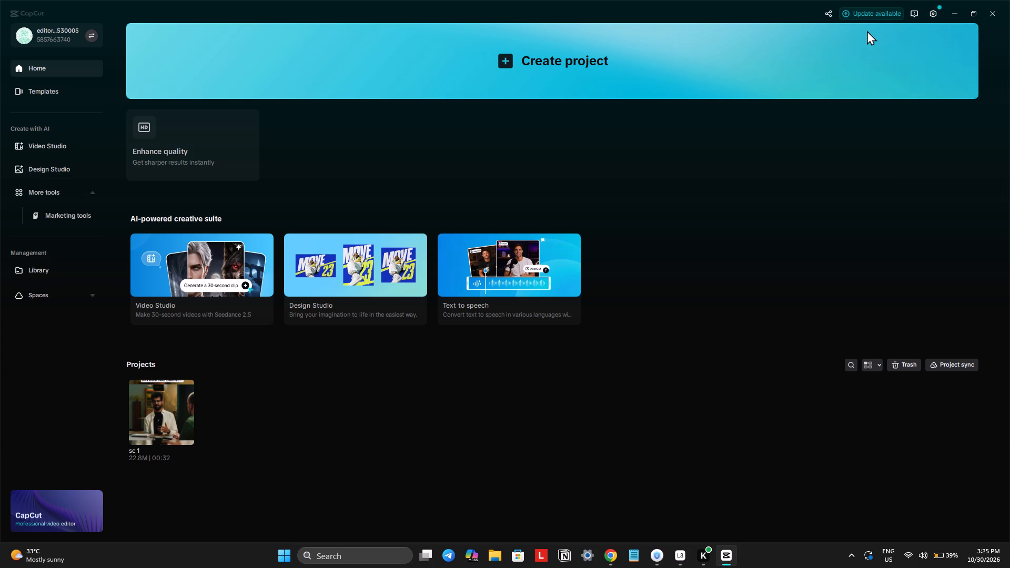
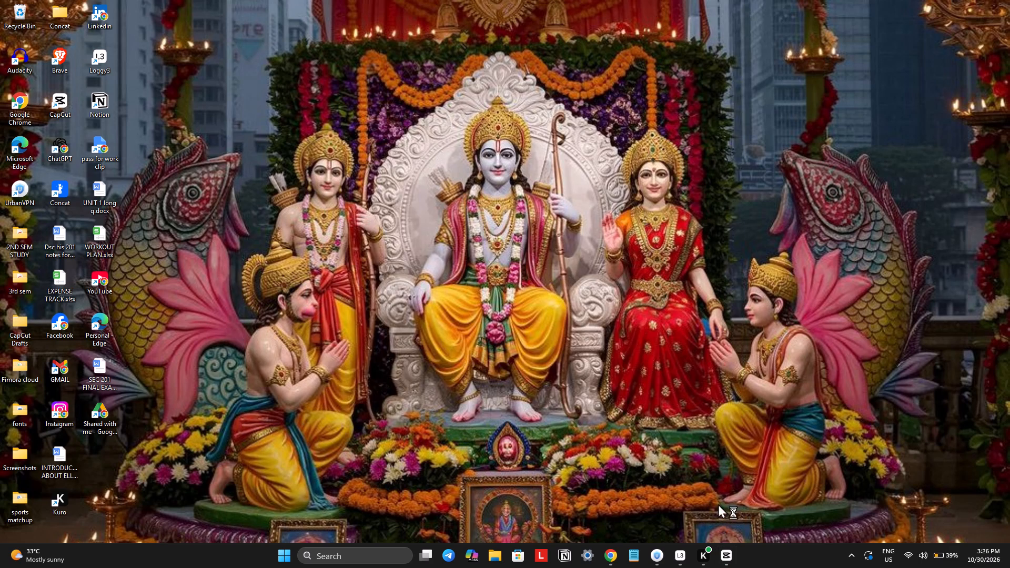
Switch to the sc 1 project in CapCut and check the captions on Timeline 03, Timeline 02 and Timeline 01.
{"action": "left_click", "coordinate": [728, 548]}
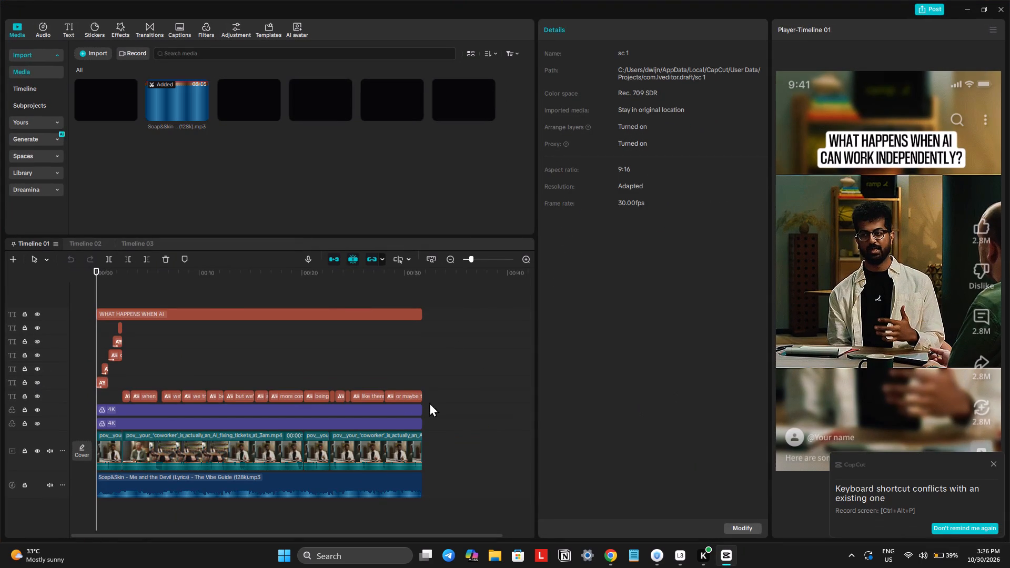
{"action": "left_click", "coordinate": [130, 245]}
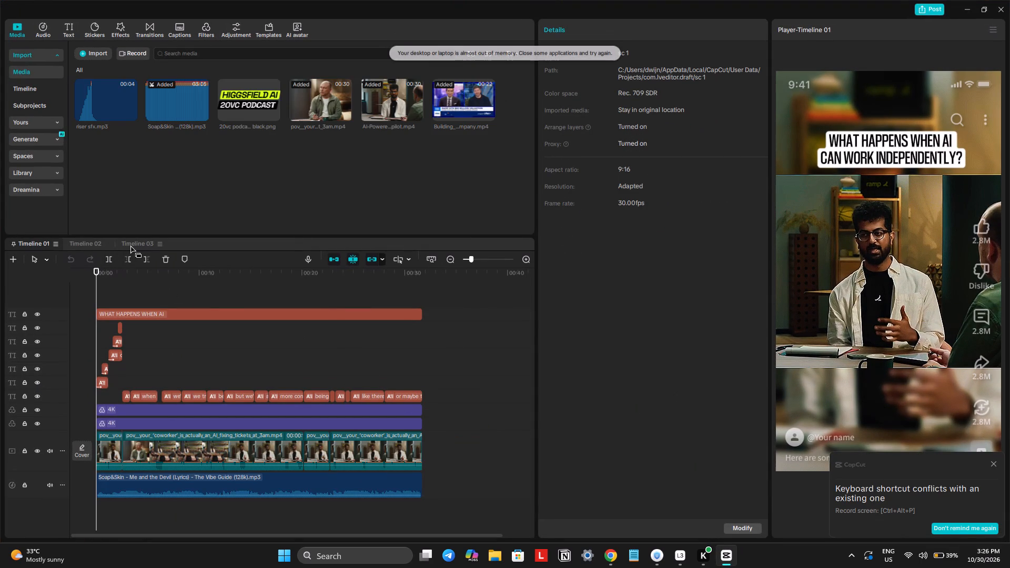
{"action": "left_click", "coordinate": [103, 353]}
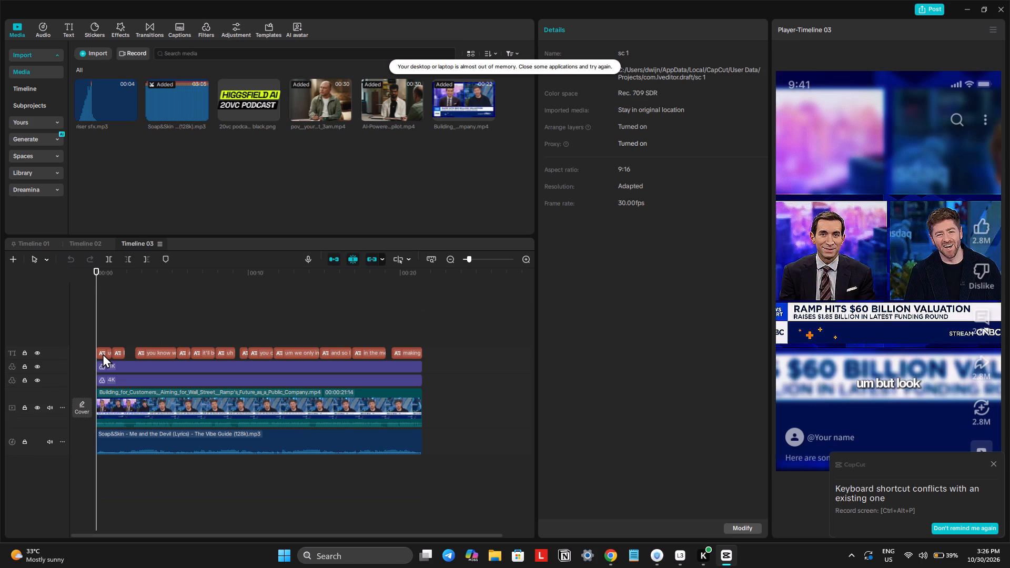
{"action": "left_click", "coordinate": [558, 31]}
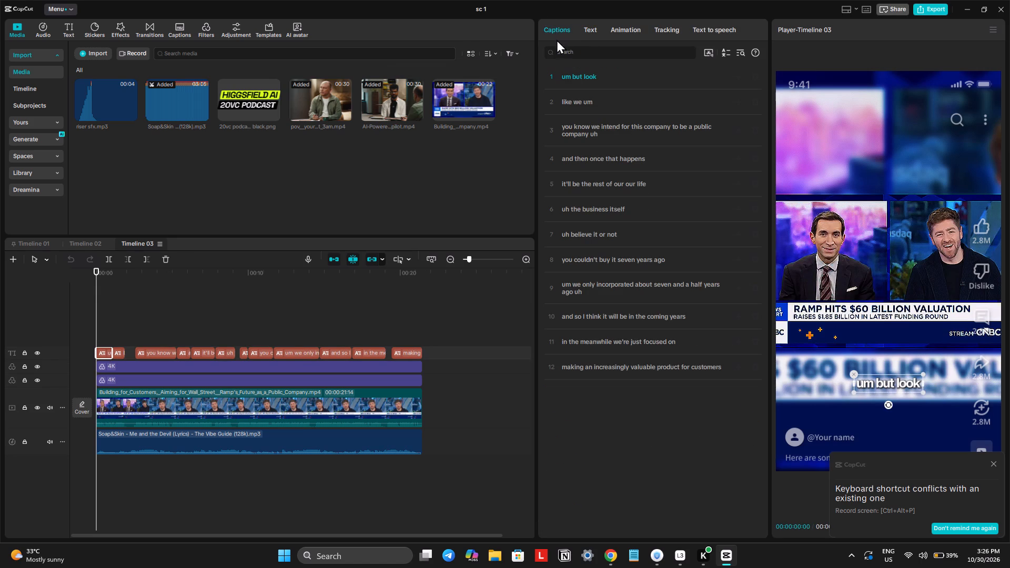
{"action": "left_click", "coordinate": [83, 246]}
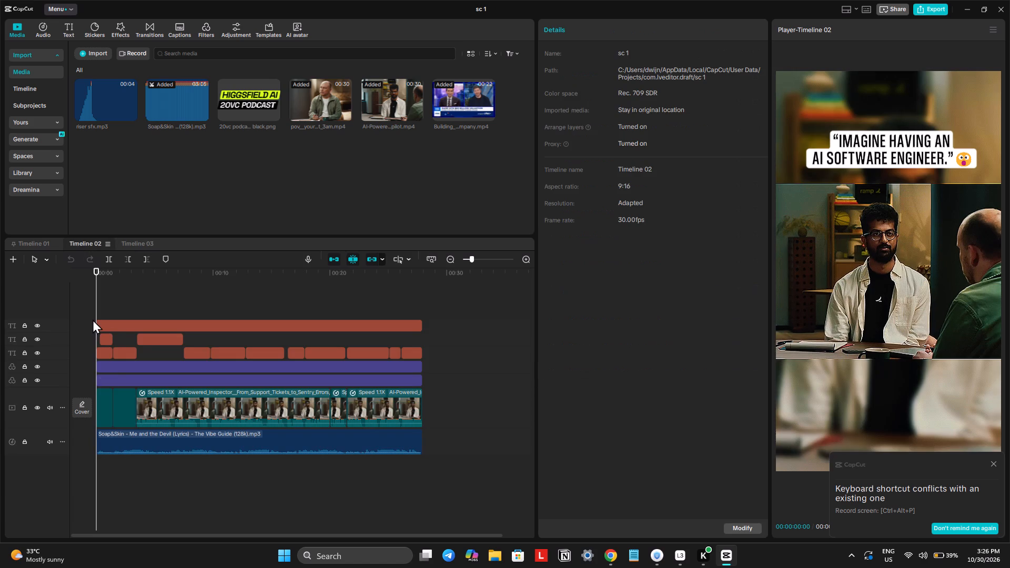
{"action": "left_click", "coordinate": [106, 354]}
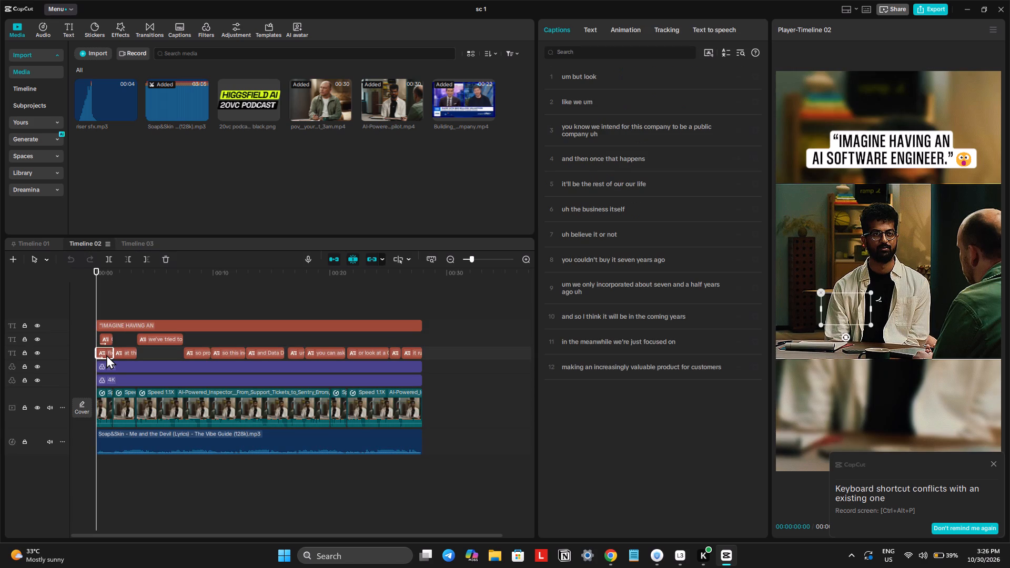
{"action": "left_click", "coordinate": [44, 246]}
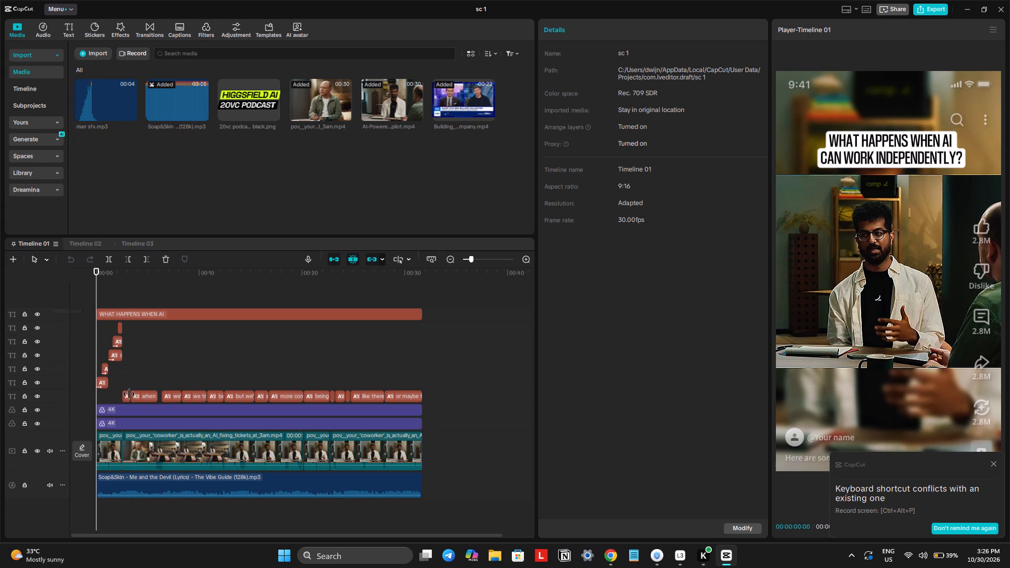
{"action": "left_click", "coordinate": [140, 397]}
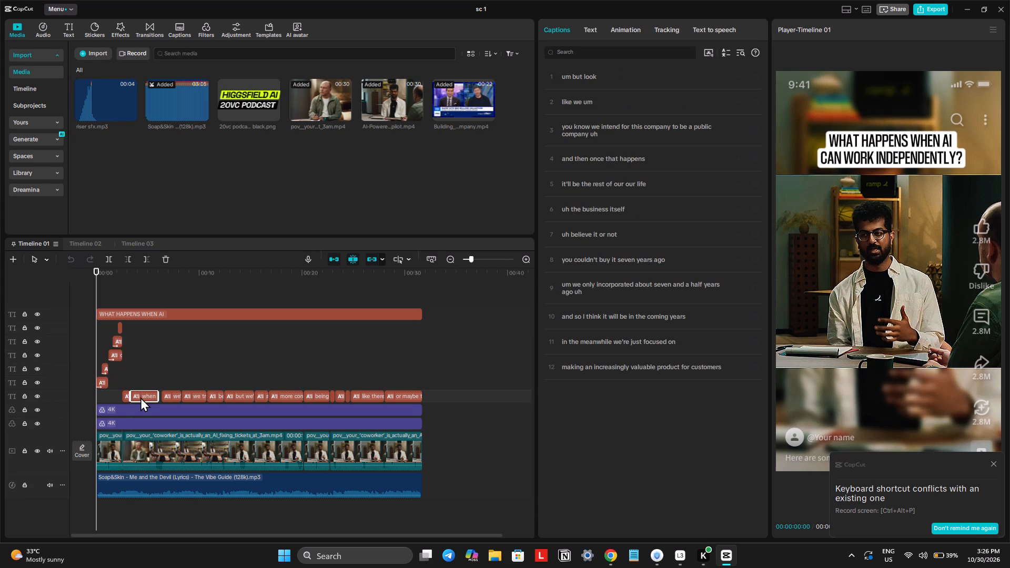
{"action": "left_click", "coordinate": [562, 29]}
{"action": "double_click", "coordinate": [562, 29]}
Capture the full captions list of Timeline 03 with the Snipping Tool's text extractor and copy all its text.
{"action": "left_click", "coordinate": [141, 246]}
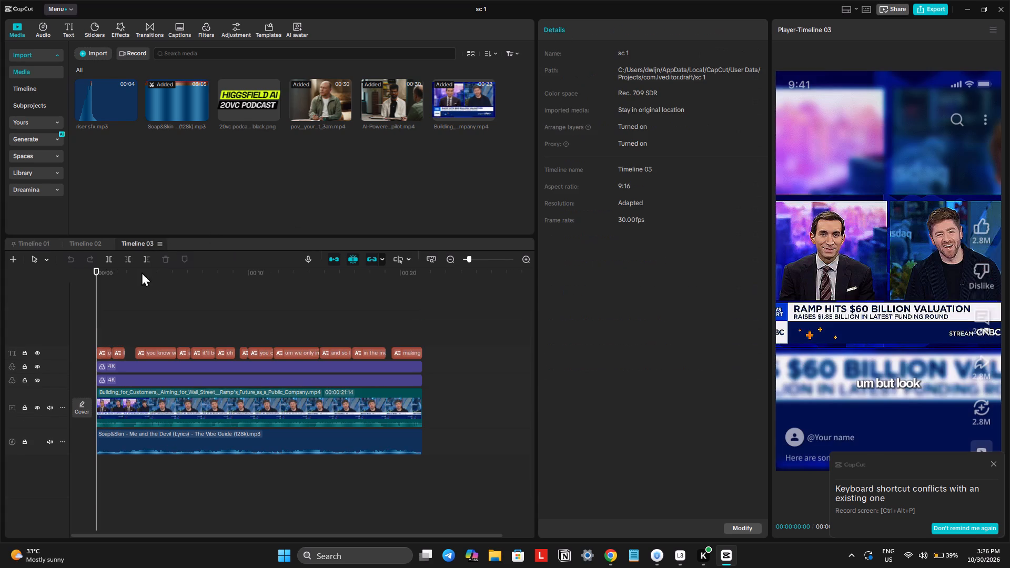
{"action": "left_click", "coordinate": [107, 352]}
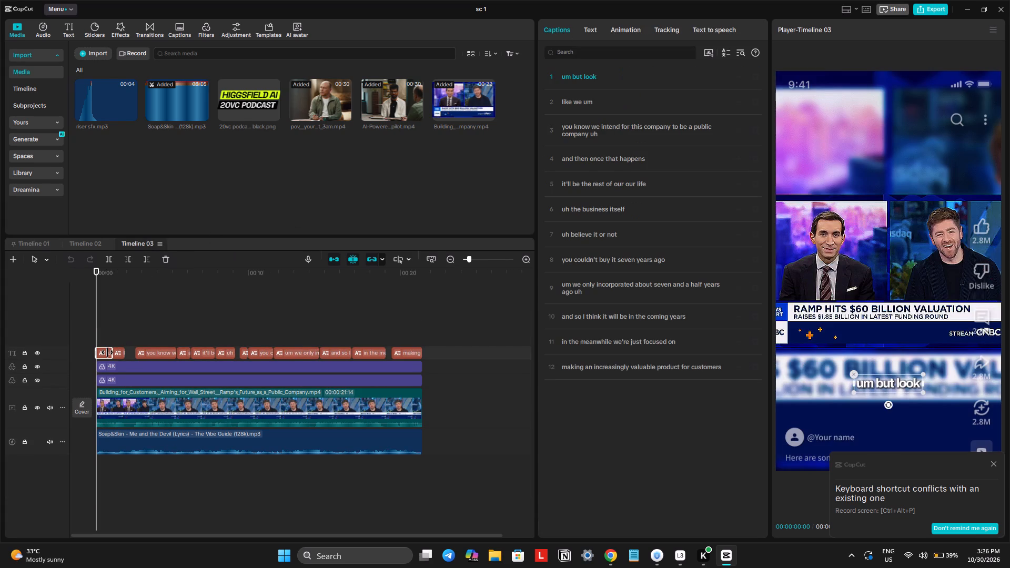
{"action": "key", "text": "space"}
{"action": "scroll", "coordinate": [234, 354], "scroll_direction": "up", "scroll_amount": 4, "text": "ctrl"}
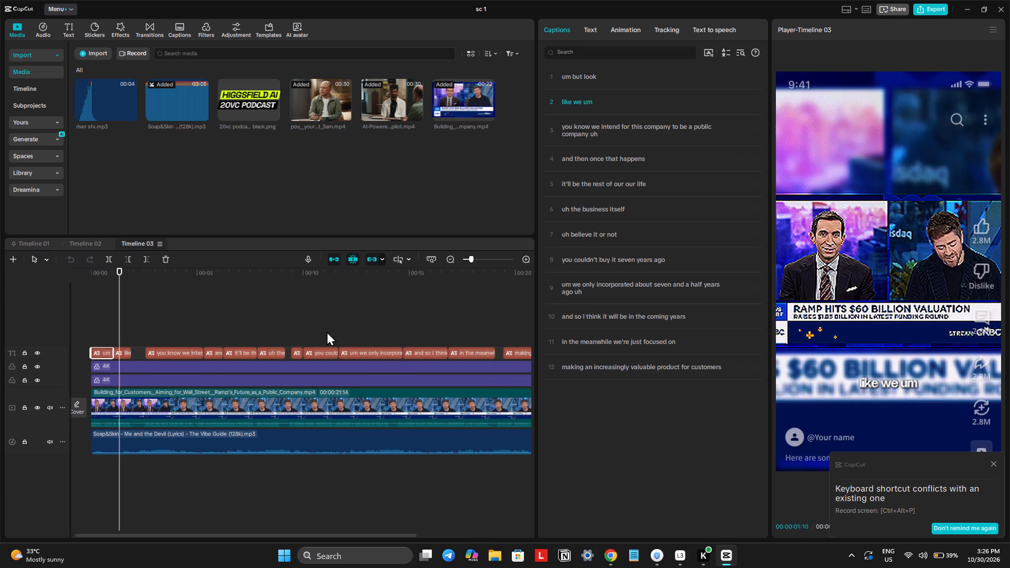
{"action": "key", "text": "space"}
{"action": "key", "text": "shift+super+s"}
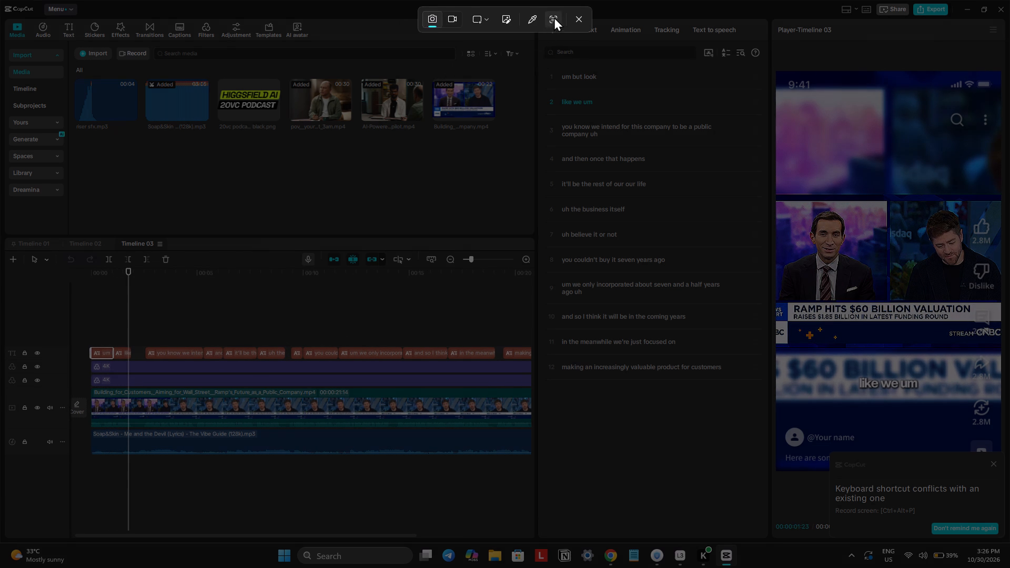
{"action": "left_click", "coordinate": [554, 17]}
{"action": "left_click_drag", "start_coordinate": [552, 59], "coordinate": [754, 381]}
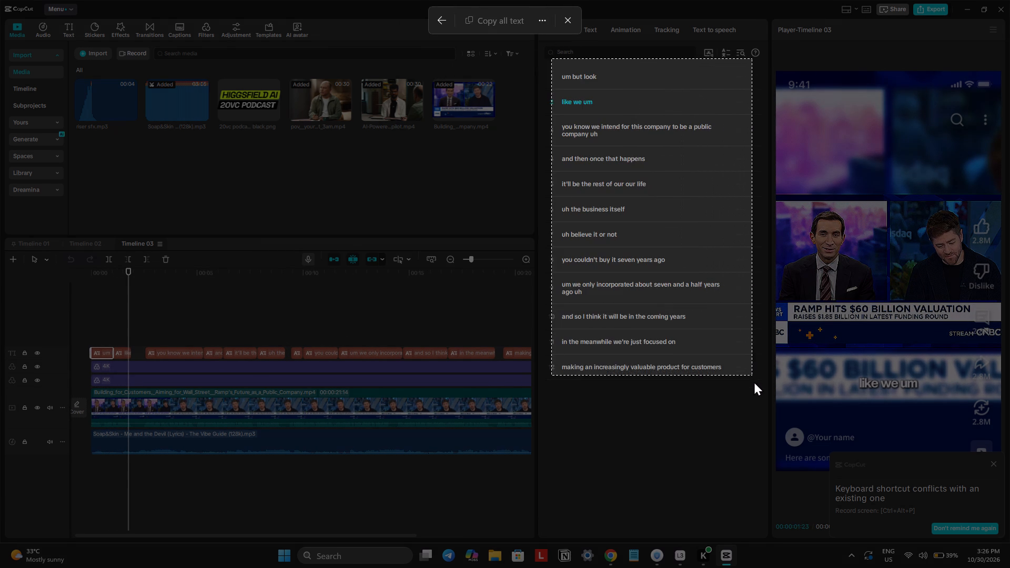
{"action": "left_click_drag", "start_coordinate": [754, 381], "coordinate": [756, 391]}
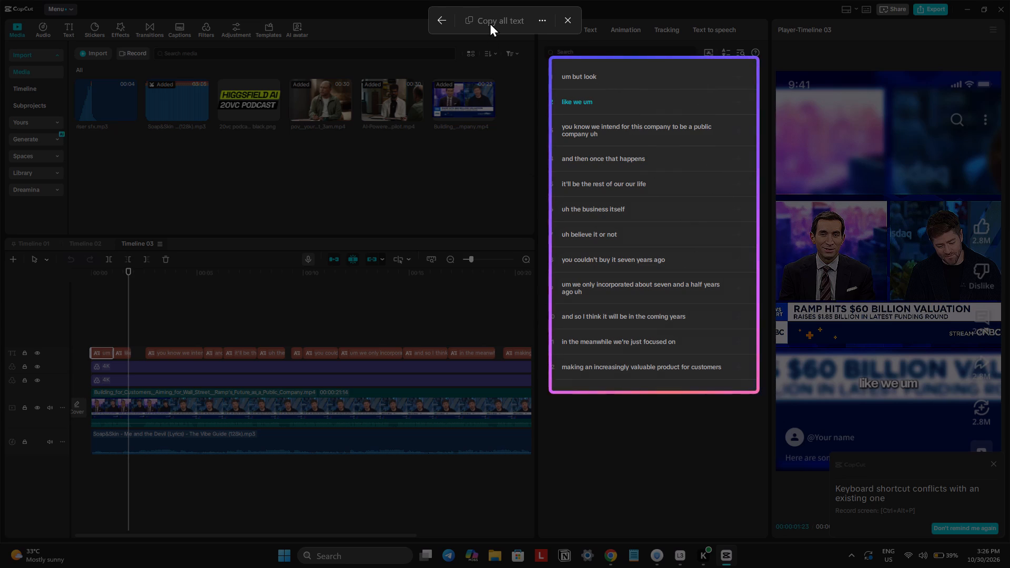
{"action": "left_click", "coordinate": [490, 23]}
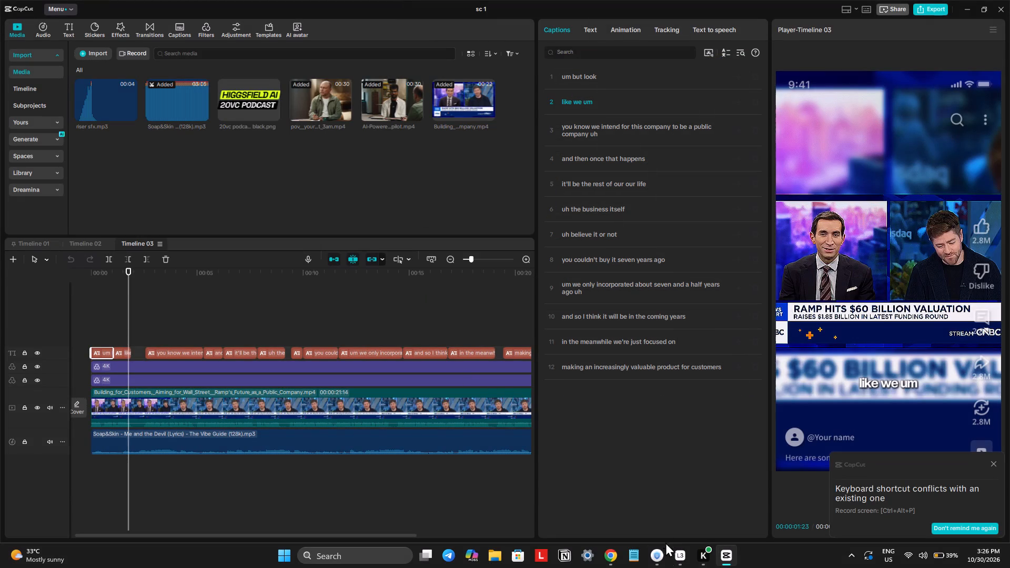
Disconnect Urban VPN and close its window.
{"action": "left_click", "coordinate": [658, 551]}
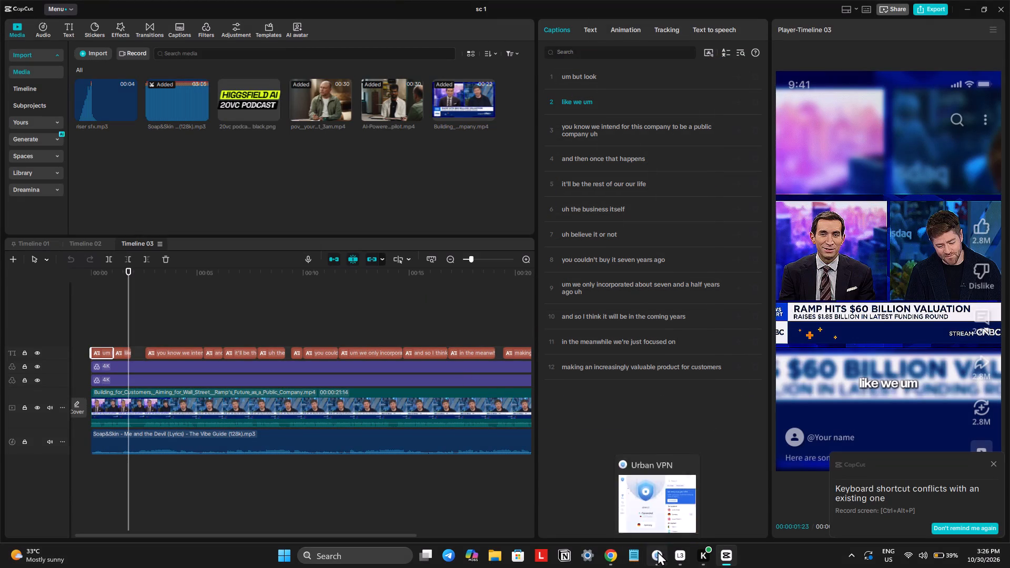
{"action": "left_click", "coordinate": [446, 208]}
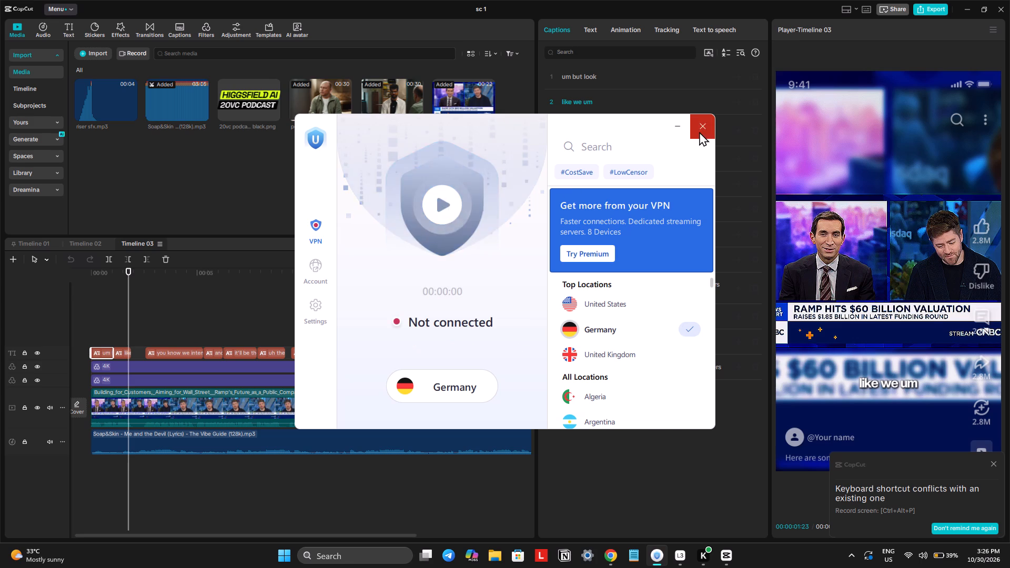
{"action": "left_click", "coordinate": [699, 131]}
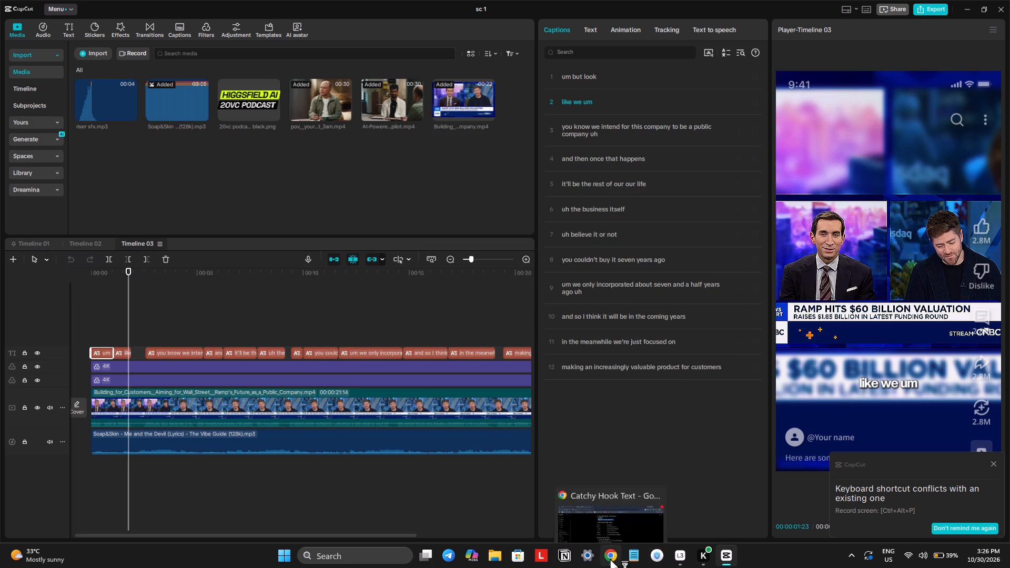
Send the copied Timeline 03 captions to ChatGPT in the Catchy Hook Text chat in Chrome.
{"action": "left_click", "coordinate": [610, 558]}
{"action": "left_click", "coordinate": [475, 520]}
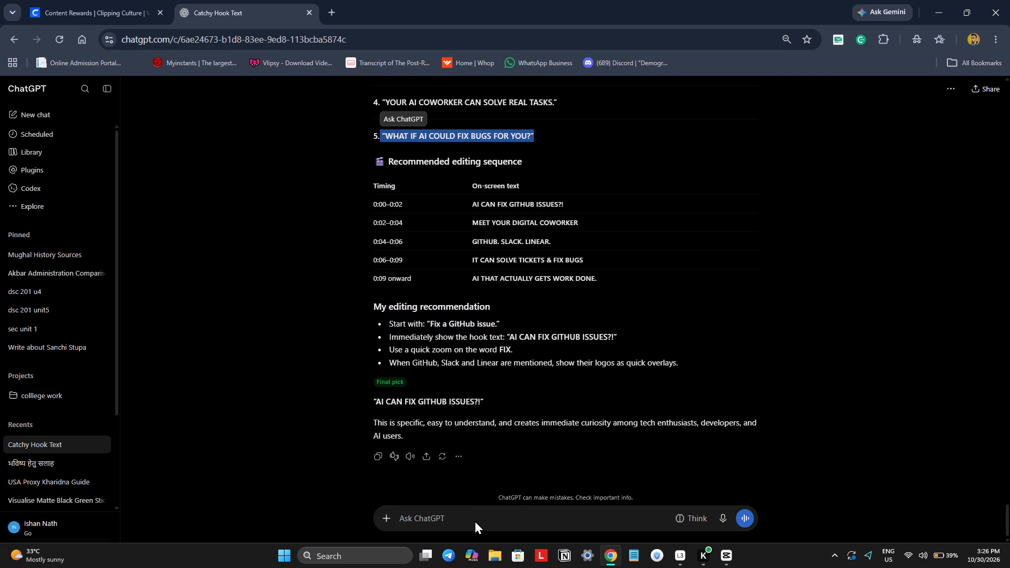
{"action": "key", "text": "ctrl+v"}
{"action": "left_click", "coordinate": [747, 516]}
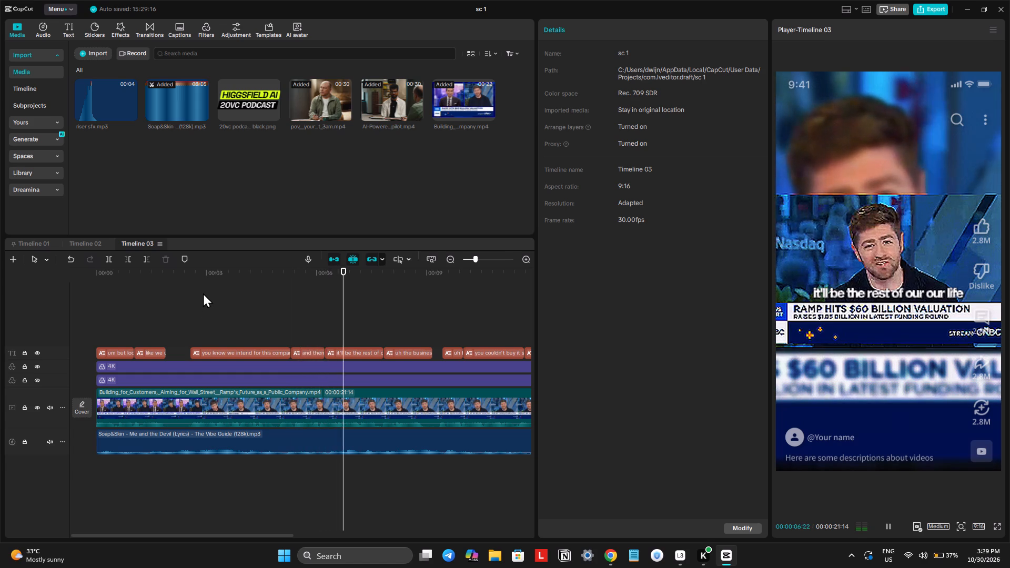
{"action": "scroll", "coordinate": [329, 353], "scroll_direction": "left", "scroll_amount": 1}
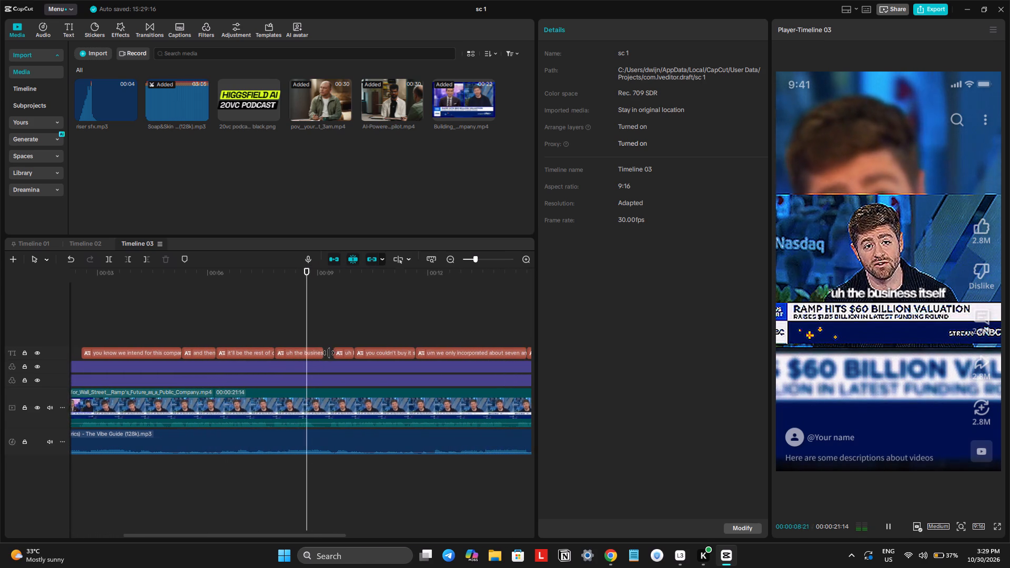
{"action": "scroll", "coordinate": [329, 353], "scroll_direction": "left", "scroll_amount": 1}
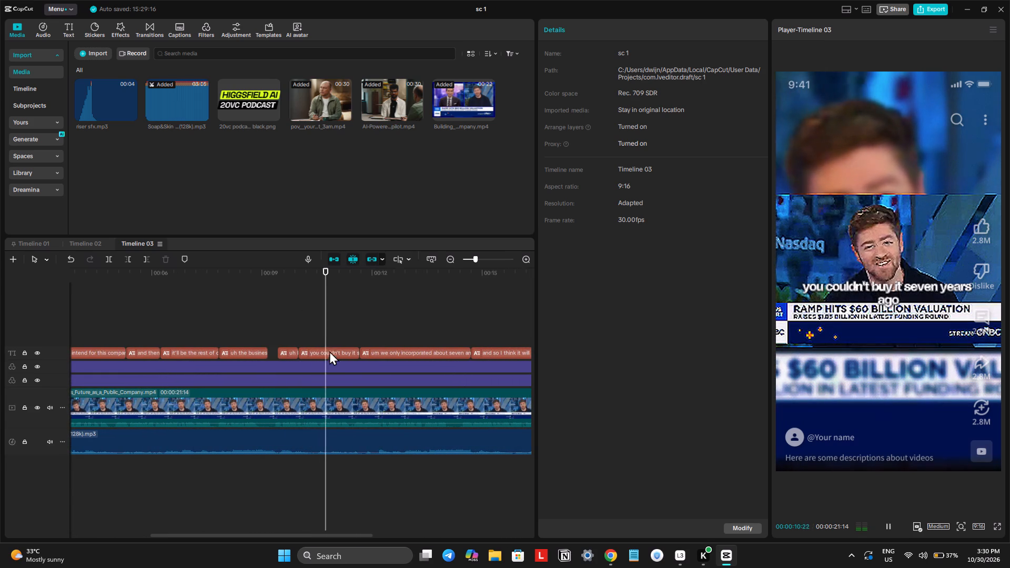
{"action": "key", "text": "space"}
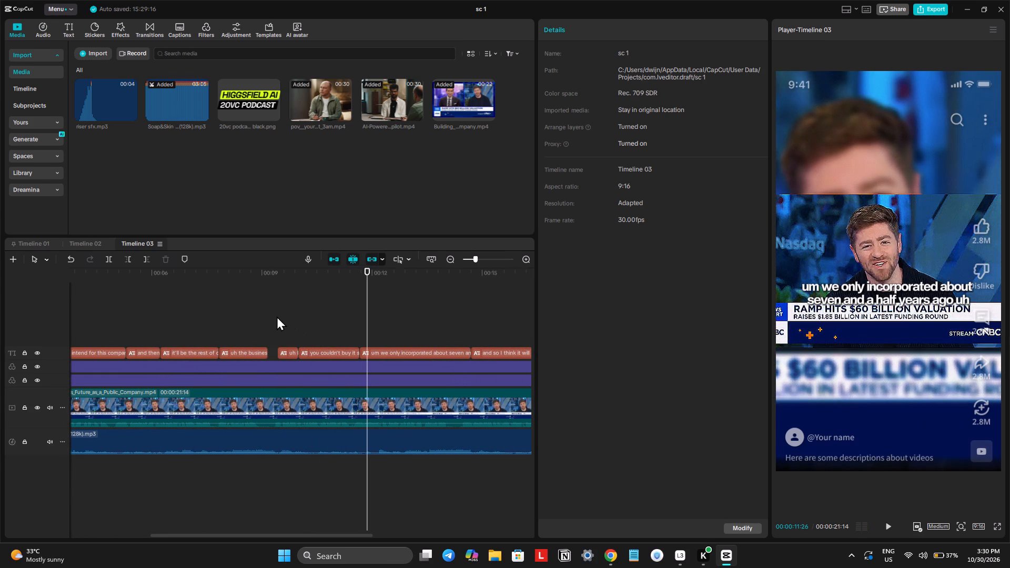
{"action": "left_click", "coordinate": [277, 316]}
{"action": "key", "text": "space"}
{"action": "left_click", "coordinate": [277, 316]}
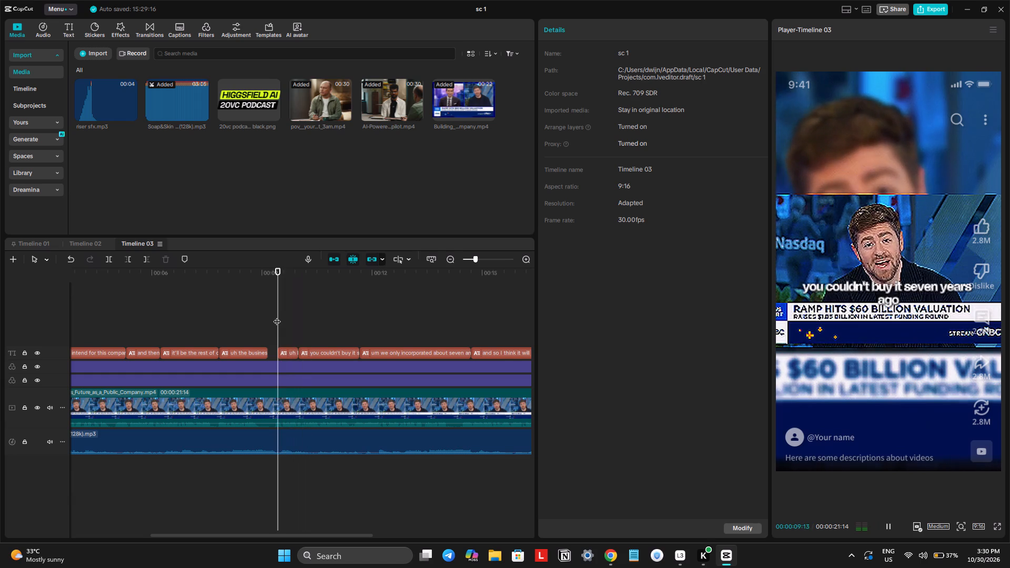
{"action": "key", "text": "space"}
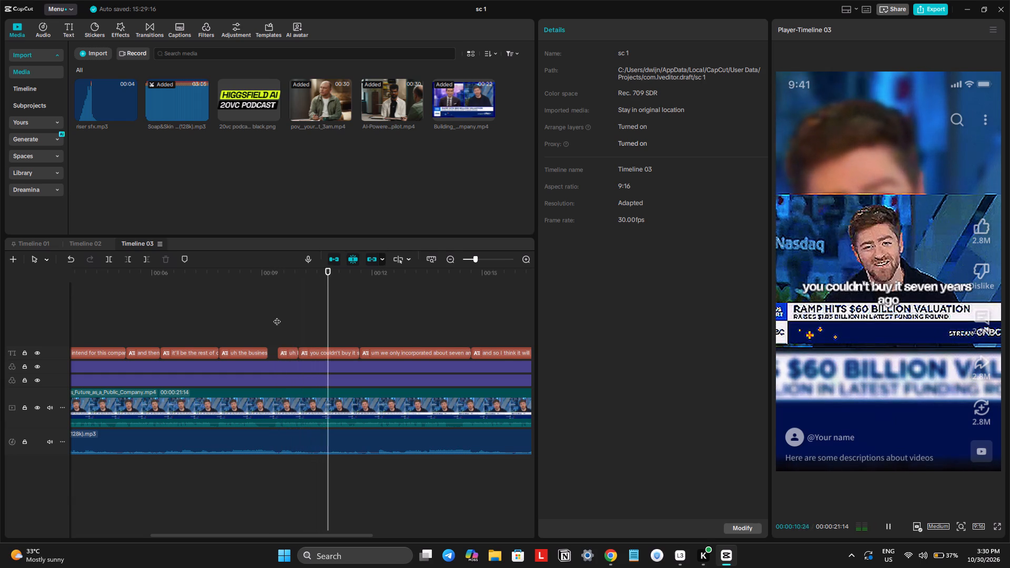
Split the main interview clip at 00:00:09:13 and 00:00:11:14 to isolate the "believe it or not, you couldn't buy it seven years ago" segment.
{"action": "left_click", "coordinate": [277, 316]}
{"action": "left_click", "coordinate": [302, 418]}
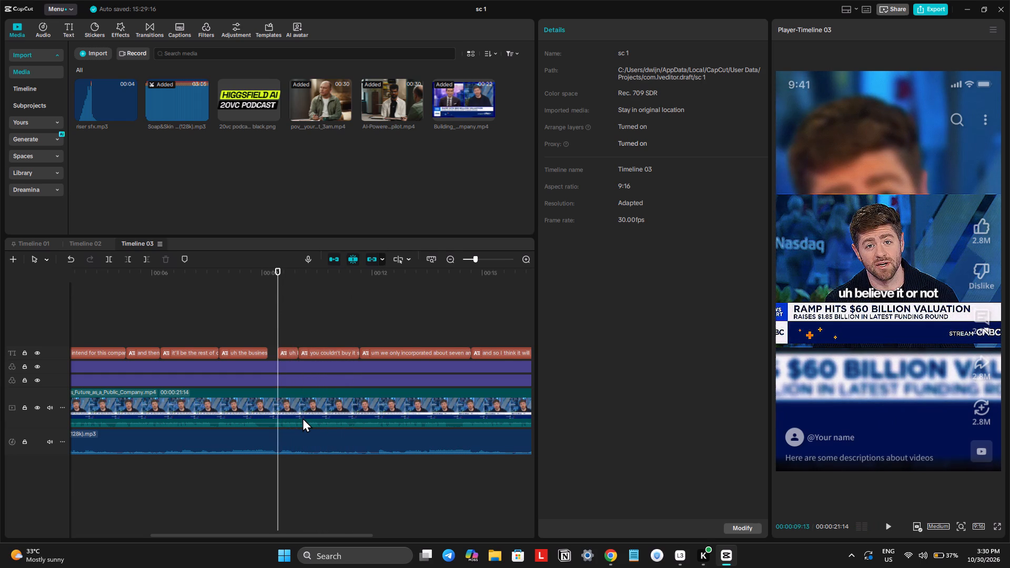
{"action": "key", "text": "ctrl+b"}
{"action": "key", "text": "space"}
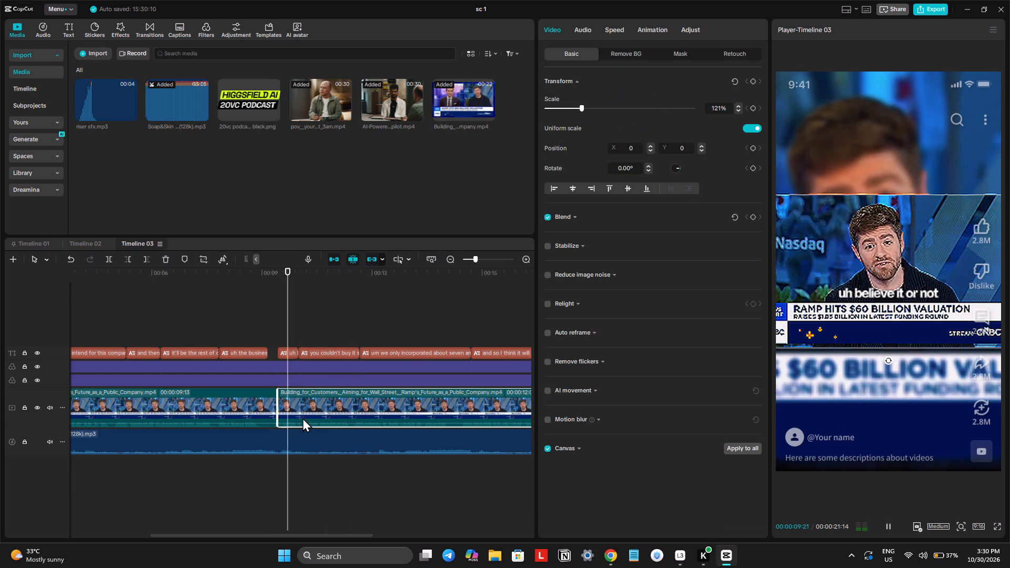
{"action": "key", "text": "space"}
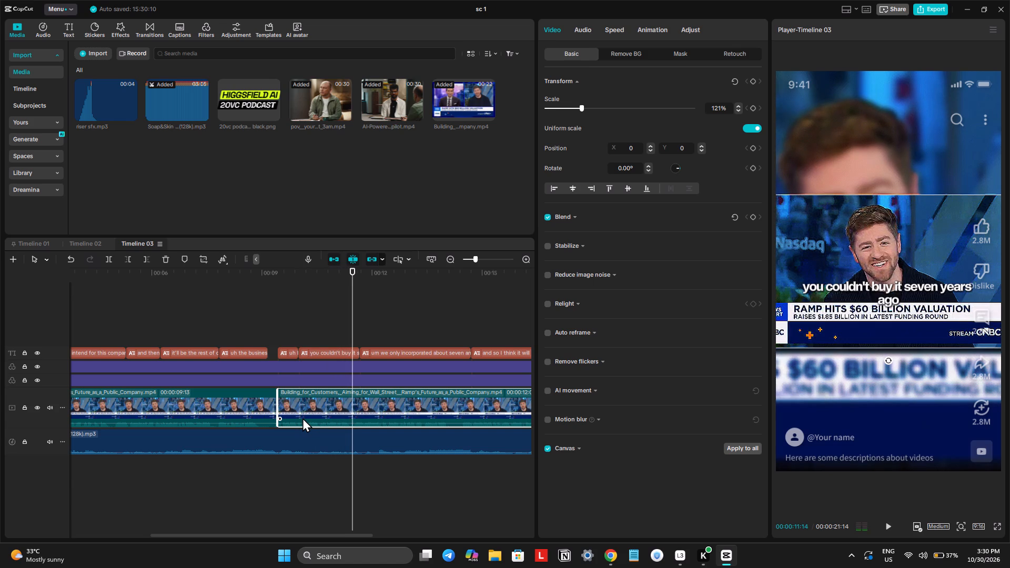
{"action": "key", "text": "ctrl+b"}
Duplicate the isolated segment and place the copy at the very start of Timeline 03's main video track.
{"action": "left_click", "coordinate": [302, 418]}
{"action": "key", "text": "ctrl+c"}
{"action": "key", "text": "ctrl+v"}
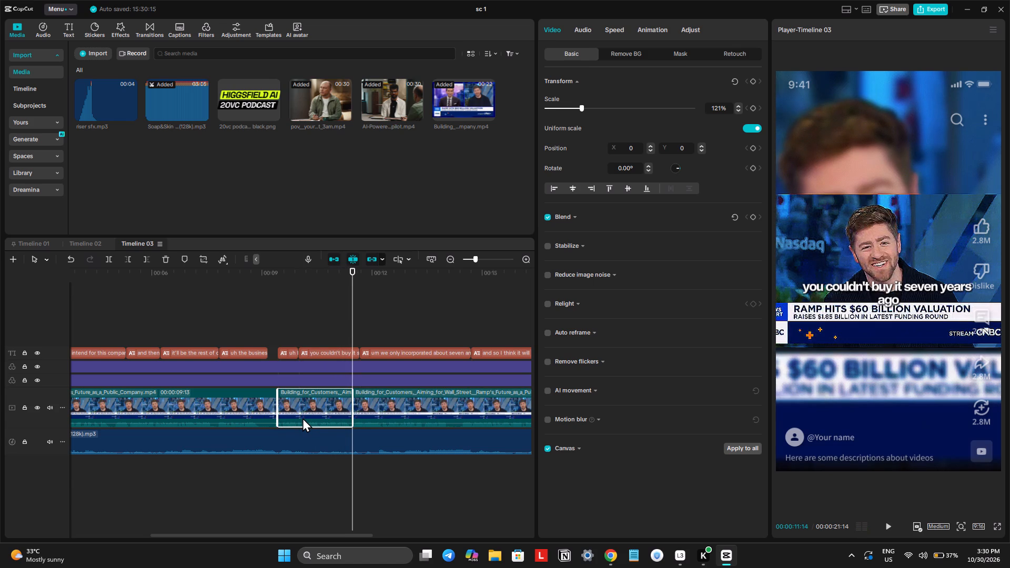
{"action": "left_click", "coordinate": [383, 372]}
{"action": "left_click_drag", "start_coordinate": [377, 372], "coordinate": [0, 369]}
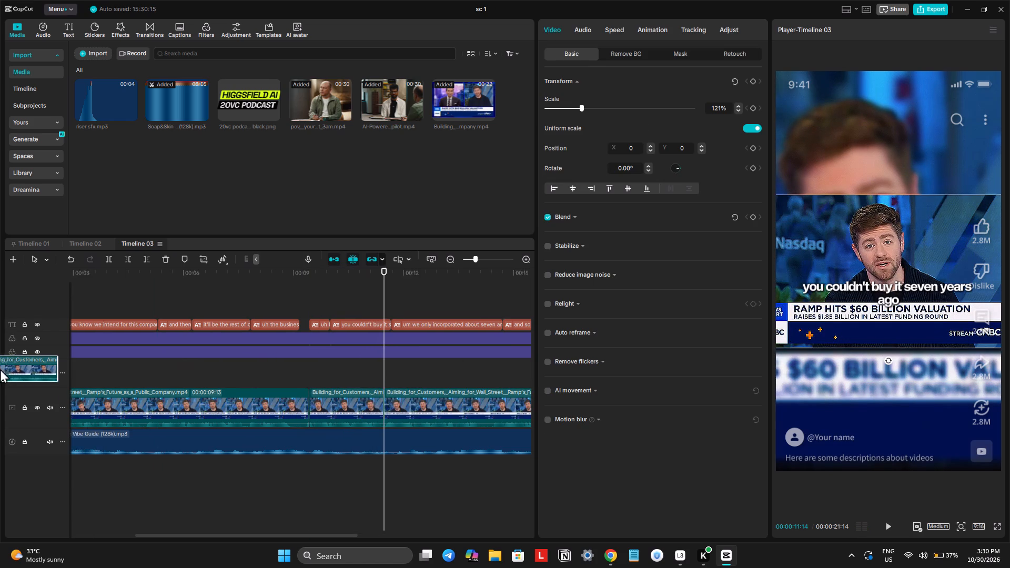
{"action": "left_click_drag", "start_coordinate": [0, 369], "coordinate": [85, 412]}
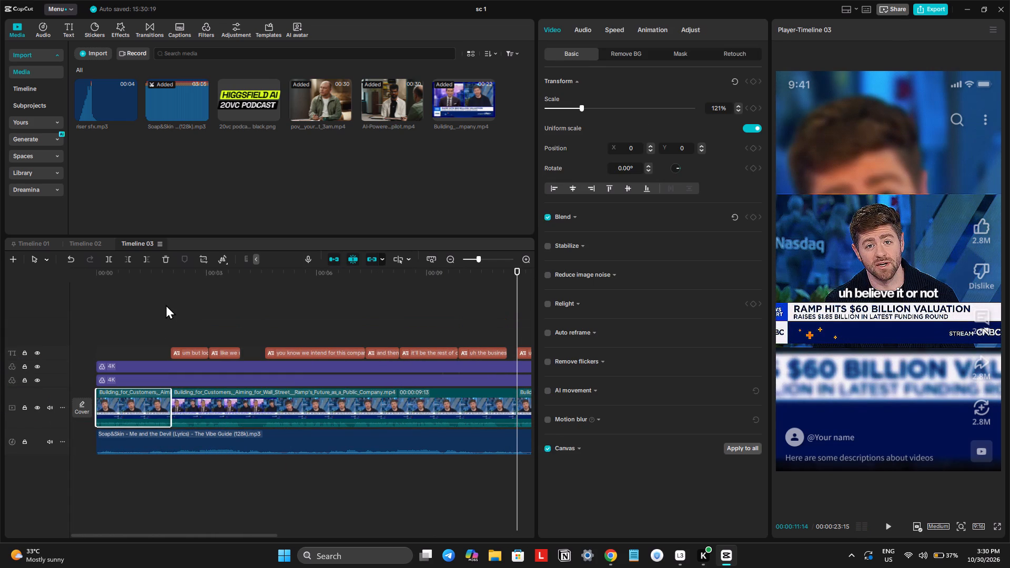
Split the main clip at 00:00:03:27 after "like we um" and trim about 21 frames of pause from the start of the following part.
{"action": "left_click", "coordinate": [166, 305]}
{"action": "key", "text": "space"}
{"action": "scroll", "coordinate": [192, 348], "scroll_direction": "up", "scroll_amount": 5, "text": "ctrl"}
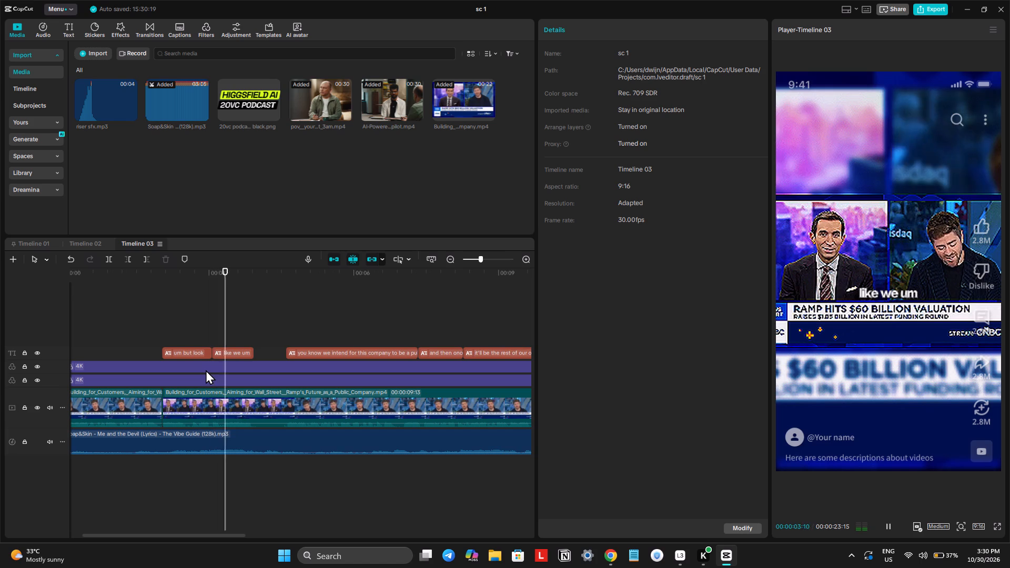
{"action": "key", "text": "space"}
{"action": "left_click", "coordinate": [256, 409]}
{"action": "key", "text": "ctrl+b"}
{"action": "key", "text": "space"}
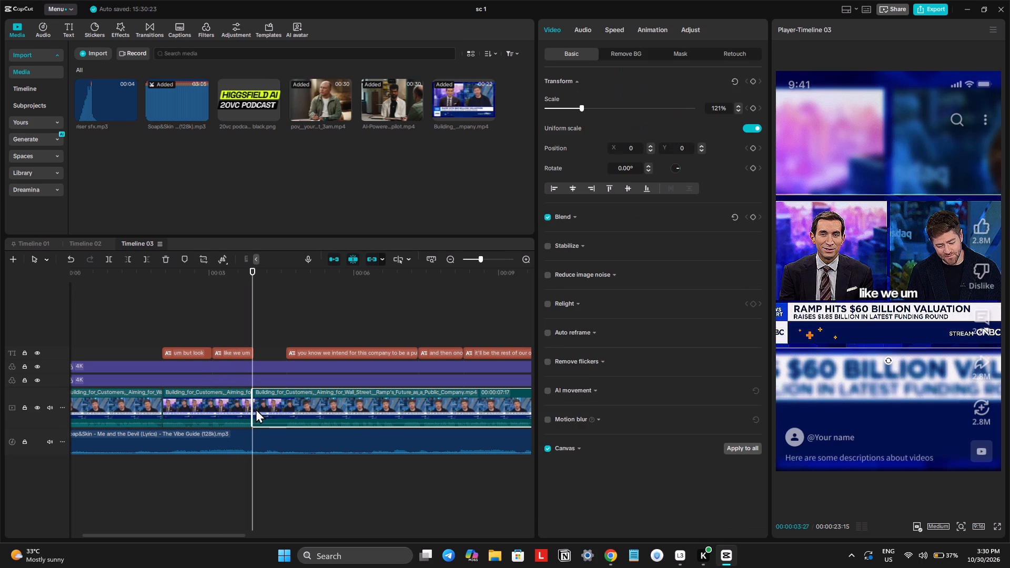
{"action": "key", "text": "space"}
{"action": "key", "text": "q"}
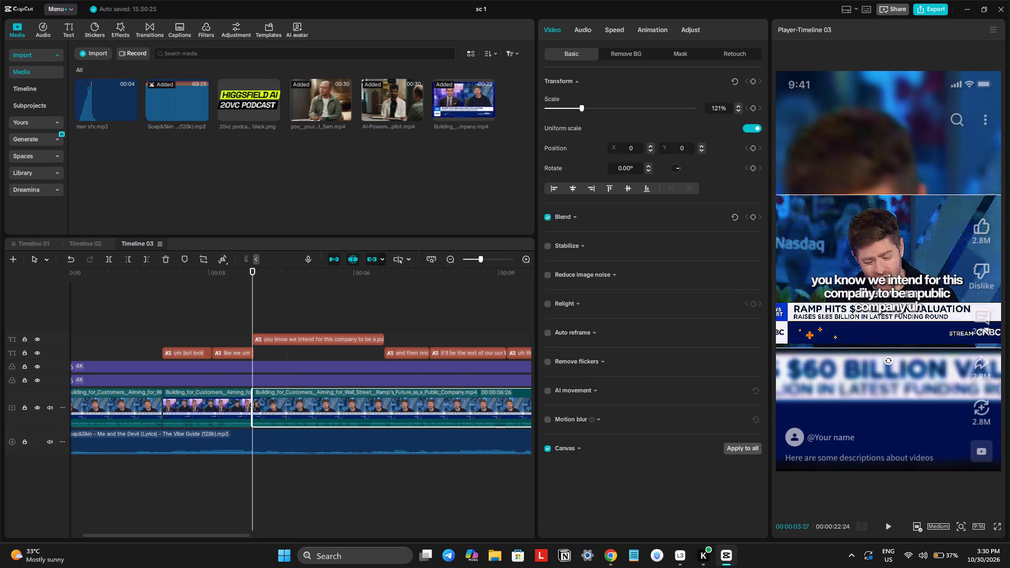
Replay Timeline 03 from the start to check the new opening and its cut into the "um but look" section.
{"action": "left_click", "coordinate": [278, 339]}
{"action": "left_click", "coordinate": [229, 324]}
{"action": "key", "text": "space"}
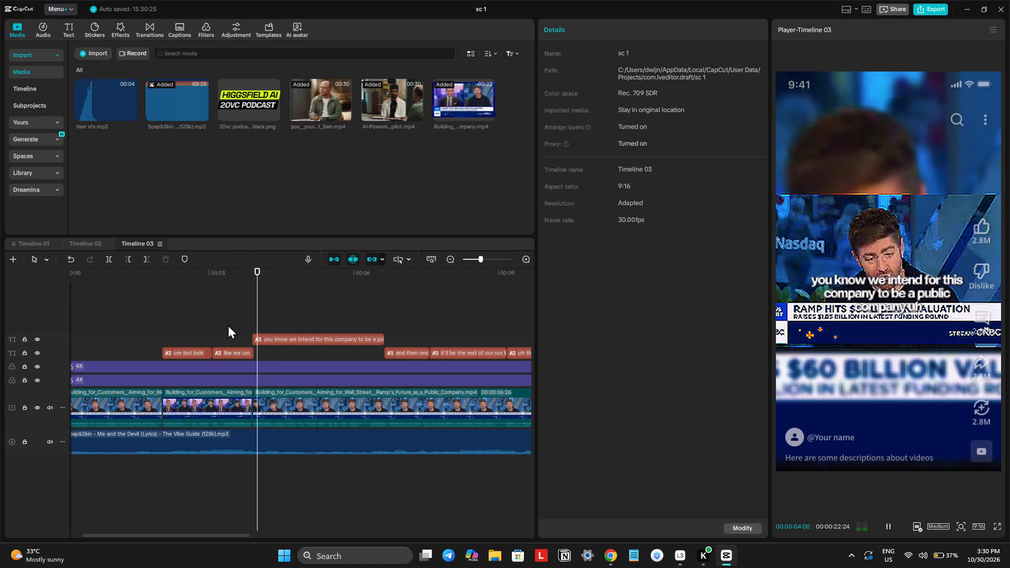
{"action": "left_click", "coordinate": [178, 322]}
{"action": "left_click_drag", "start_coordinate": [178, 322], "coordinate": [84, 340]}
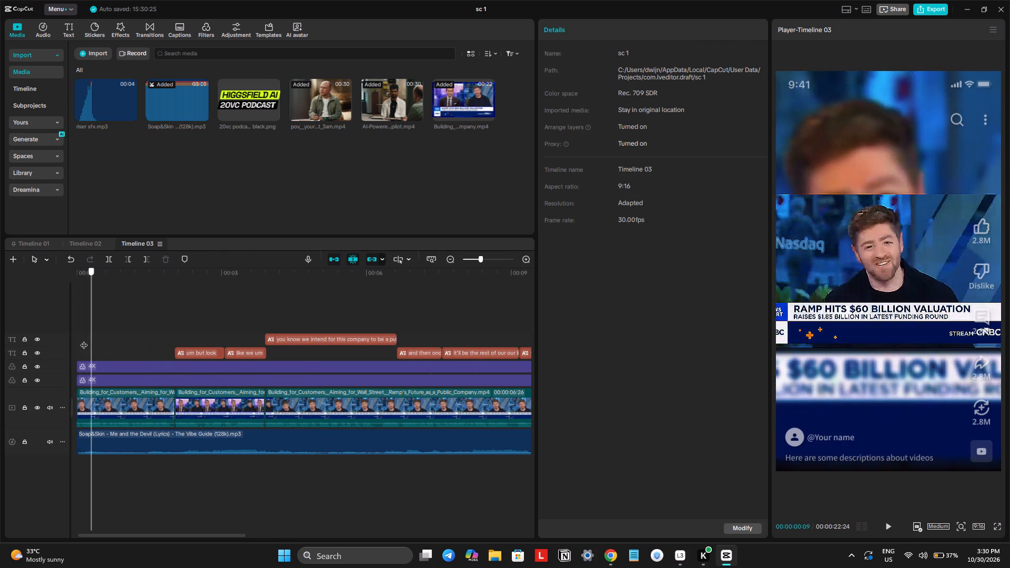
{"action": "left_click_drag", "start_coordinate": [84, 340], "coordinate": [77, 342]}
{"action": "key", "text": "space"}
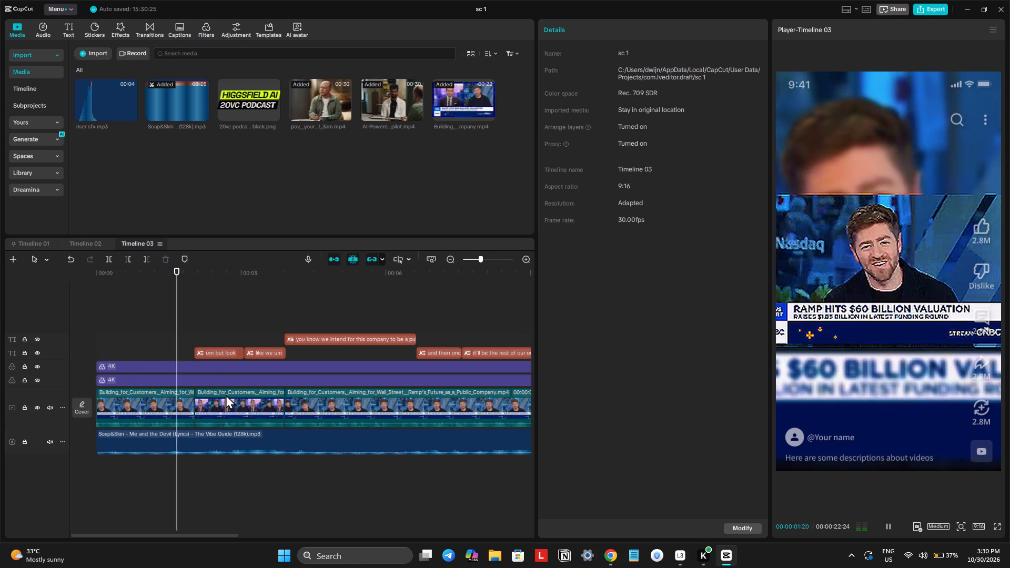
{"action": "key", "text": "space"}
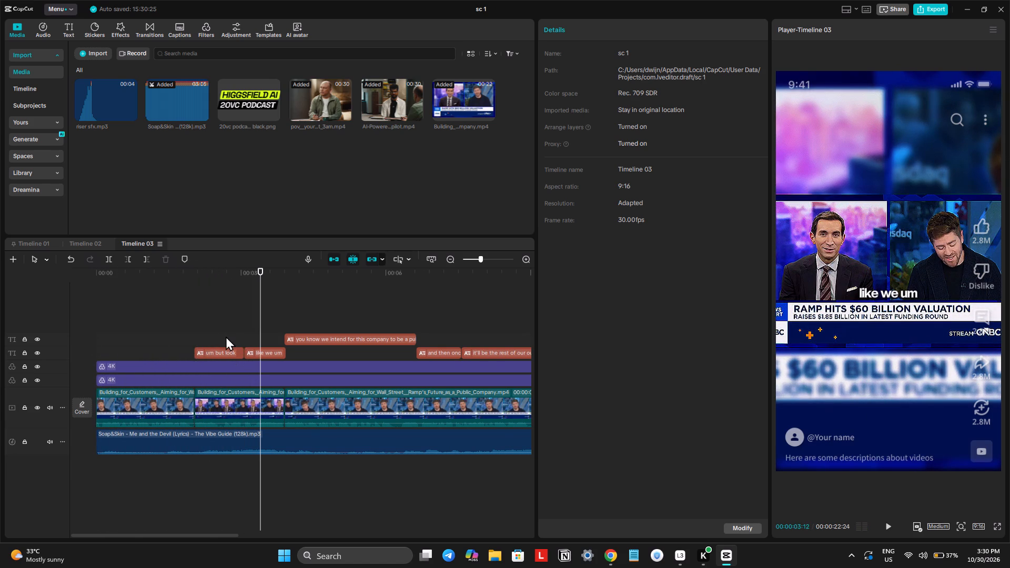
Copy the "uh believe it or not" and "you couldn't buy it seven years ago" captions and paste them at 00:00:00:00 over the opening segment.
{"action": "scroll", "coordinate": [433, 353], "scroll_direction": "left", "scroll_amount": 1}
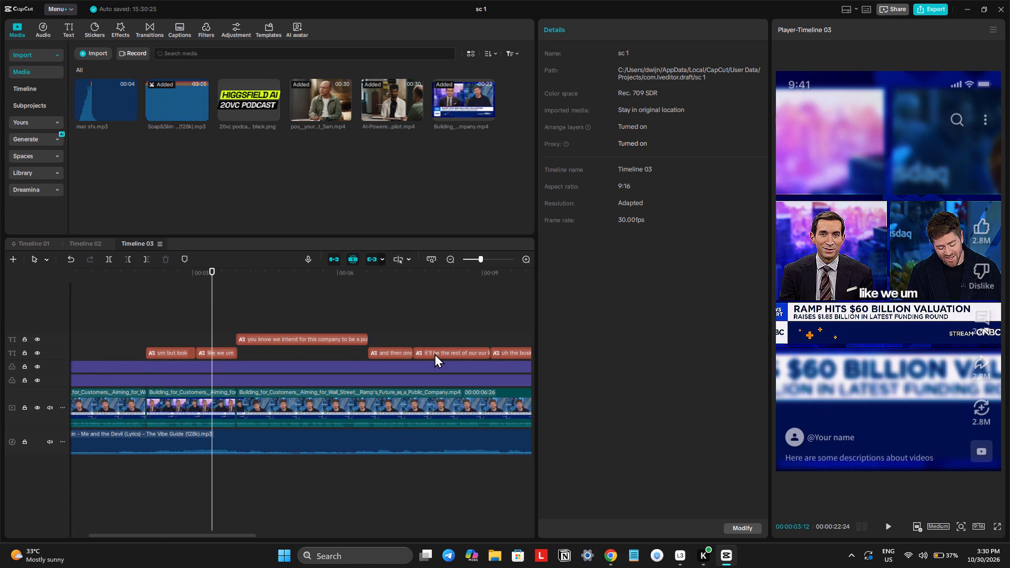
{"action": "scroll", "coordinate": [435, 353], "scroll_direction": "left", "scroll_amount": 1}
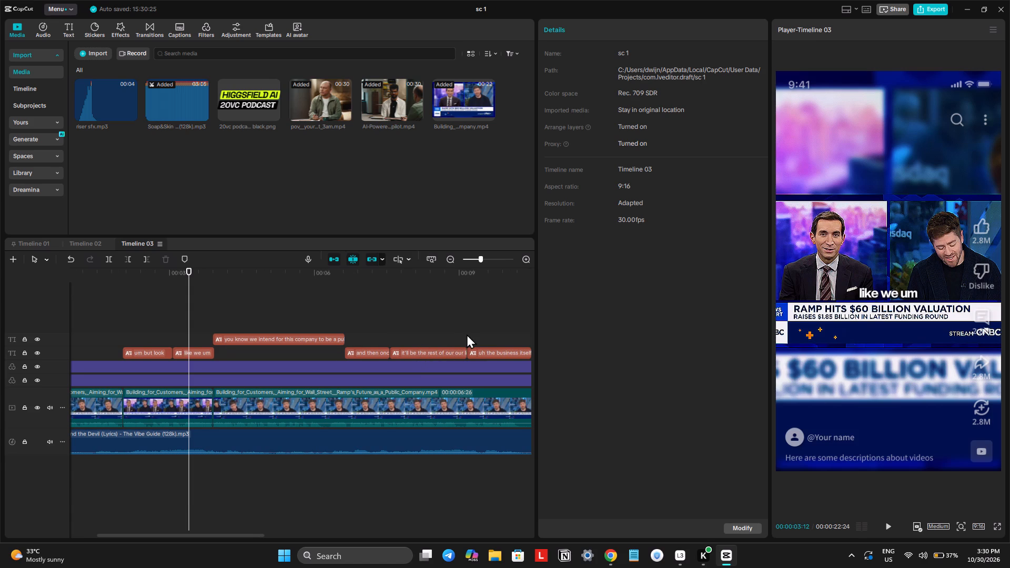
{"action": "left_click", "coordinate": [467, 334]}
{"action": "key", "text": "space"}
{"action": "scroll", "coordinate": [480, 356], "scroll_direction": "left", "scroll_amount": 1}
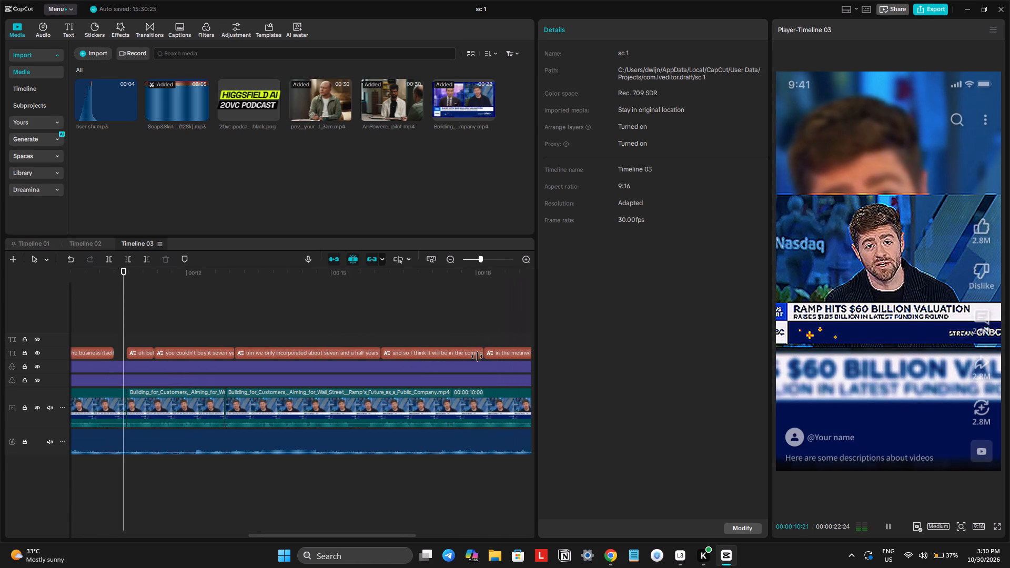
{"action": "scroll", "coordinate": [477, 357], "scroll_direction": "left", "scroll_amount": 1}
{"action": "key", "text": "space"}
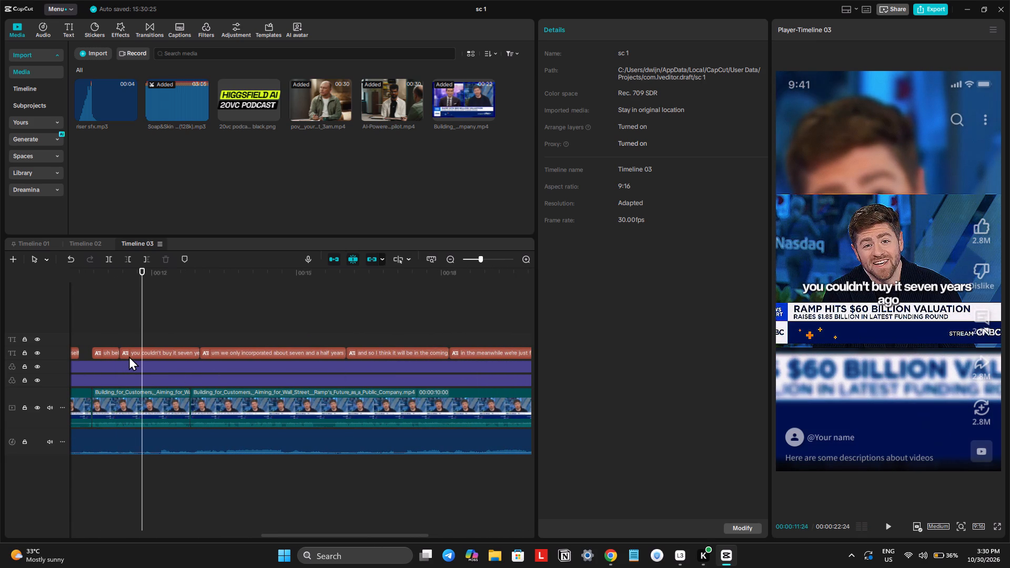
{"action": "left_click_drag", "start_coordinate": [105, 338], "coordinate": [125, 351]}
{"action": "left_click_drag", "start_coordinate": [125, 351], "coordinate": [134, 352]}
{"action": "key", "text": "ctrl+c"}
{"action": "scroll", "coordinate": [100, 318], "scroll_direction": "right", "scroll_amount": 1}
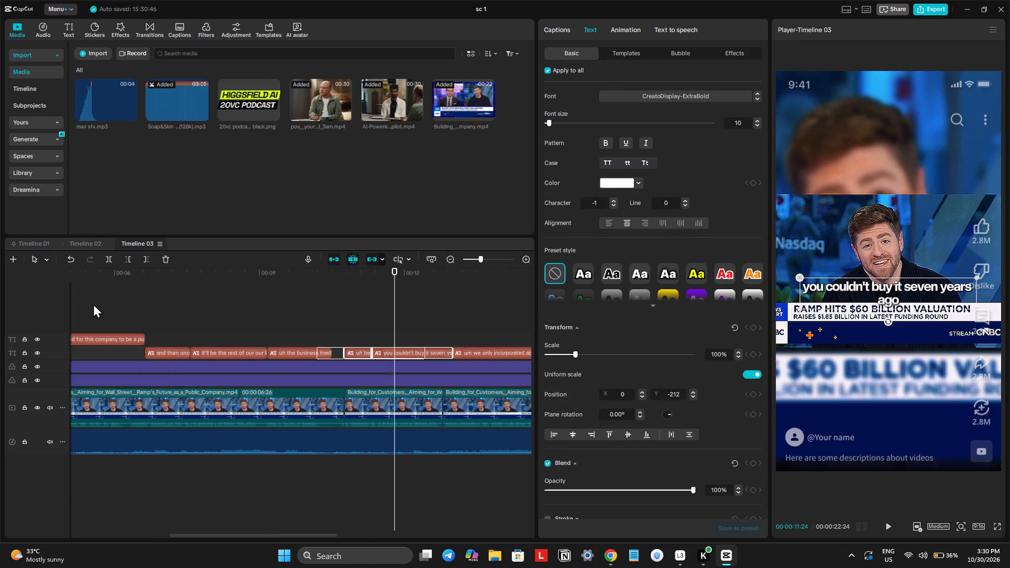
{"action": "scroll", "coordinate": [93, 303], "scroll_direction": "right", "scroll_amount": 6}
{"action": "left_click", "coordinate": [95, 290]}
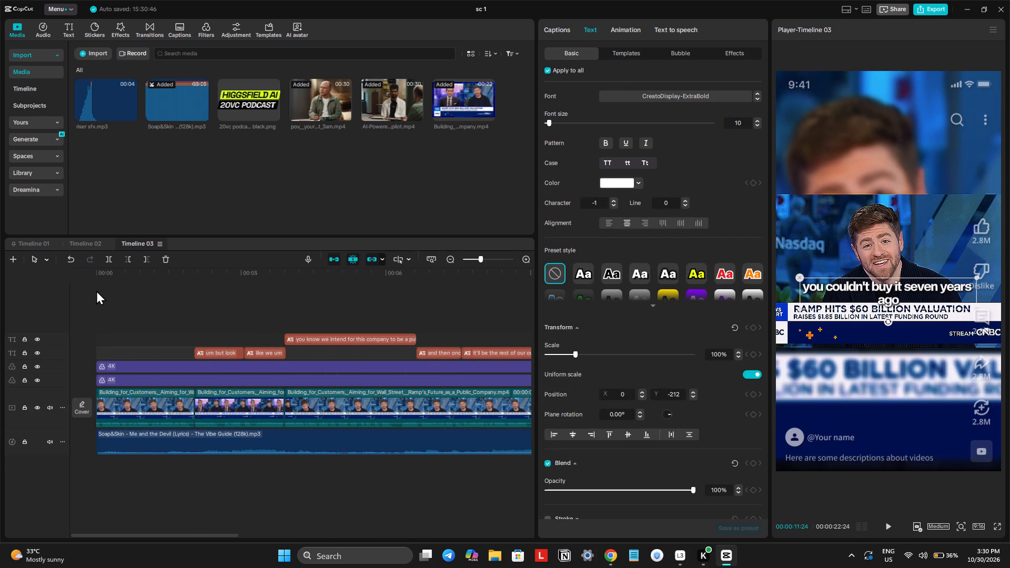
{"action": "double_click", "coordinate": [100, 290]}
{"action": "left_click_drag", "start_coordinate": [100, 290], "coordinate": [93, 293]}
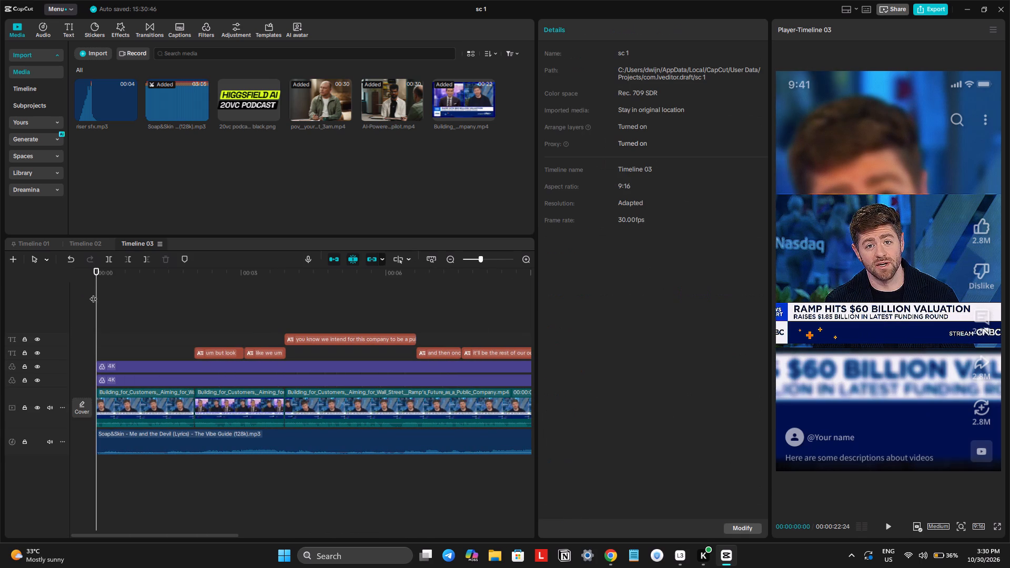
{"action": "key", "text": "ctrl+v"}
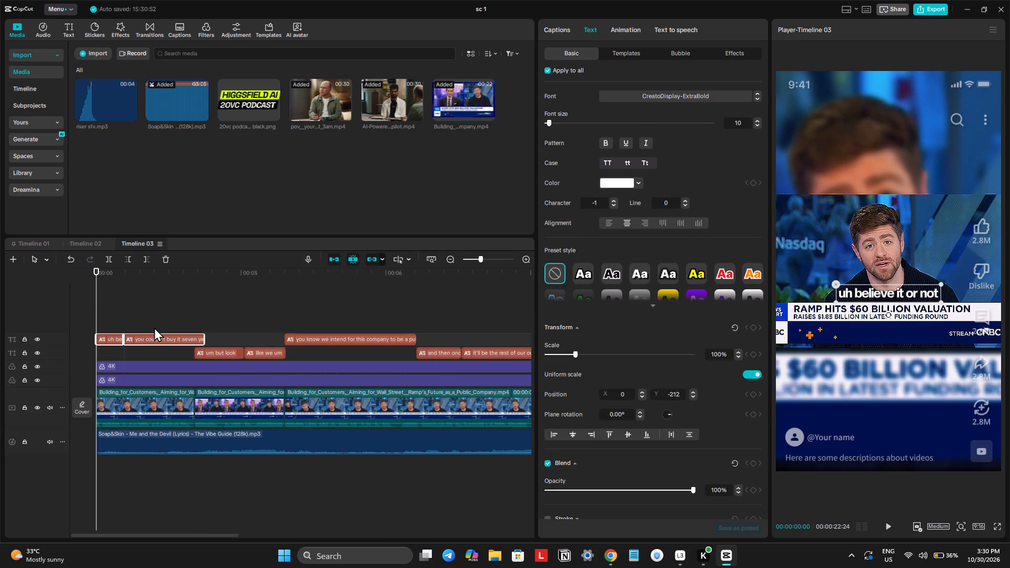
{"action": "left_click", "coordinate": [154, 327]}
Extend both 4K filters together to the end of the main video at 00:00:22:24.
{"action": "scroll", "coordinate": [310, 343], "scroll_direction": "left", "scroll_amount": 6}
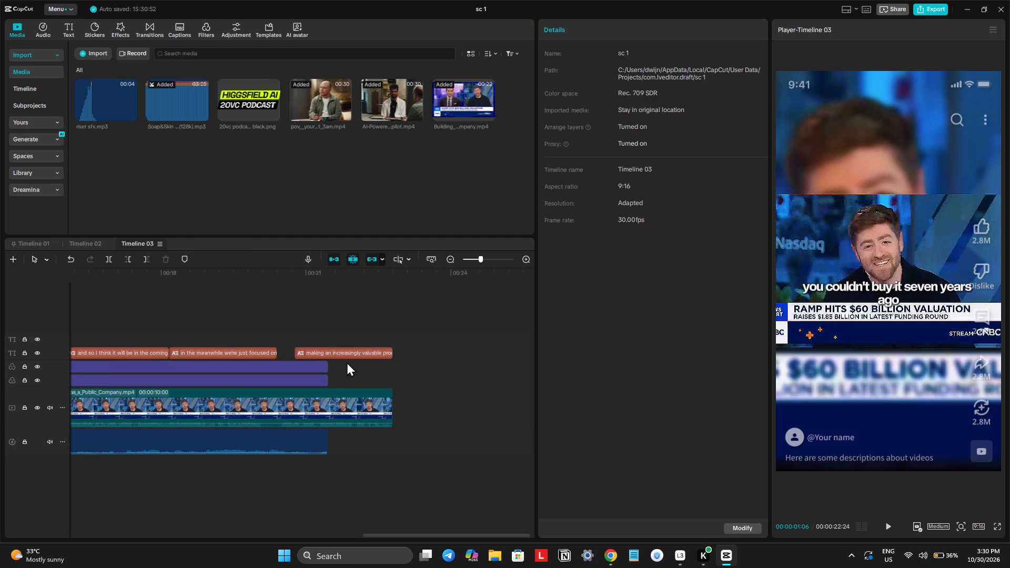
{"action": "left_click_drag", "start_coordinate": [347, 362], "coordinate": [319, 380]}
{"action": "left_click_drag", "start_coordinate": [329, 369], "coordinate": [390, 384]}
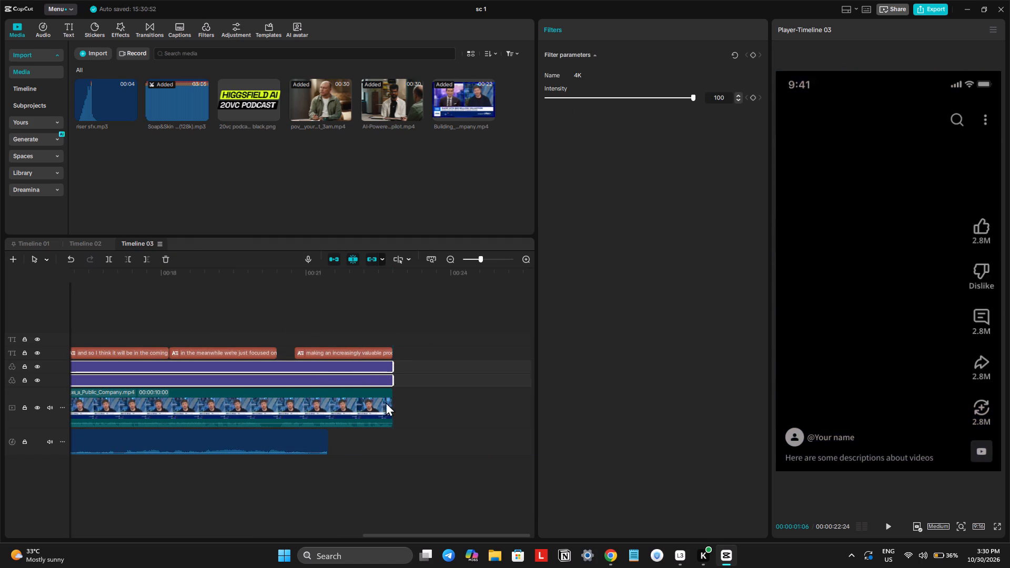
Extend the Soap&Skin background music to the end of the main video at 00:00:22:24.
{"action": "left_click", "coordinate": [323, 441]}
{"action": "left_click_drag", "start_coordinate": [329, 435], "coordinate": [388, 440]}
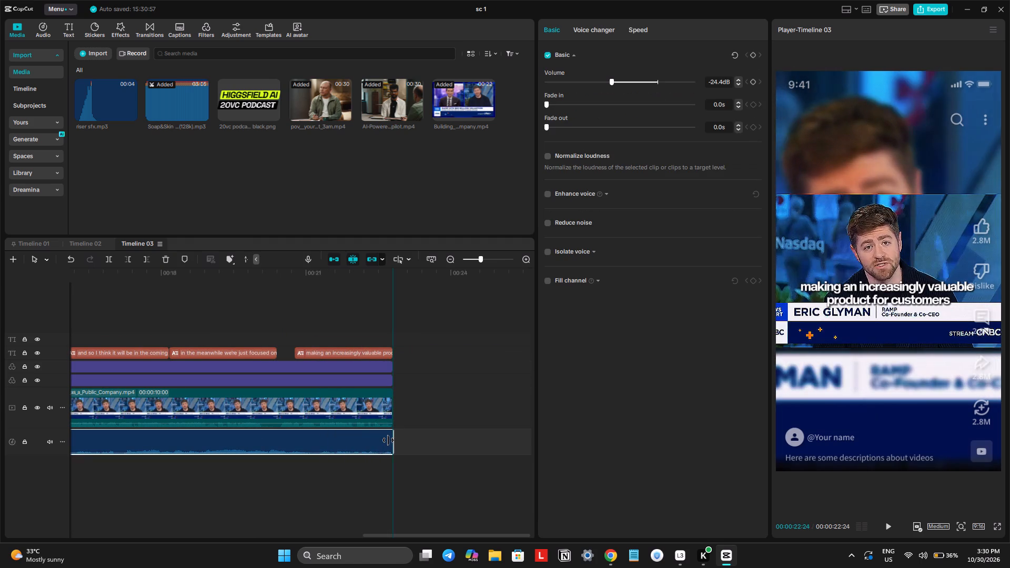
{"action": "left_click_drag", "start_coordinate": [388, 440], "coordinate": [389, 441]}
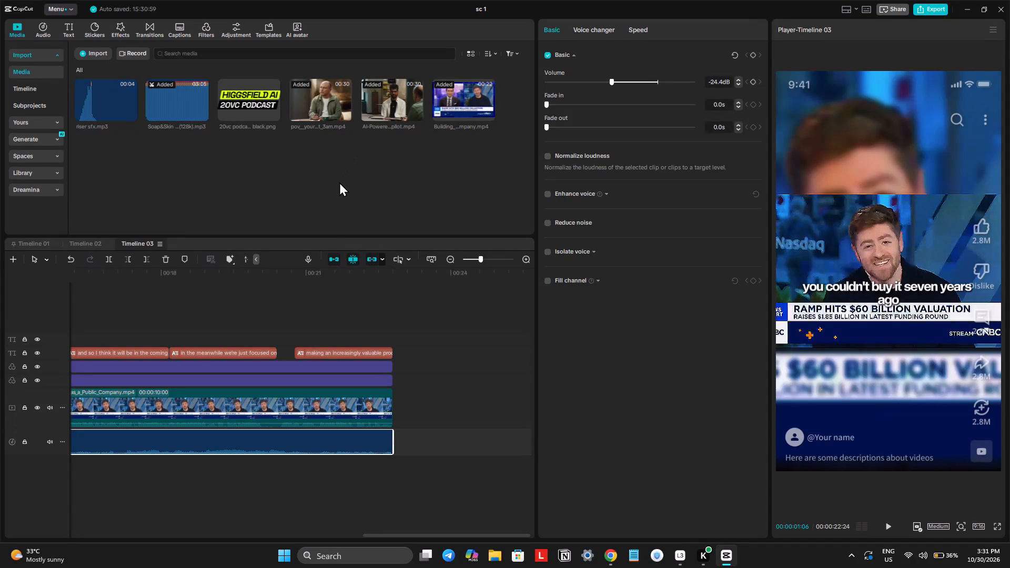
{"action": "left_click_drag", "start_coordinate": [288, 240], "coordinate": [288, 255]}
Apply the favourited "Shake … right" captions animation to every caption from "um but look" to the end and play part of it.
{"action": "left_click_drag", "start_coordinate": [292, 237], "coordinate": [292, 266]}
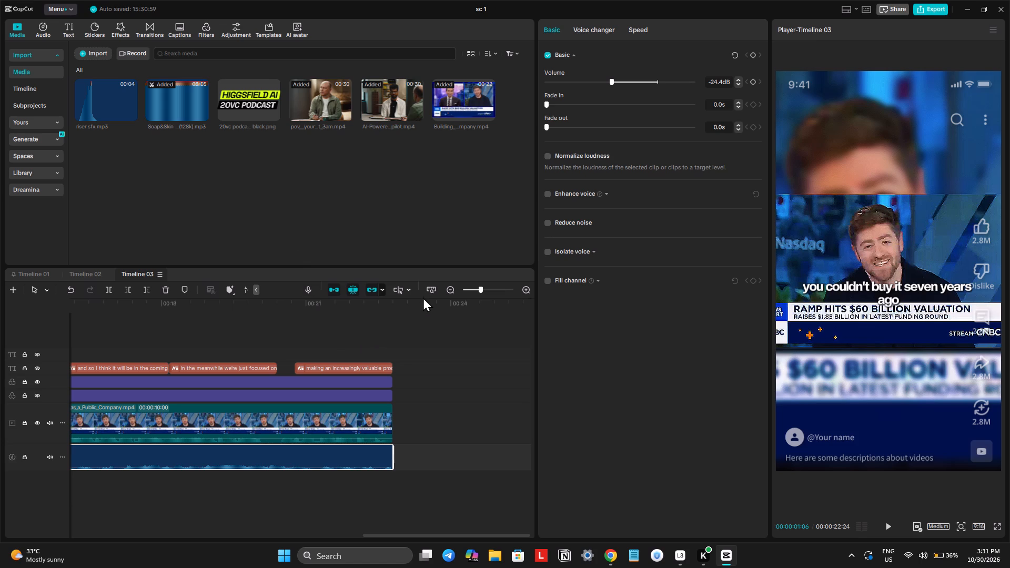
{"action": "scroll", "coordinate": [369, 386], "scroll_direction": "right", "scroll_amount": 6}
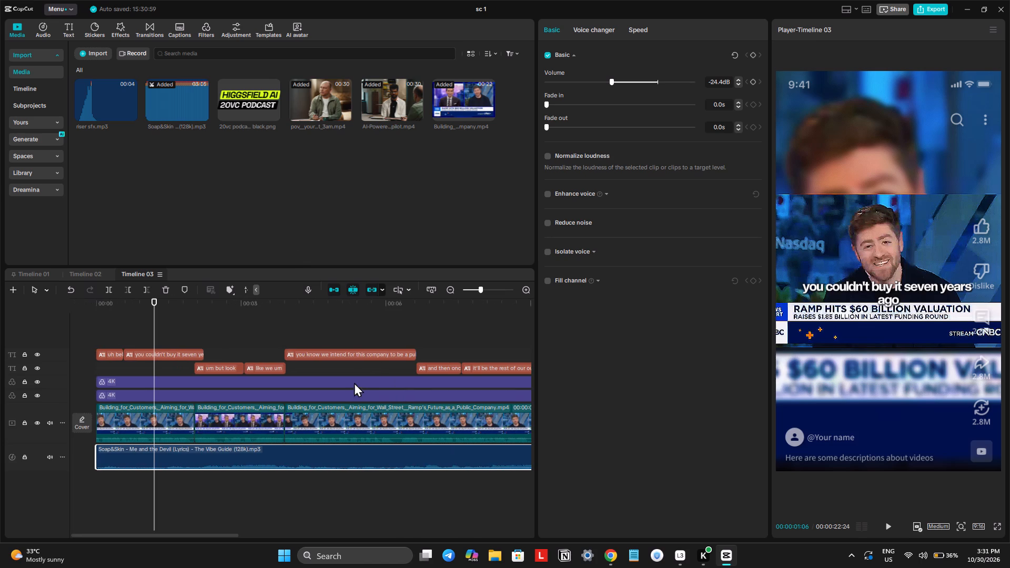
{"action": "left_click", "coordinate": [433, 291]}
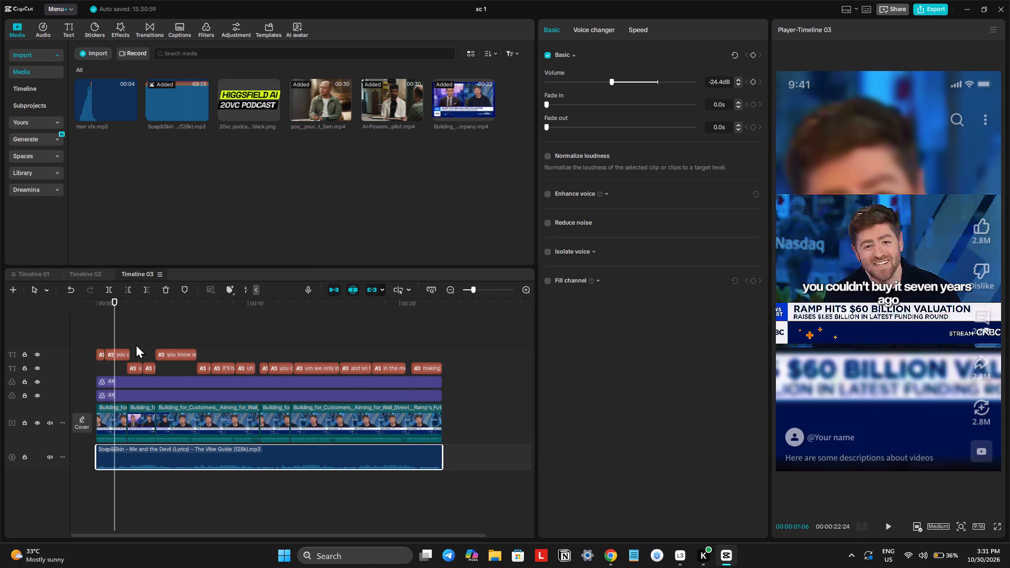
{"action": "left_click_drag", "start_coordinate": [136, 344], "coordinate": [446, 372]}
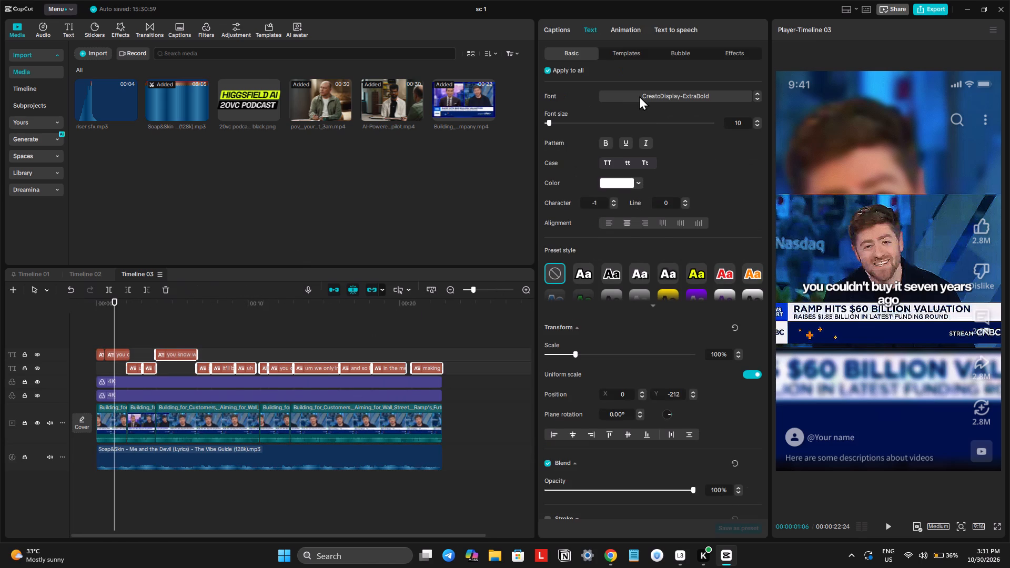
{"action": "left_click", "coordinate": [627, 29]}
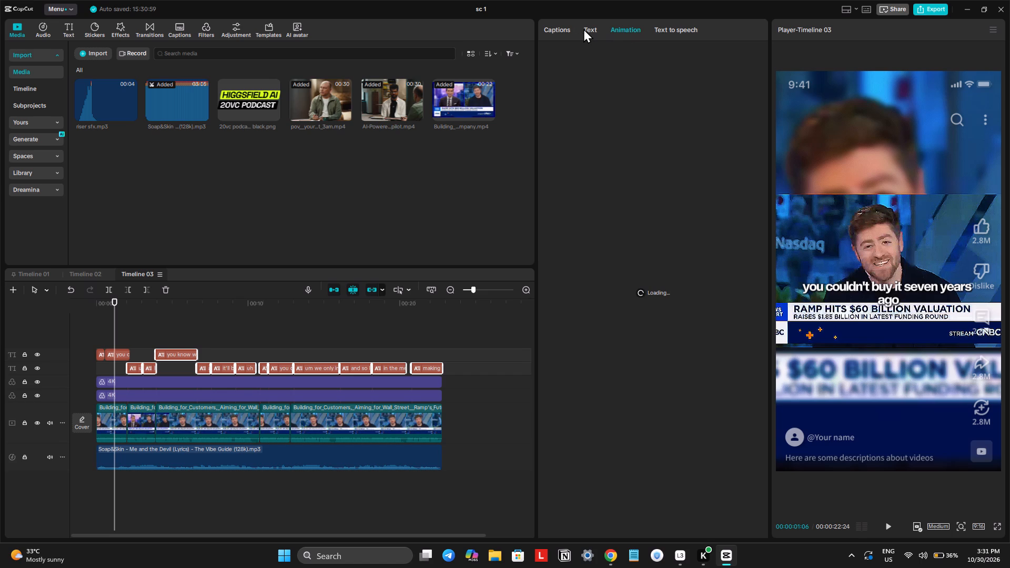
{"action": "left_click", "coordinate": [585, 28]}
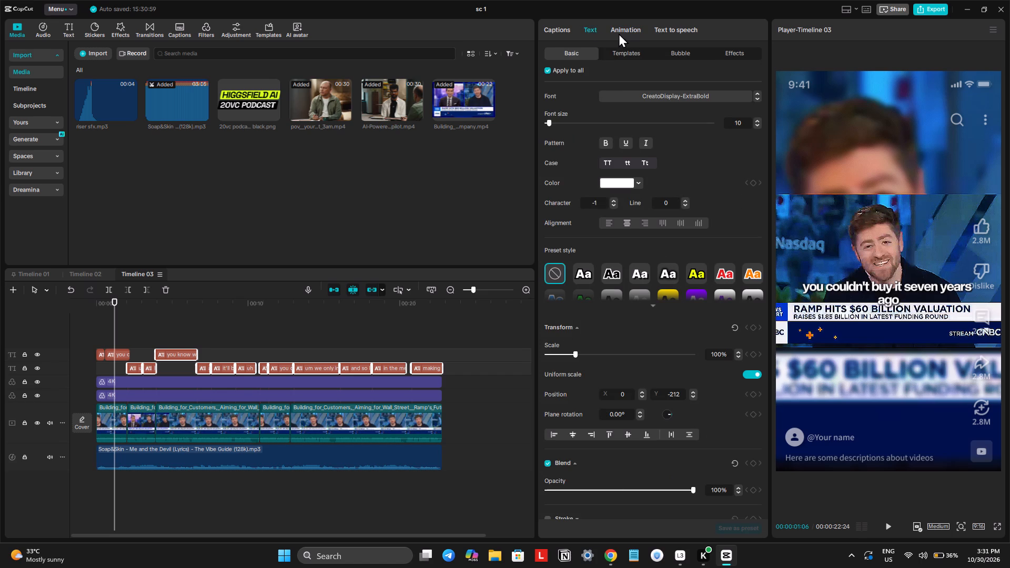
{"action": "left_click", "coordinate": [617, 27]}
{"action": "triple_click", "coordinate": [728, 50]}
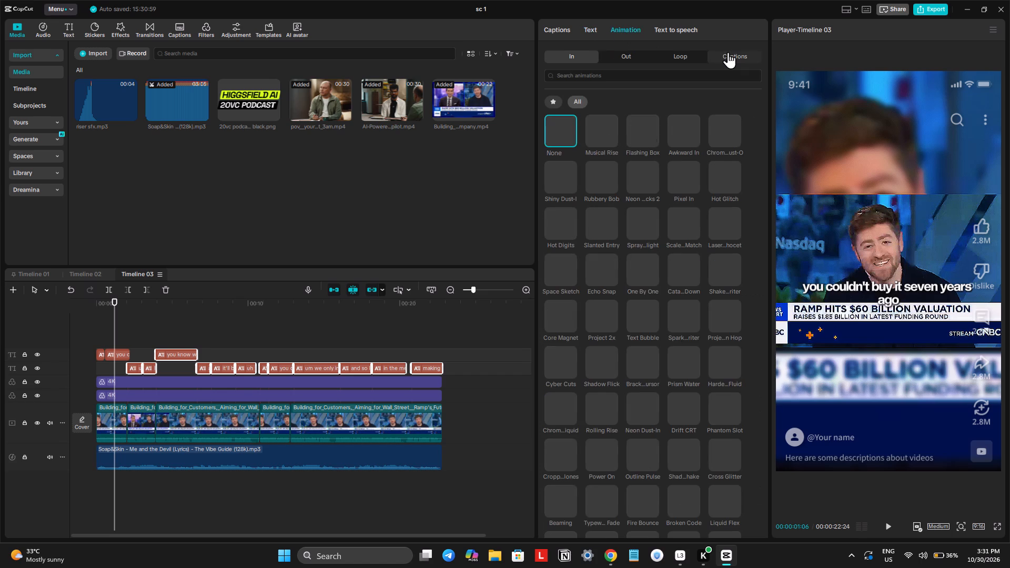
{"action": "triple_click", "coordinate": [557, 103]}
{"action": "left_click", "coordinate": [557, 103]}
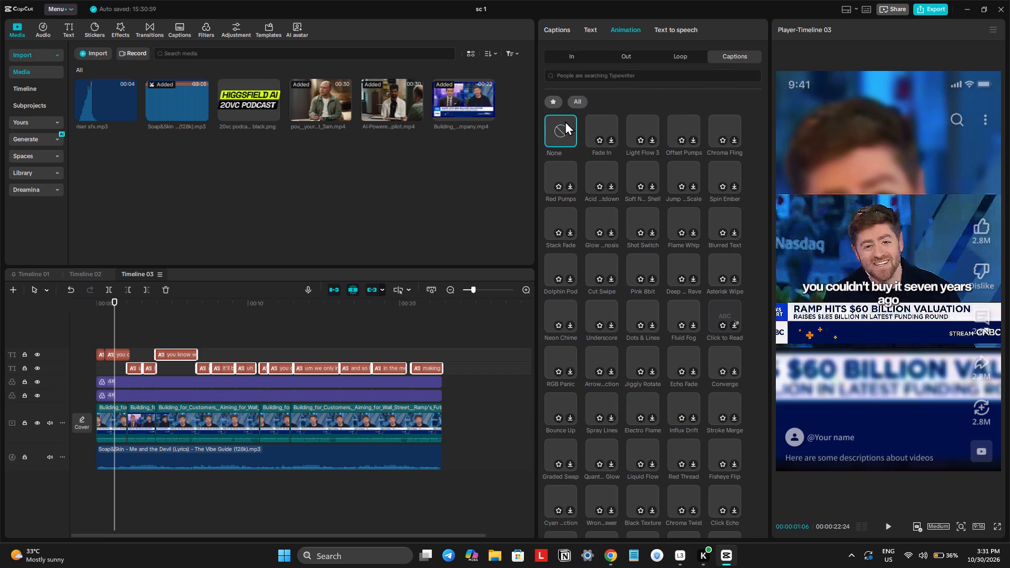
{"action": "double_click", "coordinate": [555, 104]}
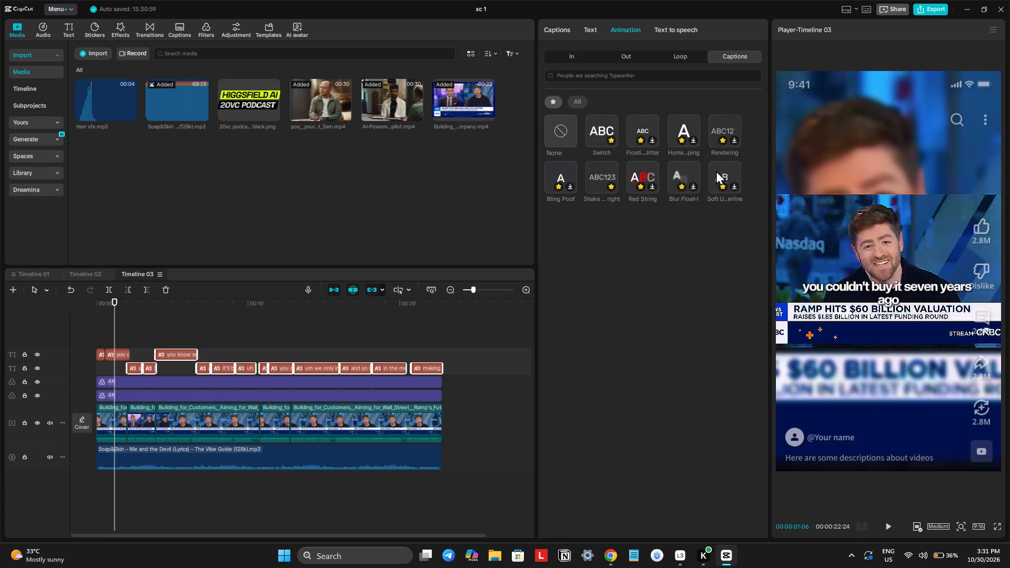
{"action": "left_click", "coordinate": [644, 127]}
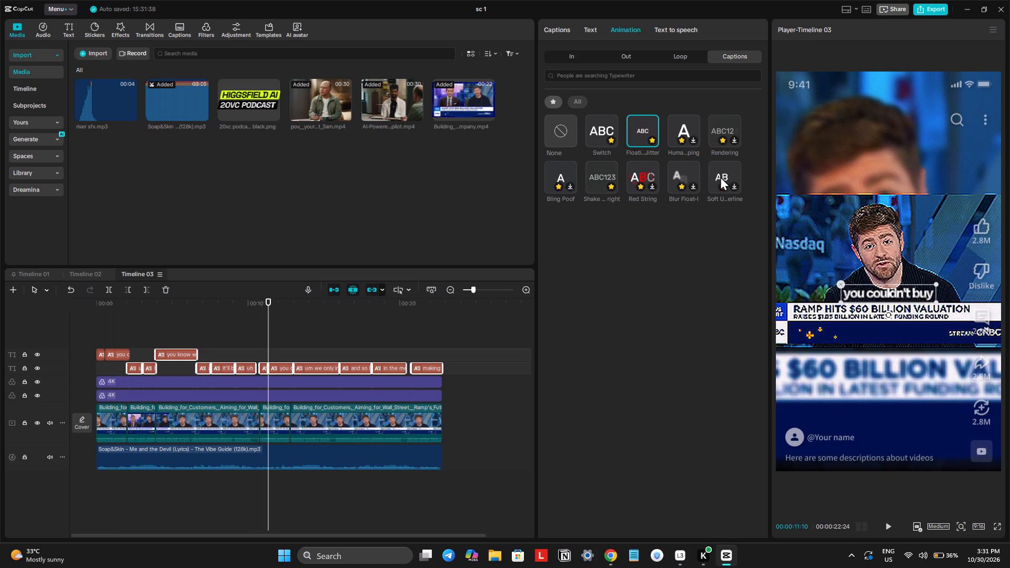
{"action": "left_click", "coordinate": [597, 180]}
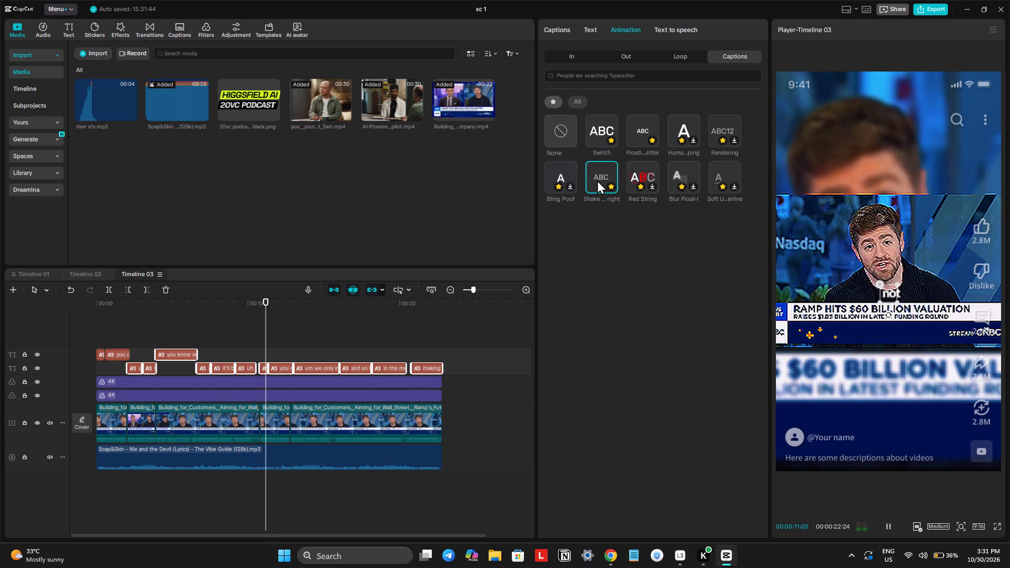
{"action": "key", "text": "space"}
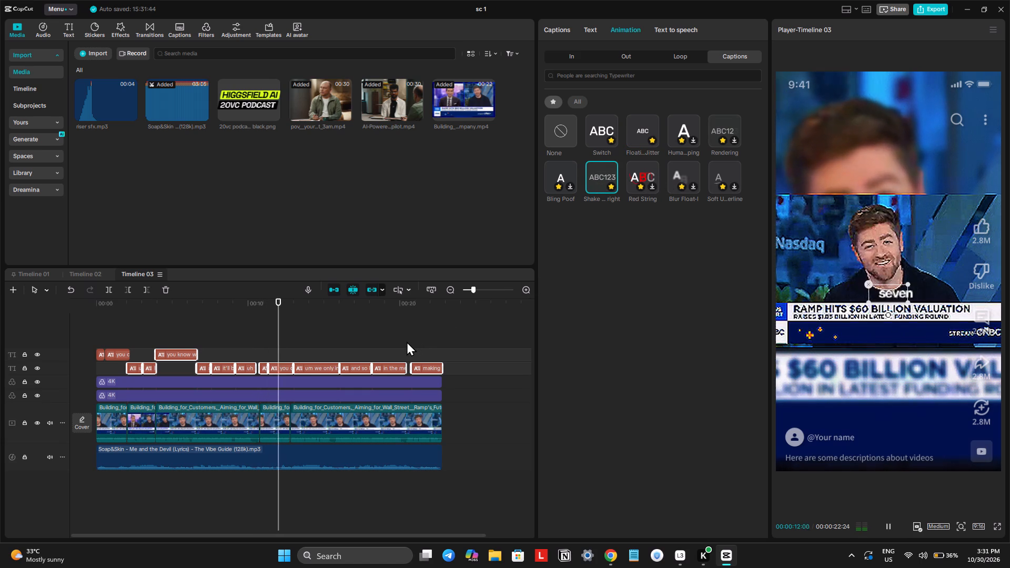
{"action": "key", "text": "space"}
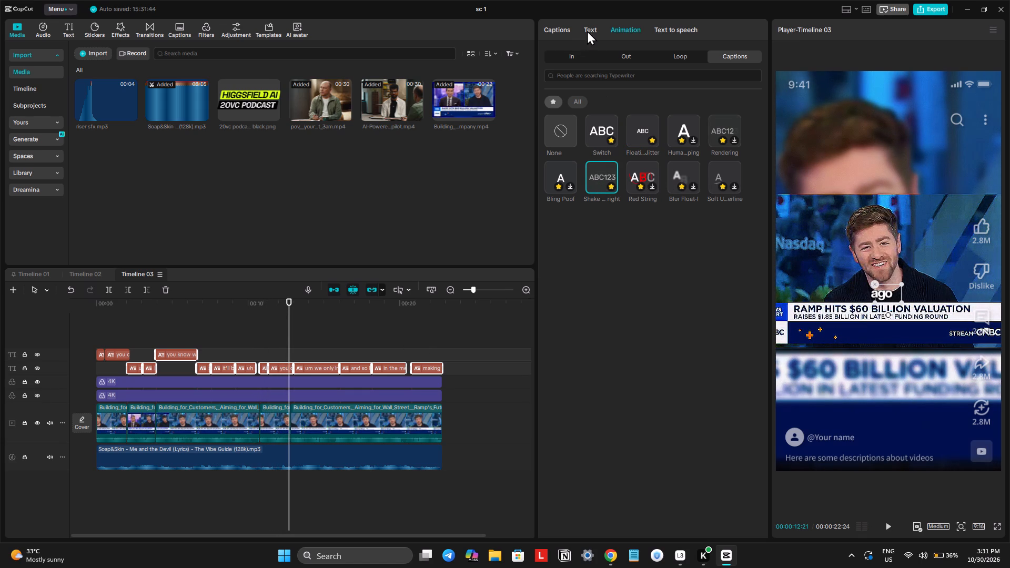
Set the font size of the selected captions to 11.
{"action": "left_click", "coordinate": [587, 31]}
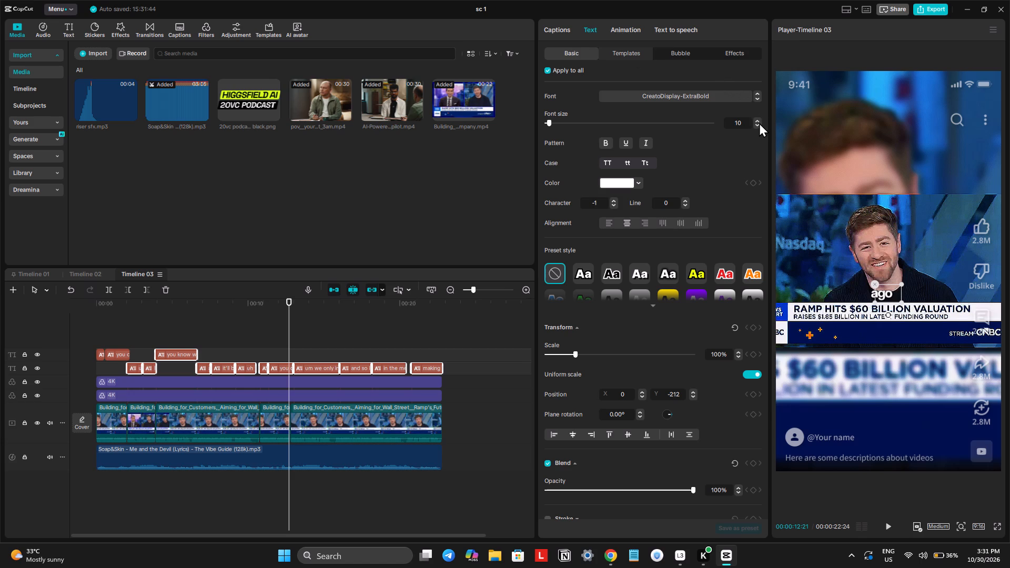
{"action": "left_click", "coordinate": [758, 122]}
{"action": "left_click", "coordinate": [758, 122]}
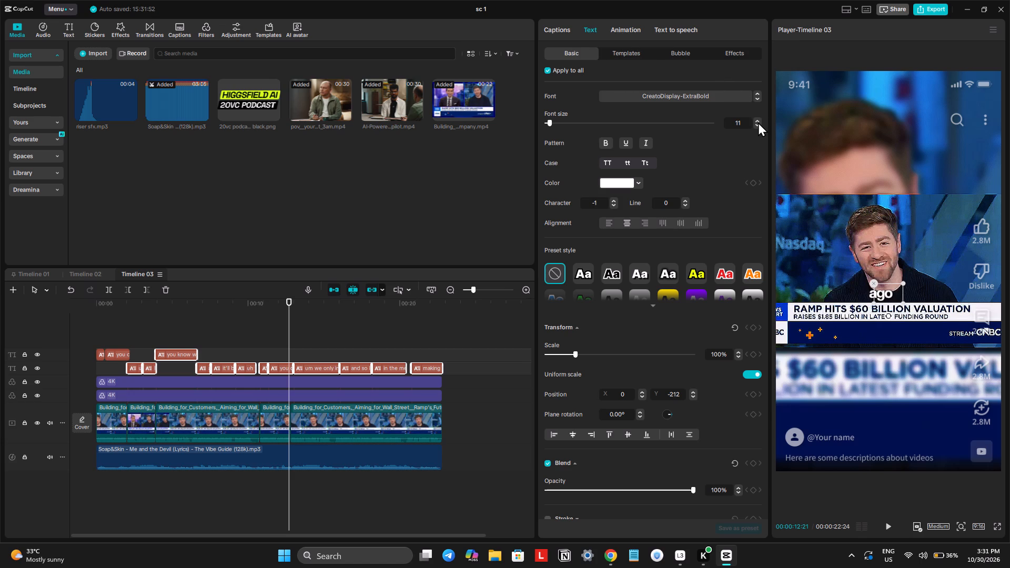
Play the opening and trim the first "you couldn't buy it seven years ago" caption to end at the cut at 00:00:02:01.
{"action": "left_click", "coordinate": [149, 318]}
{"action": "left_click_drag", "start_coordinate": [149, 318], "coordinate": [70, 329]}
{"action": "scroll", "coordinate": [90, 339], "scroll_direction": "up", "scroll_amount": 19, "text": "ctrl"}
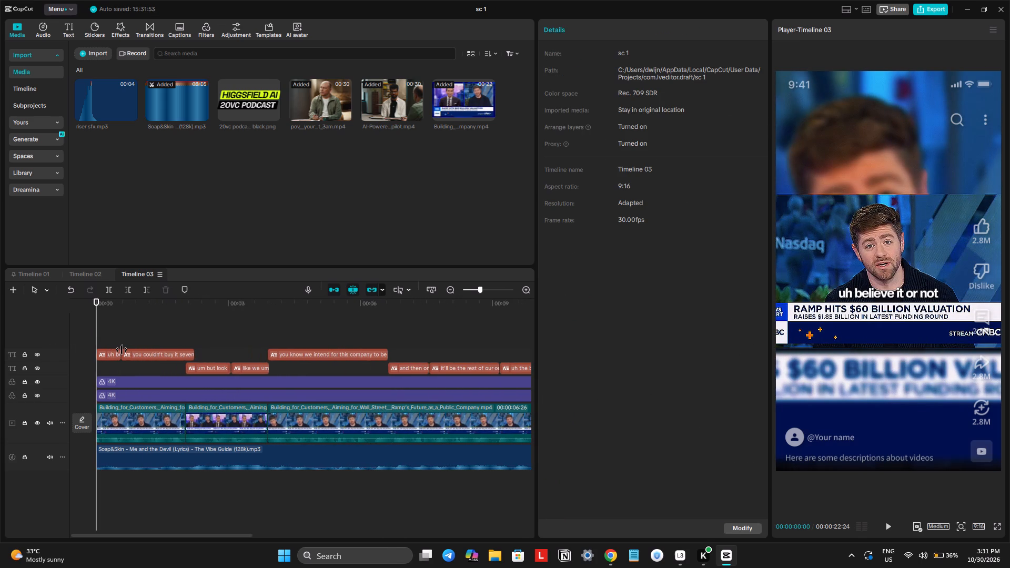
{"action": "key", "text": "space"}
{"action": "scroll", "coordinate": [122, 350], "scroll_direction": "up", "scroll_amount": 5, "text": "ctrl"}
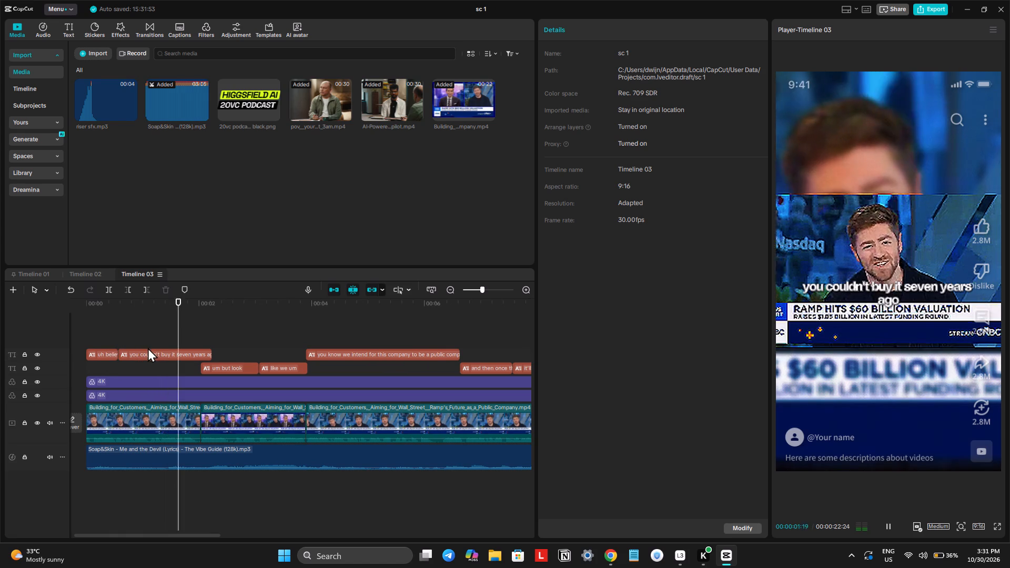
{"action": "key", "text": "space"}
{"action": "left_click", "coordinate": [200, 334]}
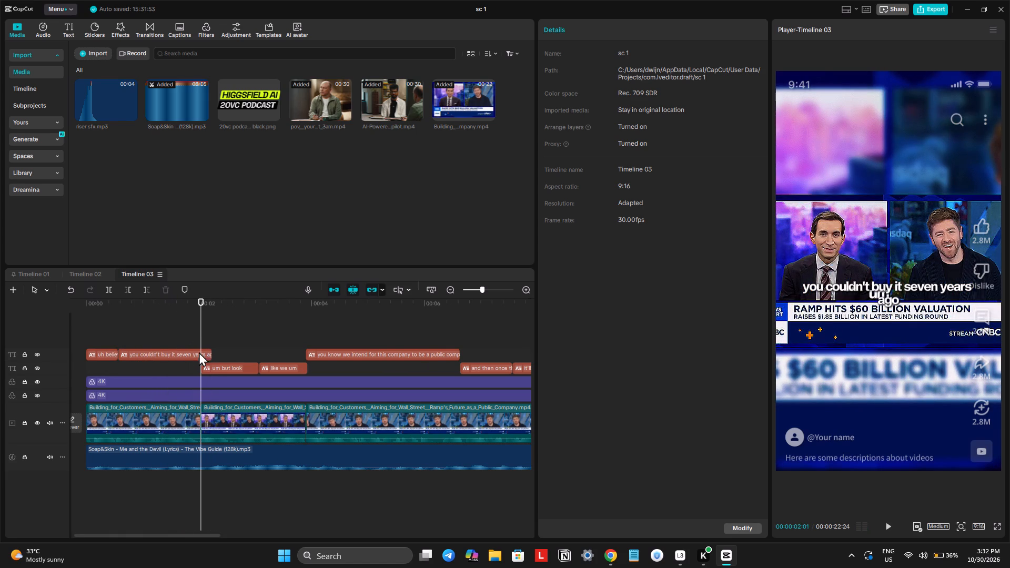
{"action": "left_click", "coordinate": [197, 356]}
{"action": "key", "text": "w"}
Copy the opening "uh believe it or not" caption and paste it on a new layer above at 00:00:00:00.
{"action": "left_click", "coordinate": [154, 330]}
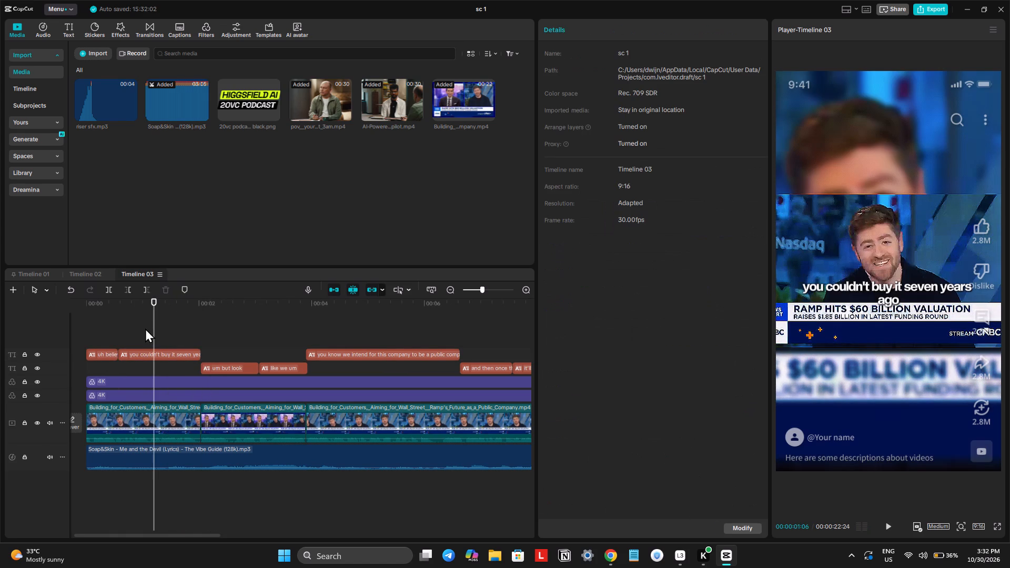
{"action": "left_click", "coordinate": [96, 329]}
{"action": "left_click", "coordinate": [110, 356]}
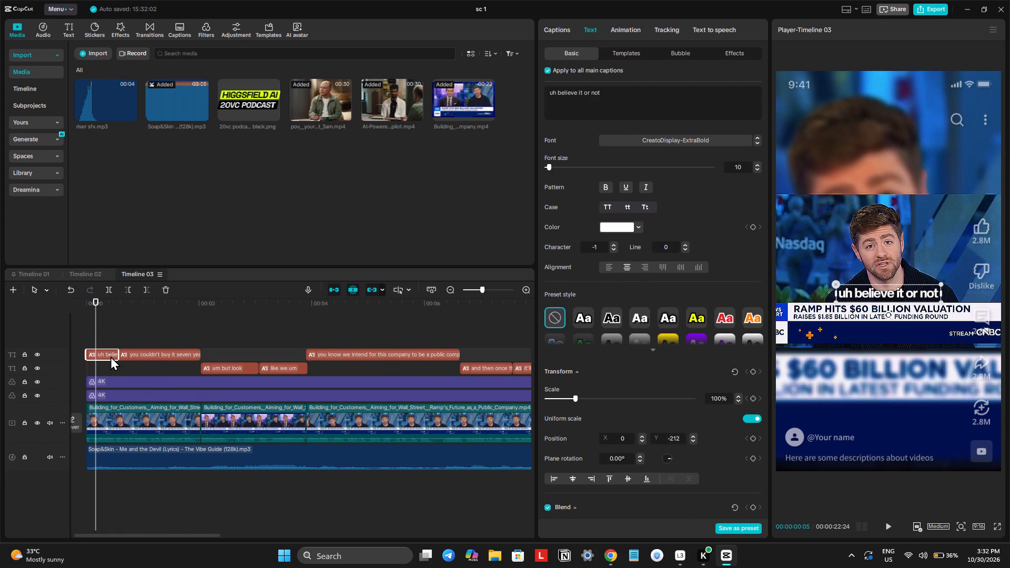
{"action": "key", "text": "ctrl+c"}
{"action": "left_click_drag", "start_coordinate": [95, 309], "coordinate": [64, 316]}
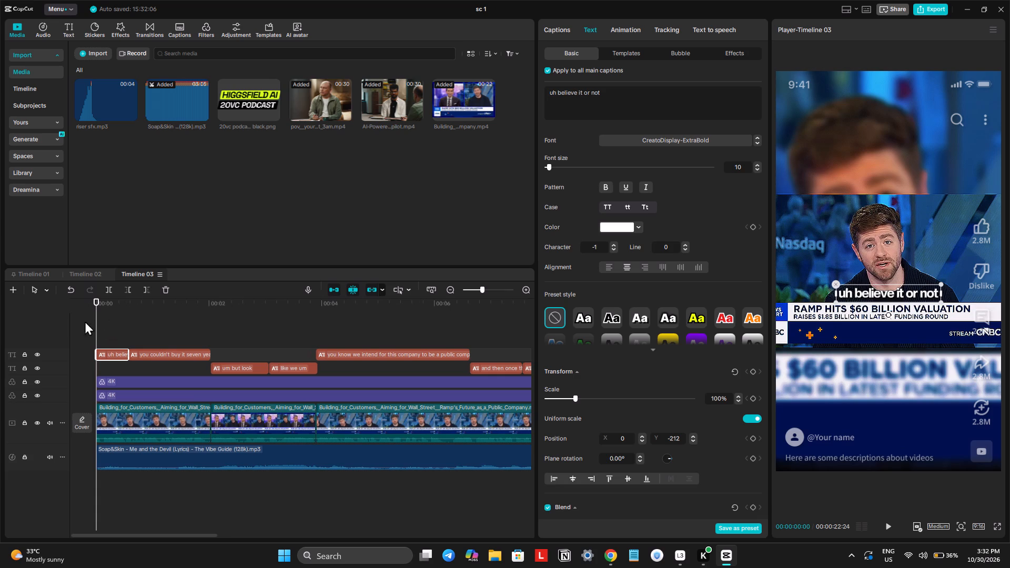
{"action": "key", "text": "ctrl+v"}
Stack two copies of the opening "you couldn't buy it seven years ago" caption on layers above it at 00:00:00:17.
{"action": "left_click", "coordinate": [147, 363]}
{"action": "key", "text": "ctrl+c"}
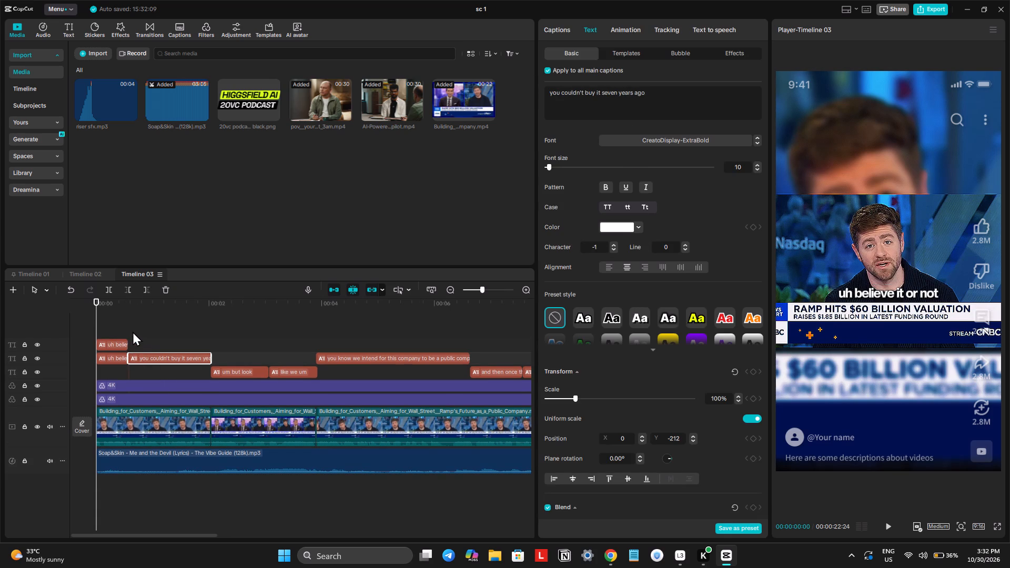
{"action": "left_click", "coordinate": [127, 327]}
{"action": "key", "text": "ctrl+v"}
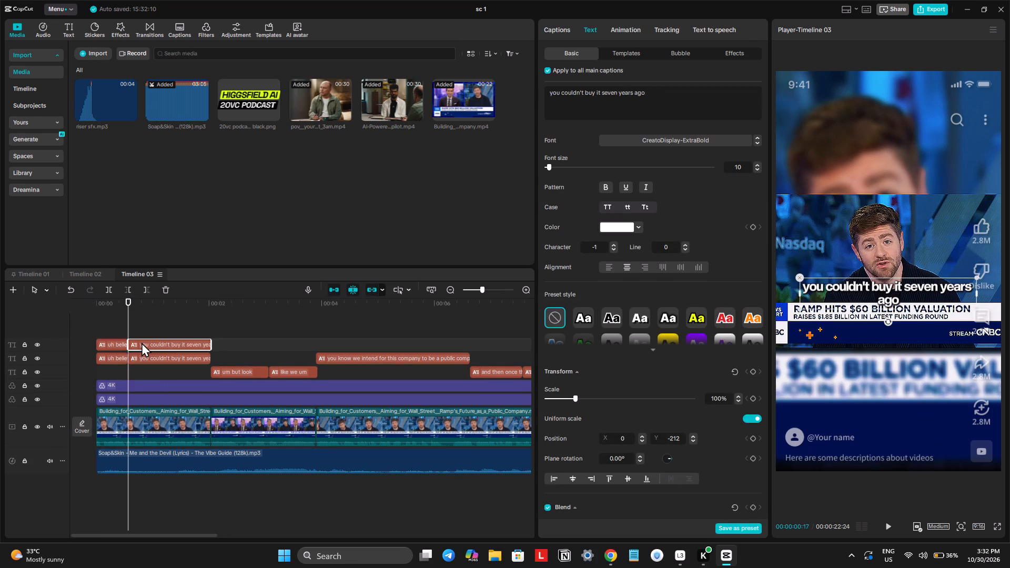
{"action": "left_click", "coordinate": [142, 342]}
{"action": "key", "text": "ctrl+c"}
{"action": "key", "text": "ctrl+v"}
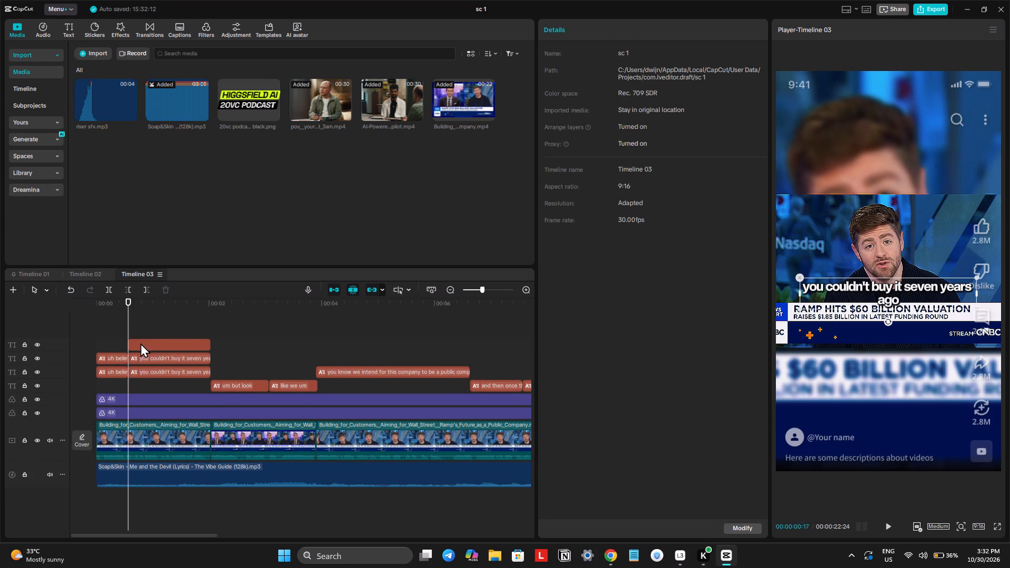
Trim the starts of the two stacked "you couldn't buy it seven years ago" copies to about 1.3 s on top and 1.2 s below.
{"action": "left_click", "coordinate": [134, 345]}
{"action": "left_click_drag", "start_coordinate": [129, 344], "coordinate": [170, 347]}
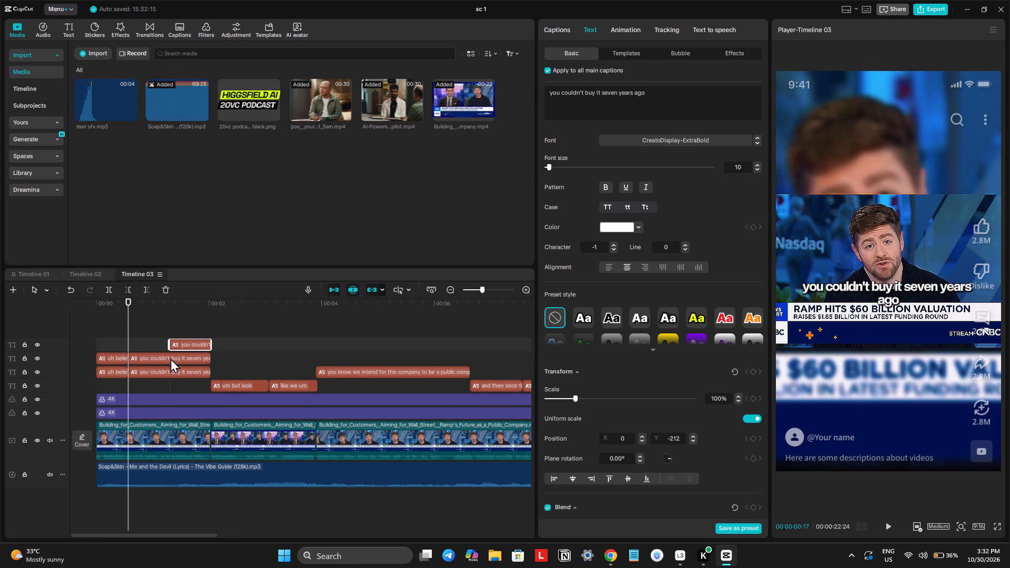
{"action": "left_click", "coordinate": [170, 359]}
{"action": "left_click_drag", "start_coordinate": [131, 356], "coordinate": [167, 361]}
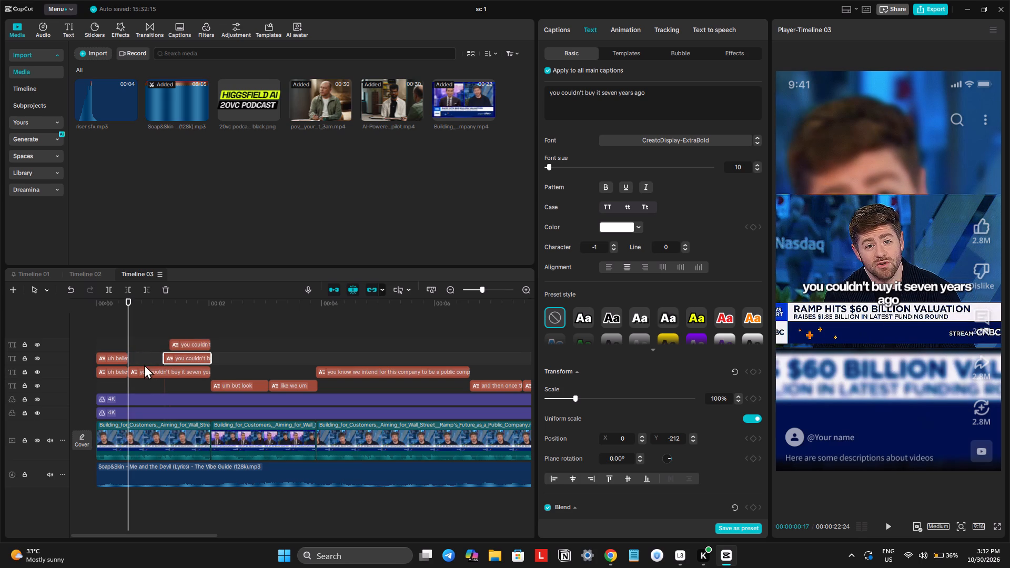
Paste a second copy of the "uh believe it or not" caption at 00:00:00:00 on the top text layer.
{"action": "left_click", "coordinate": [108, 362]}
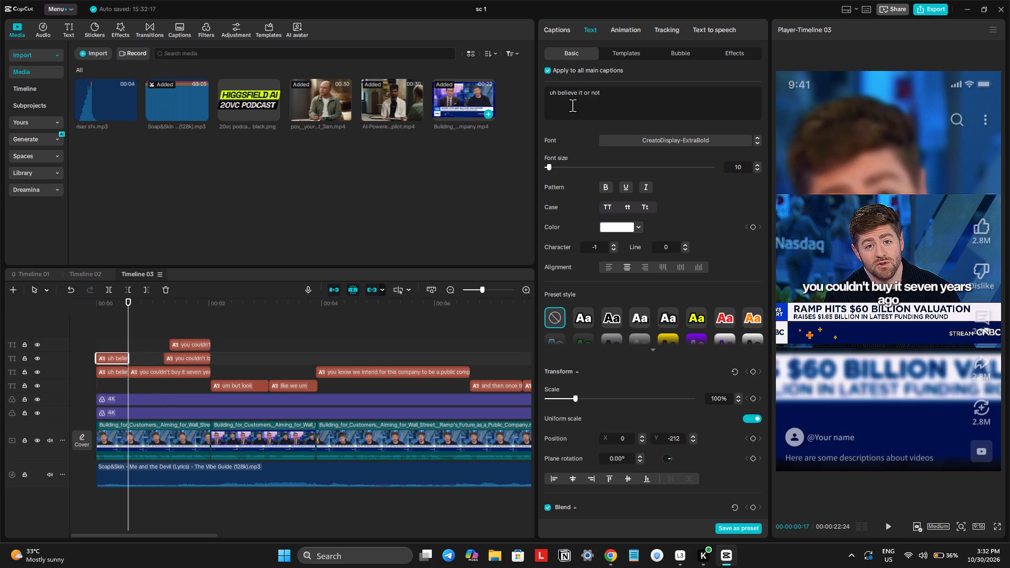
{"action": "scroll", "coordinate": [260, 310], "scroll_direction": "up", "scroll_amount": 9, "text": "ctrl"}
{"action": "left_click", "coordinate": [120, 357]}
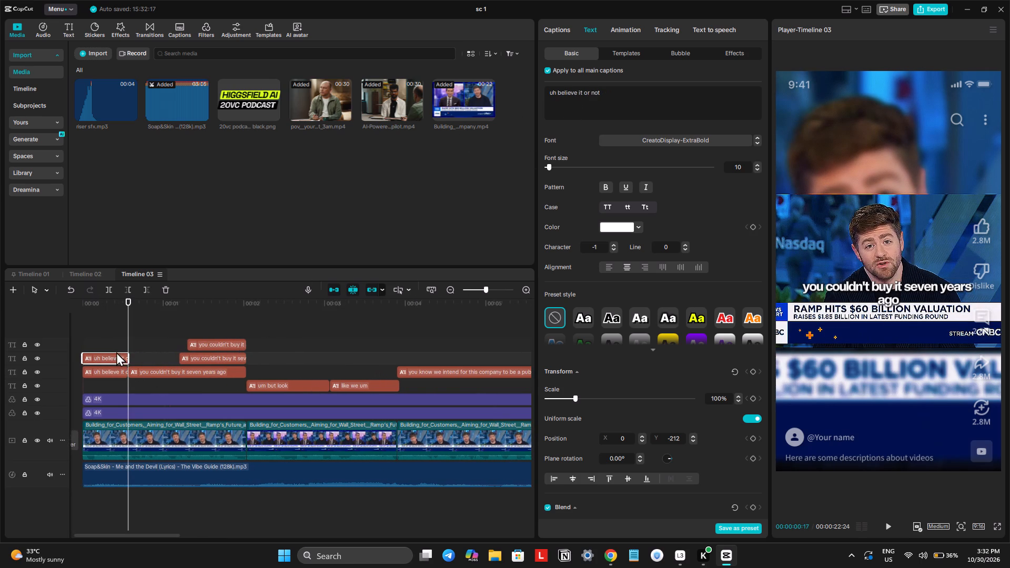
{"action": "key", "text": "ctrl+c"}
{"action": "left_click_drag", "start_coordinate": [105, 306], "coordinate": [32, 318]}
{"action": "key", "text": "ctrl+v"}
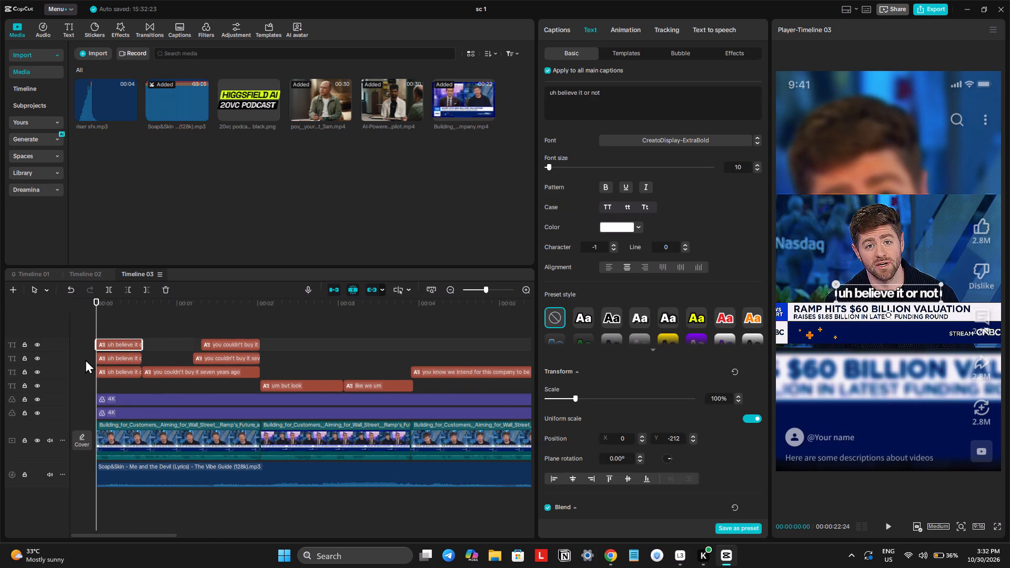
Shorten the text of the lowest of the three stacked "uh believe it or not" captions to "believe".
{"action": "left_click", "coordinate": [107, 357]}
{"action": "left_click", "coordinate": [108, 372]}
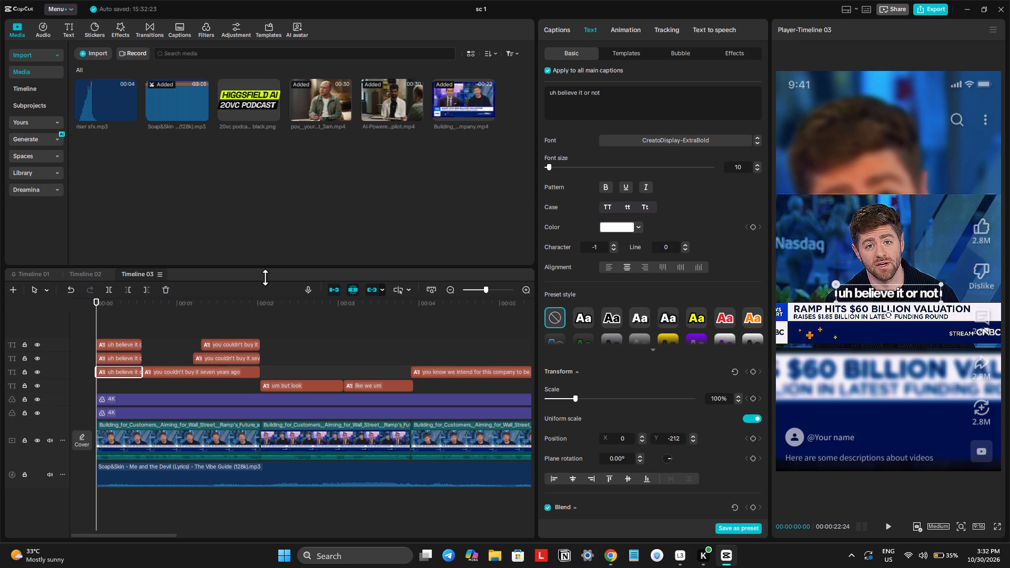
{"action": "left_click", "coordinate": [558, 93]}
{"action": "key", "text": "BackSpace"}
{"action": "key", "text": "BackSpace"}
{"action": "key", "text": "BackSpace"}
{"action": "key", "text": "BackSpace"}
{"action": "key", "text": "BackSpace"}
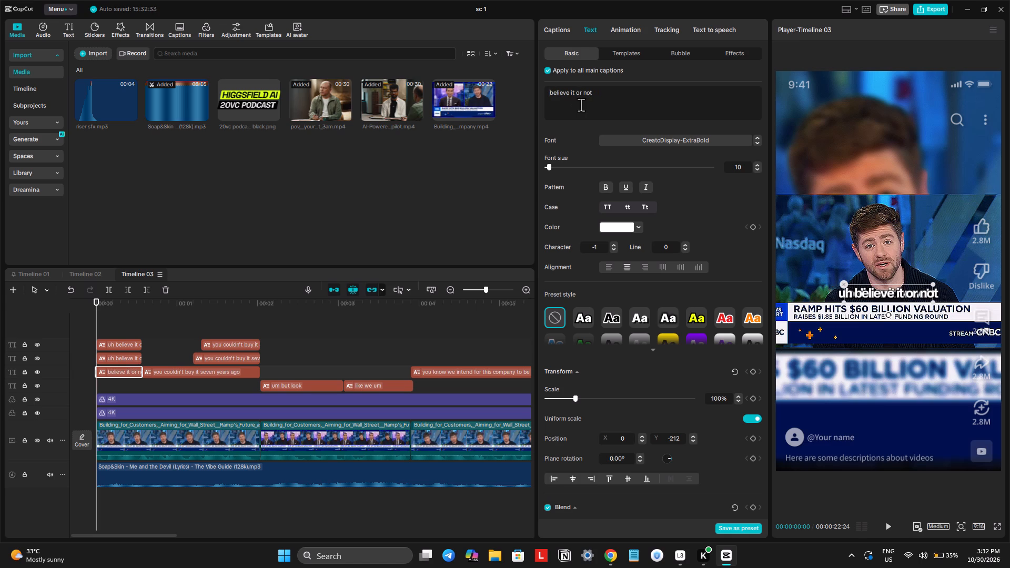
{"action": "left_click_drag", "start_coordinate": [571, 90], "coordinate": [590, 90]}
{"action": "left_click_drag", "start_coordinate": [590, 90], "coordinate": [596, 93]}
{"action": "key", "text": "BackSpace"}
{"action": "key", "text": "BackSpace"}
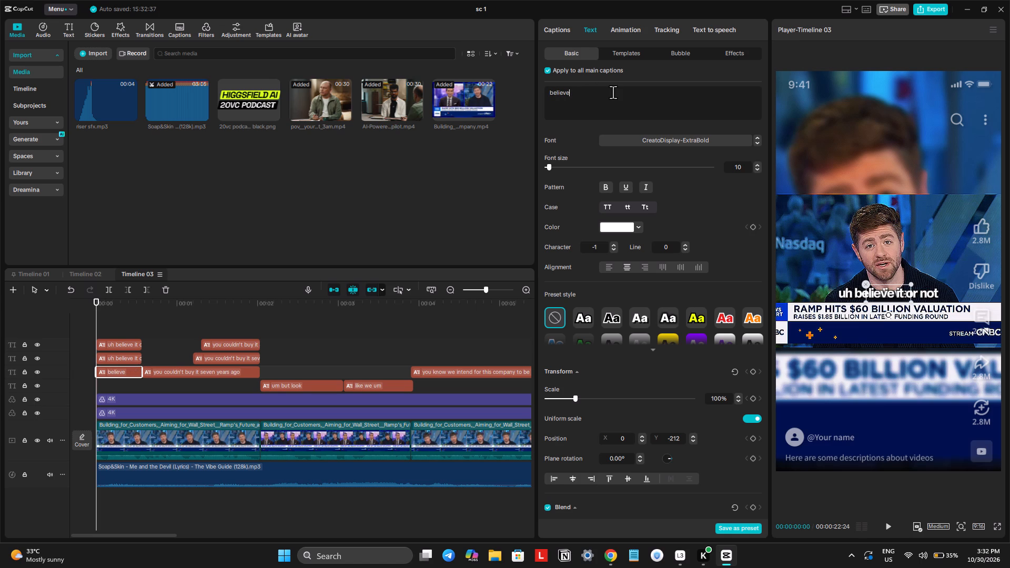
Shorten the text of the middle stacked "uh believe it or not" caption to "it or not".
{"action": "left_click", "coordinate": [124, 356]}
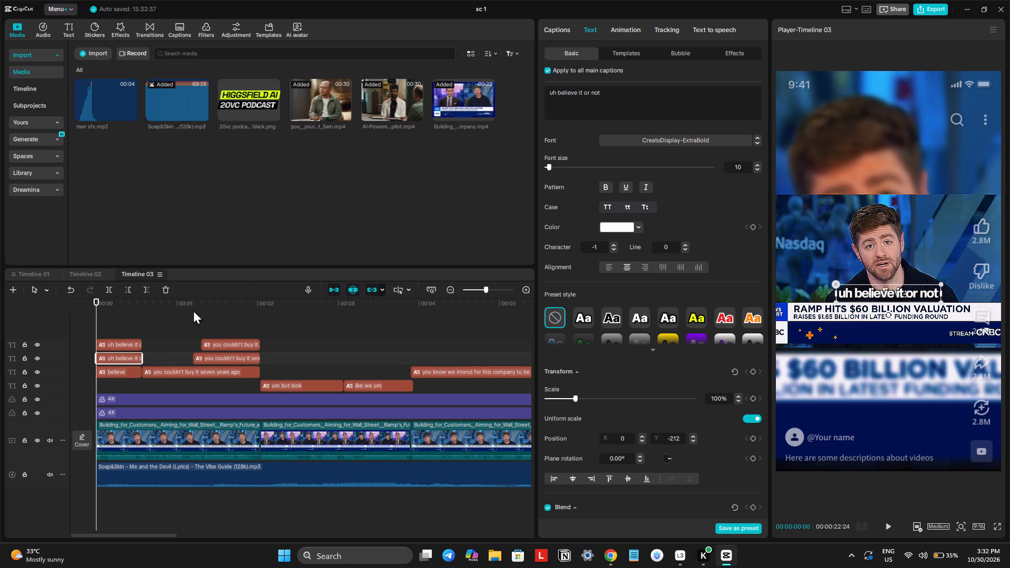
{"action": "left_click_drag", "start_coordinate": [579, 94], "coordinate": [508, 94]}
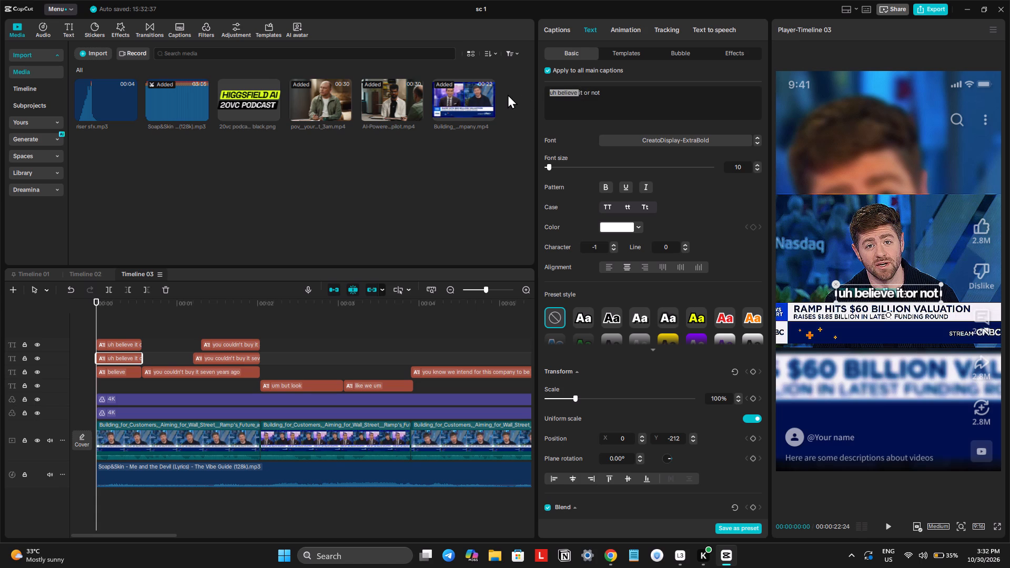
{"action": "key", "text": "BackSpace"}
Delete the topmost "uh believe it or not" caption copy at the start of the timeline.
{"action": "left_click", "coordinate": [115, 347]}
{"action": "key", "text": "BackSpace"}
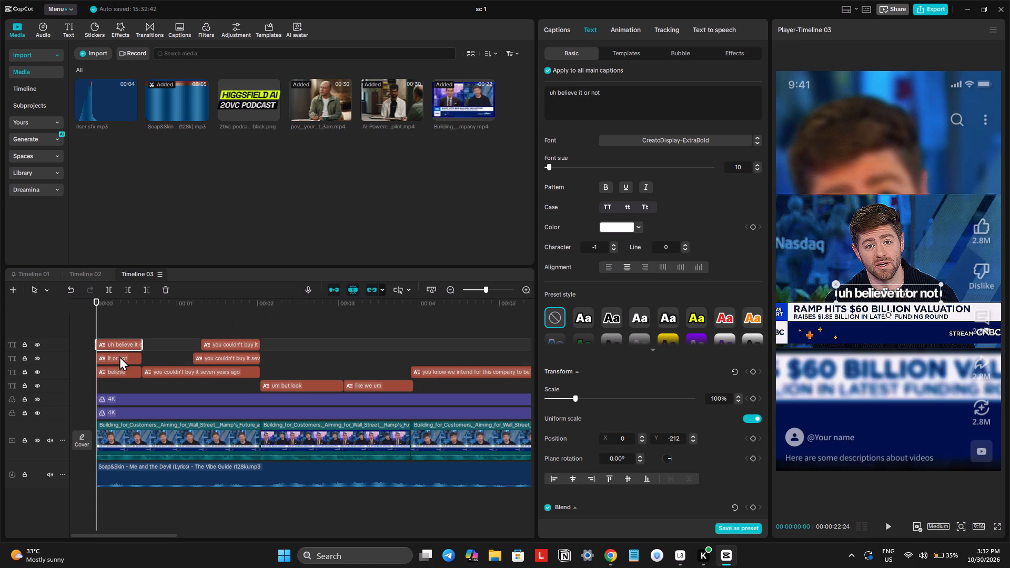
{"action": "key", "text": "BackSpace"}
{"action": "key", "text": "Delete"}
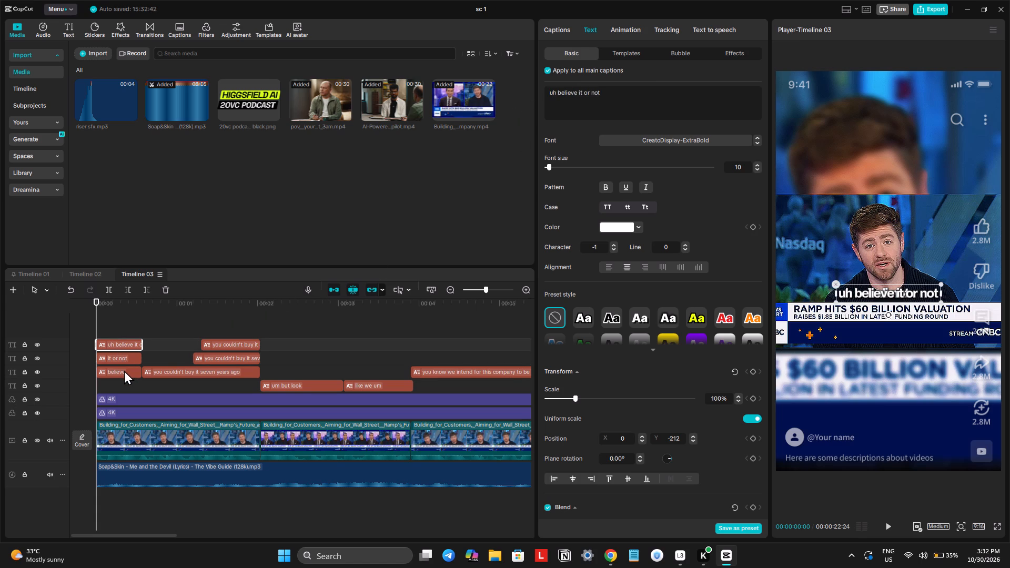
Turn off applying changes to all main captions and place the playhead at 00:00:00:06.
{"action": "left_click", "coordinate": [124, 370]}
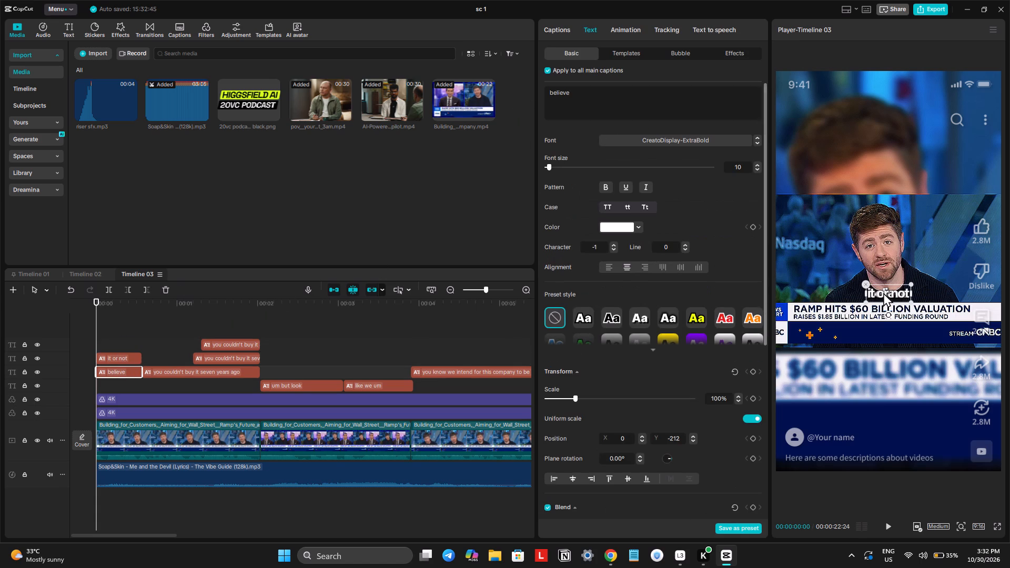
{"action": "left_click", "coordinate": [883, 295]}
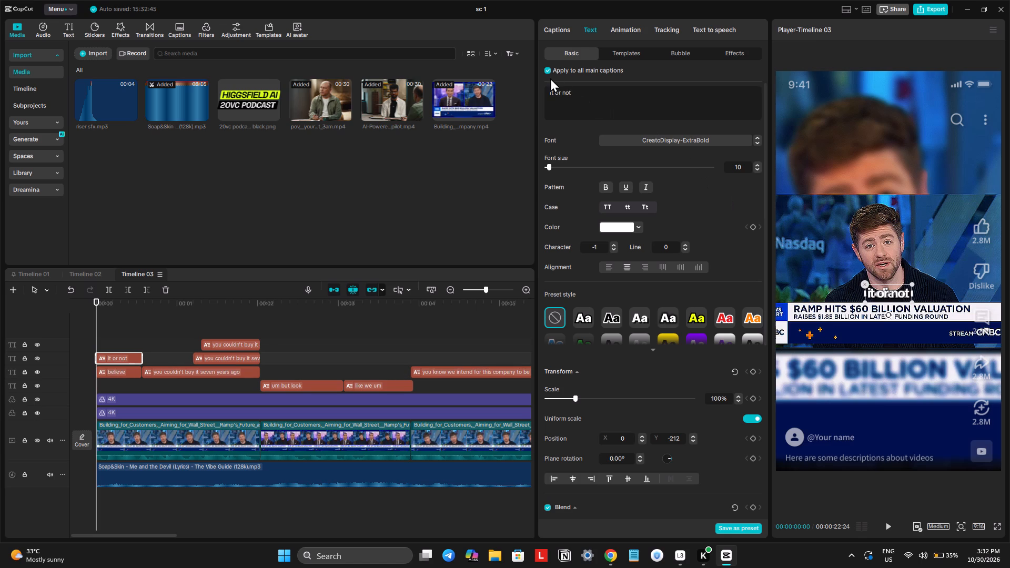
{"action": "left_click", "coordinate": [549, 72]}
{"action": "left_click", "coordinate": [155, 351]}
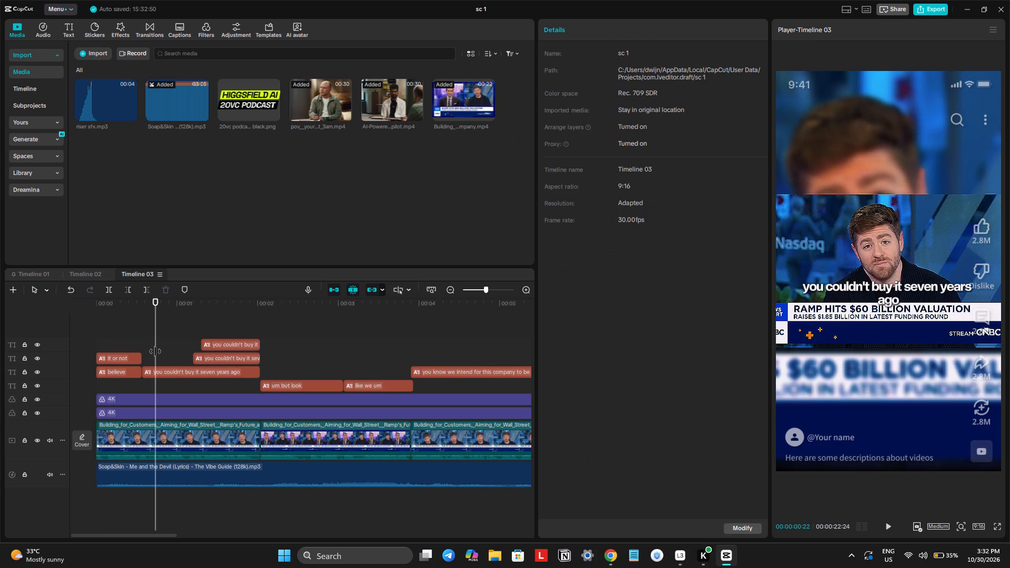
{"action": "left_click", "coordinate": [114, 338]}
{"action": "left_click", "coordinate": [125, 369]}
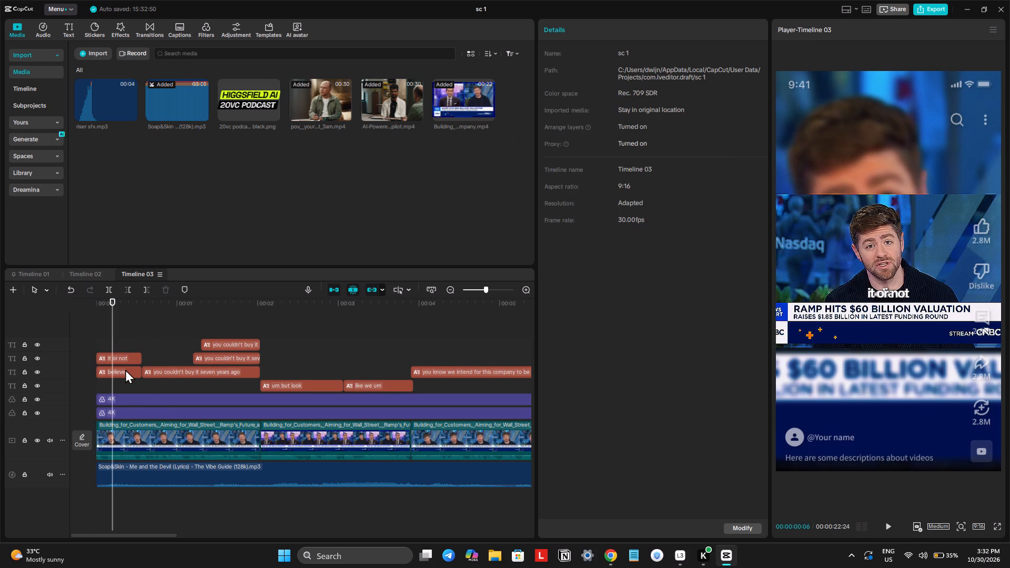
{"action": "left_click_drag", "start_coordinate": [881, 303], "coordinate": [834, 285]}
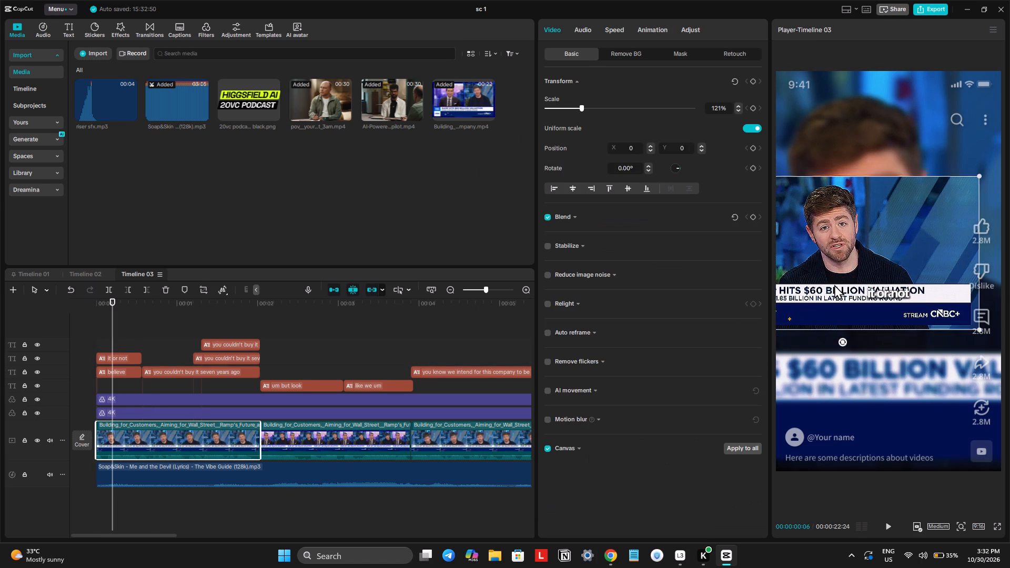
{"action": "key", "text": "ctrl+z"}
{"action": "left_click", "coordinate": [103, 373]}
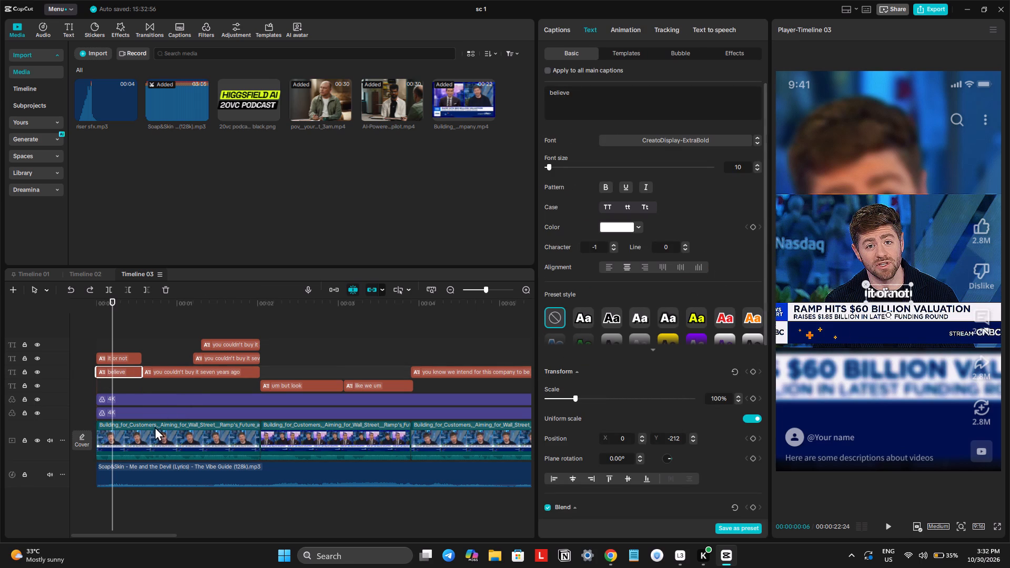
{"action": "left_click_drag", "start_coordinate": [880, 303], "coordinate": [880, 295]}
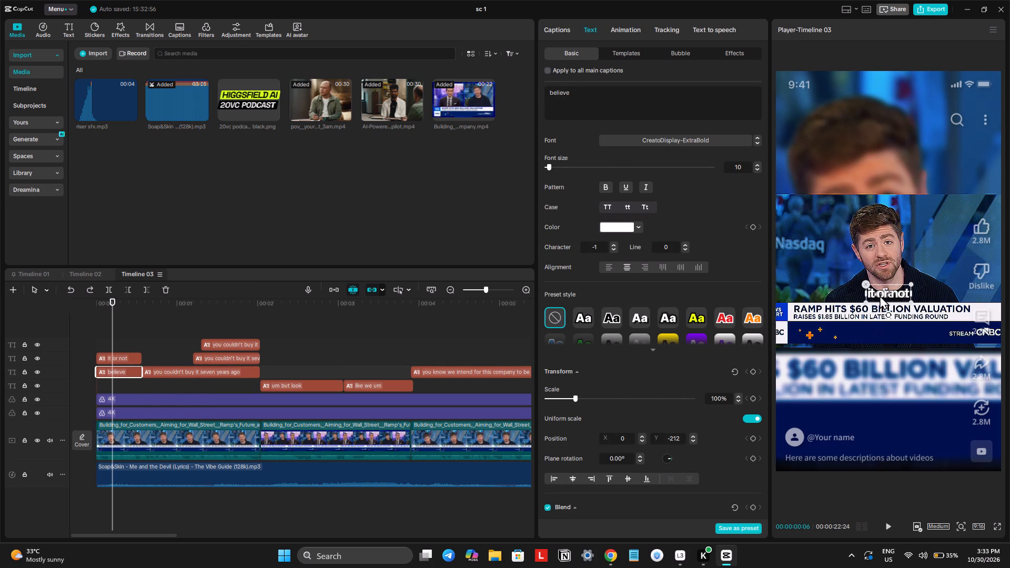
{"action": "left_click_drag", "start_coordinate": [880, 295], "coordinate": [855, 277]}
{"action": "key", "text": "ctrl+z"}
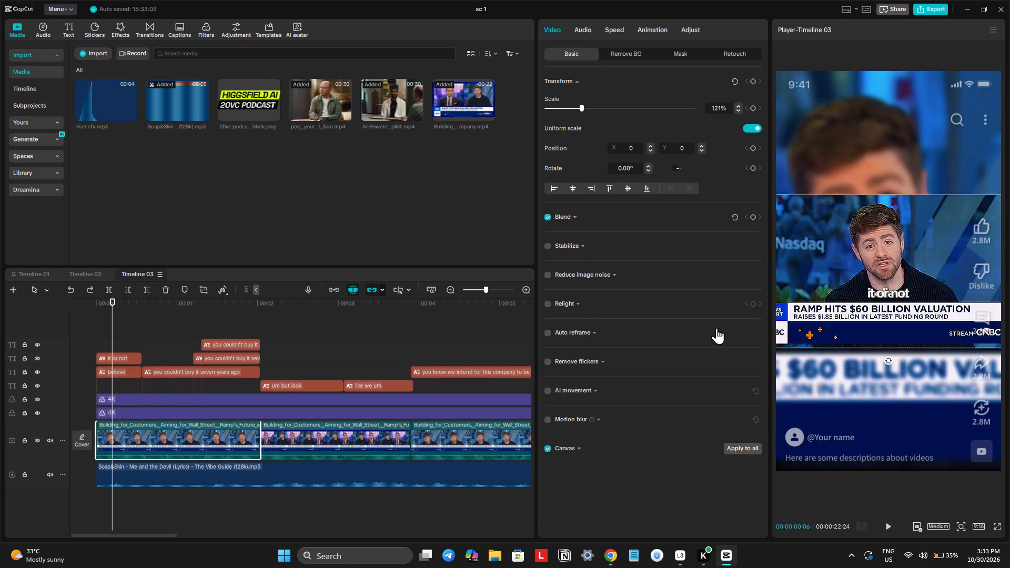
Scale the "believe" caption to about 148% and place it beside the speaker's face at about X -656, Y 164.
{"action": "left_click", "coordinate": [109, 370]}
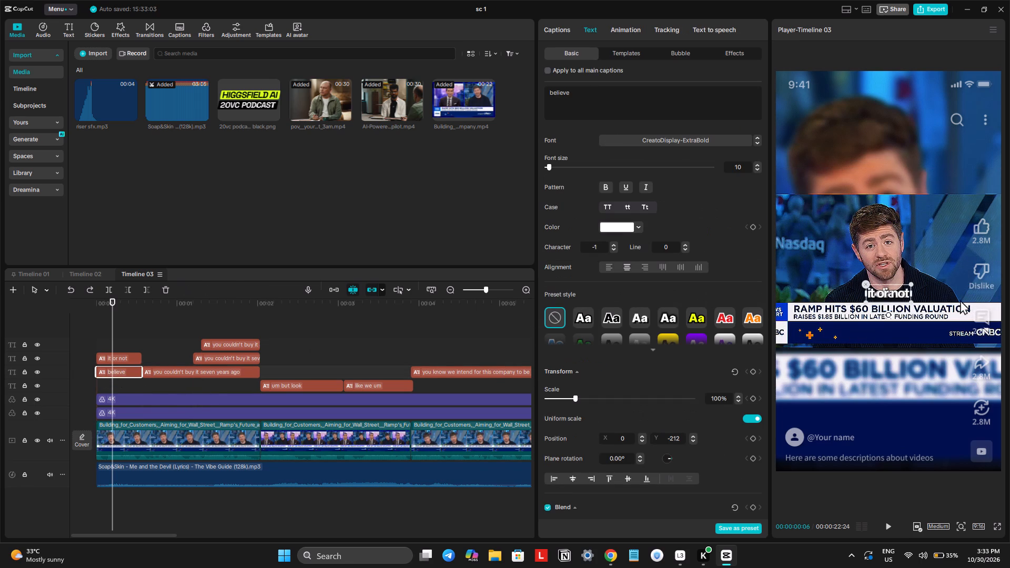
{"action": "left_click_drag", "start_coordinate": [881, 288], "coordinate": [846, 264]}
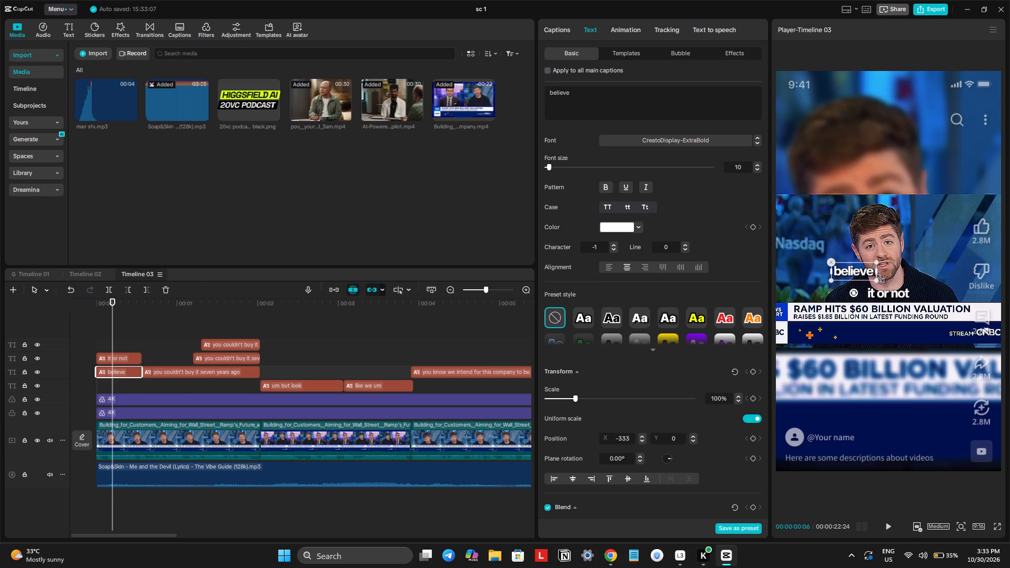
{"action": "left_click_drag", "start_coordinate": [875, 278], "coordinate": [903, 310]}
{"action": "left_click_drag", "start_coordinate": [881, 287], "coordinate": [864, 302]}
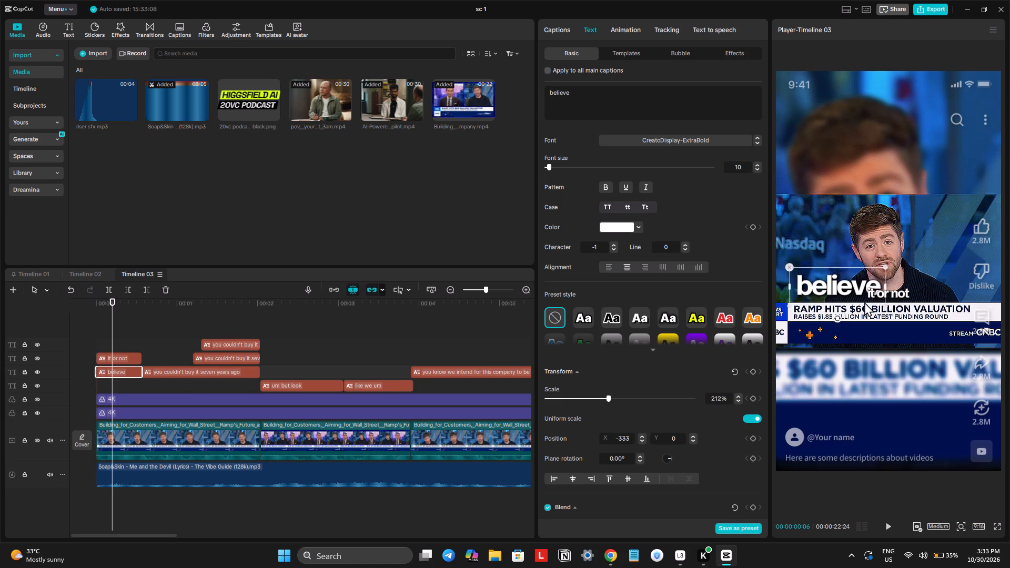
{"action": "left_click_drag", "start_coordinate": [864, 302], "coordinate": [859, 306]}
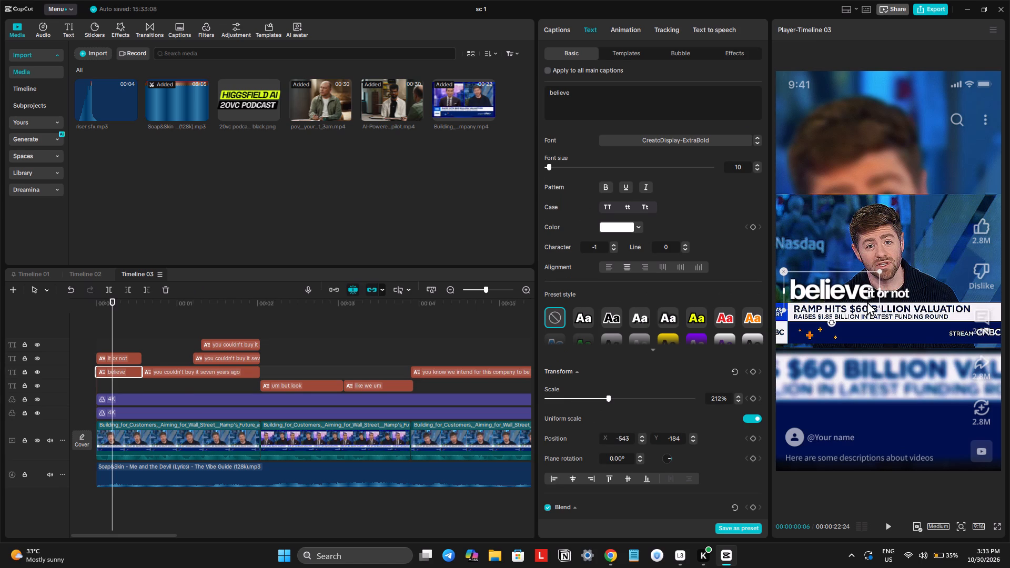
{"action": "left_click_drag", "start_coordinate": [867, 293], "coordinate": [880, 292]}
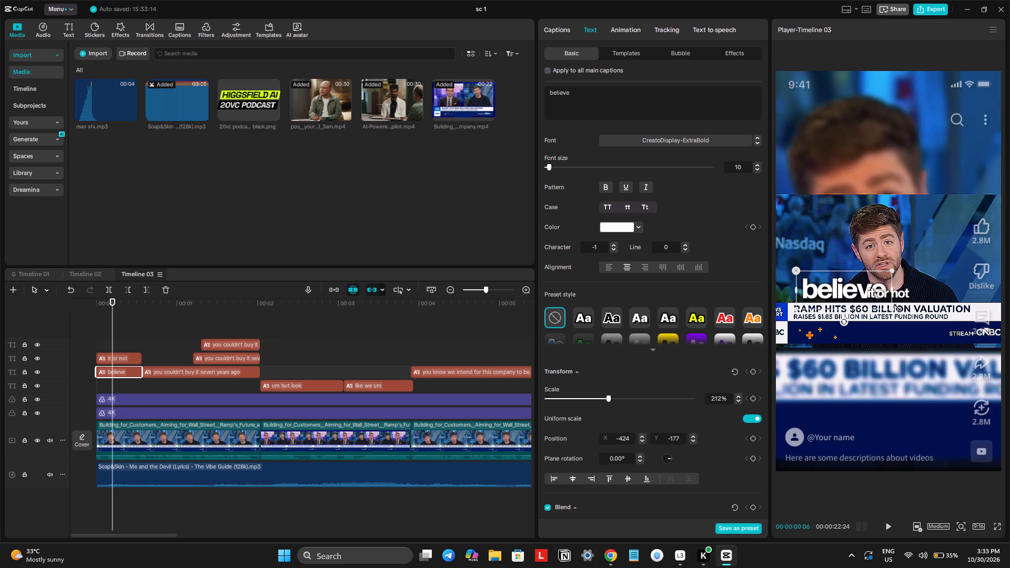
{"action": "left_click_drag", "start_coordinate": [894, 270], "coordinate": [874, 286]}
{"action": "left_click_drag", "start_coordinate": [864, 288], "coordinate": [855, 272]}
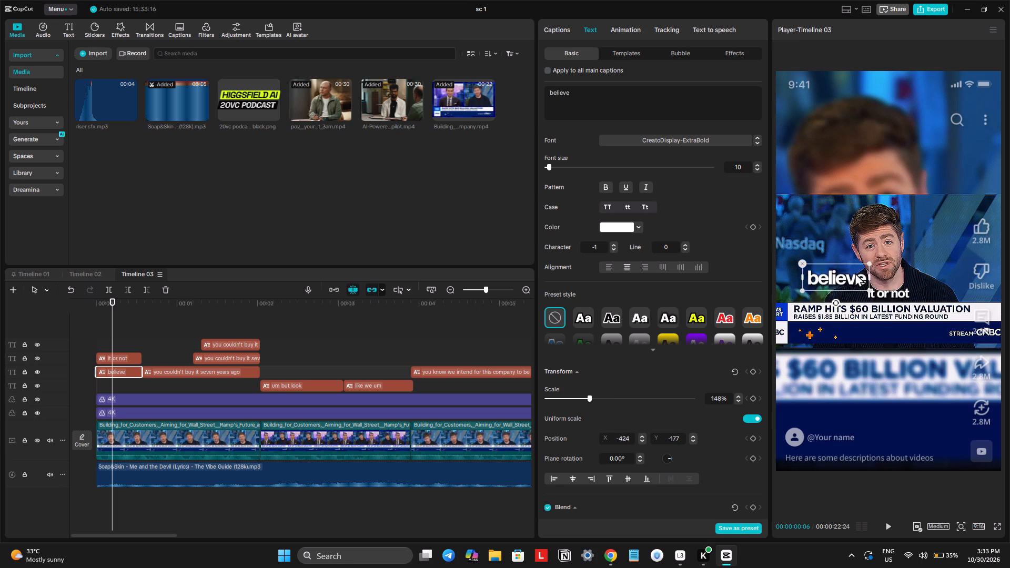
{"action": "left_click_drag", "start_coordinate": [855, 272], "coordinate": [840, 252]}
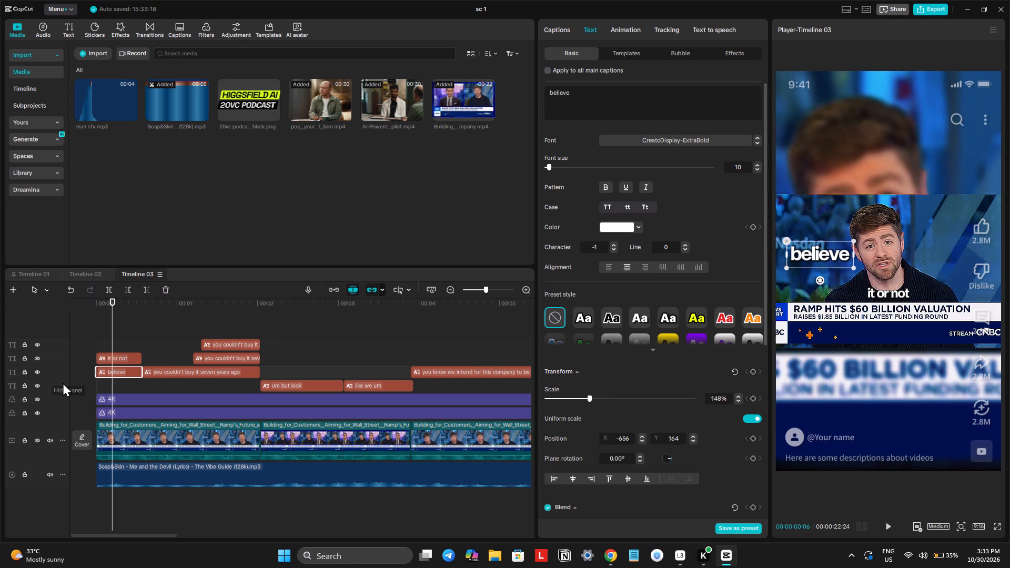
Trim the start of the "it or not" caption to 00:00:00:06.
{"action": "left_click", "coordinate": [109, 356]}
{"action": "key", "text": "q"}
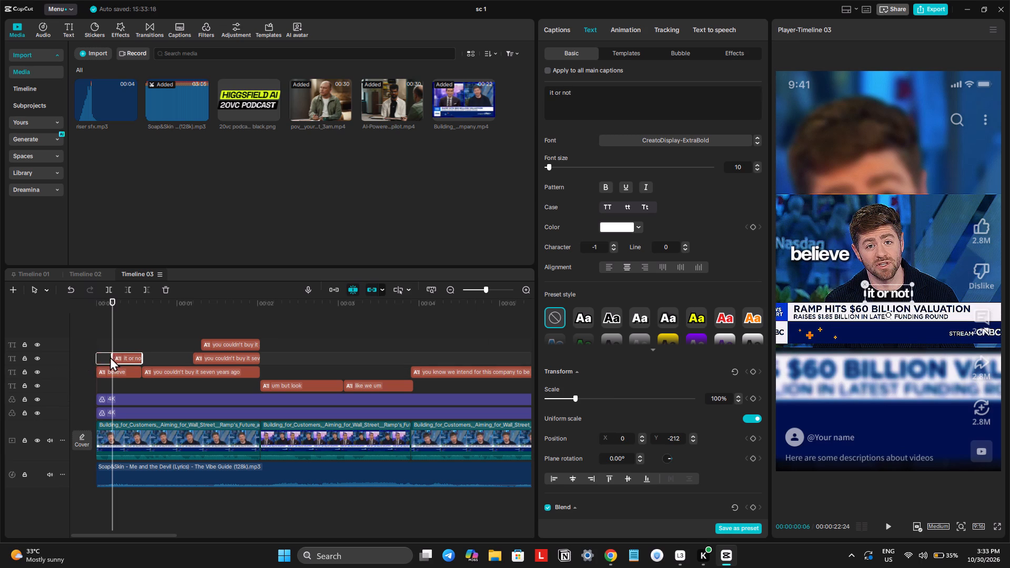
Place the "it or not" caption directly beneath "believe", at about X -681, Y 0.
{"action": "left_click_drag", "start_coordinate": [888, 292], "coordinate": [840, 277]}
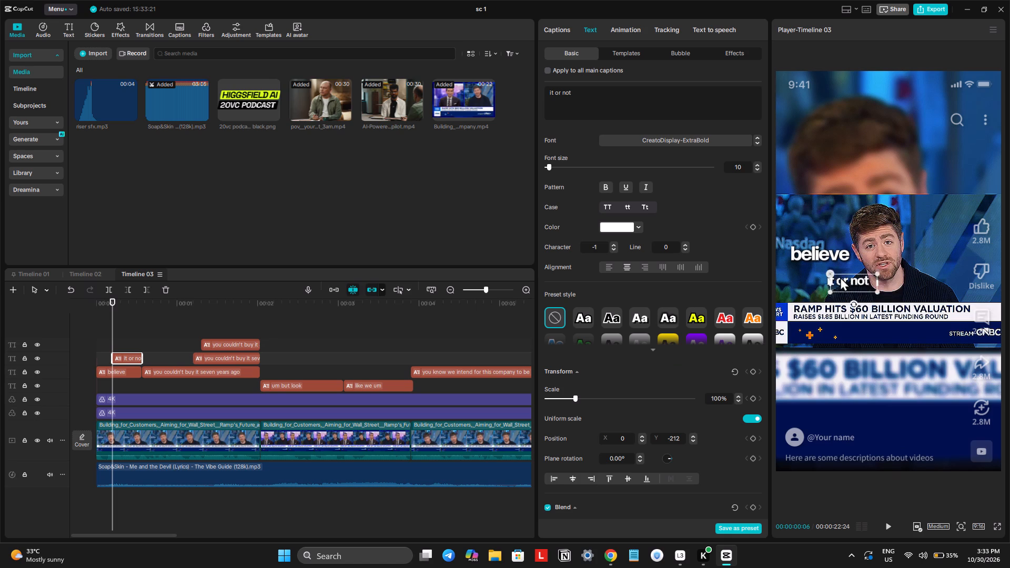
{"action": "left_click_drag", "start_coordinate": [840, 277], "coordinate": [817, 269]}
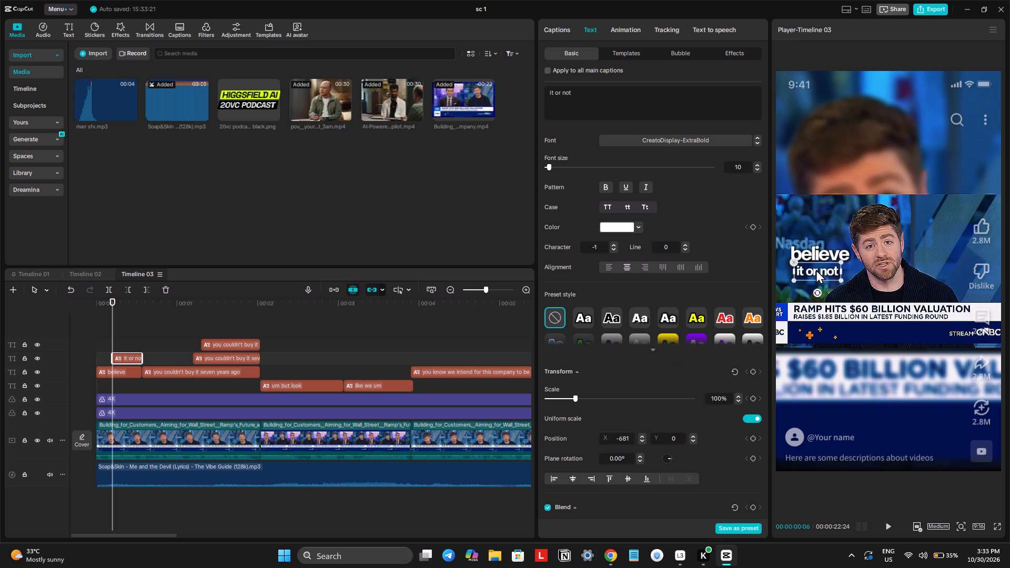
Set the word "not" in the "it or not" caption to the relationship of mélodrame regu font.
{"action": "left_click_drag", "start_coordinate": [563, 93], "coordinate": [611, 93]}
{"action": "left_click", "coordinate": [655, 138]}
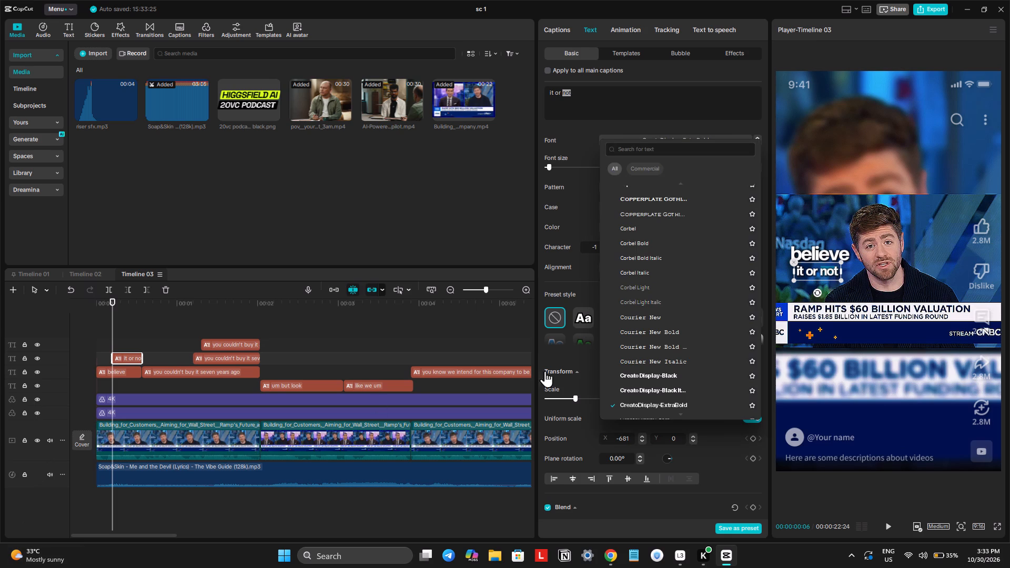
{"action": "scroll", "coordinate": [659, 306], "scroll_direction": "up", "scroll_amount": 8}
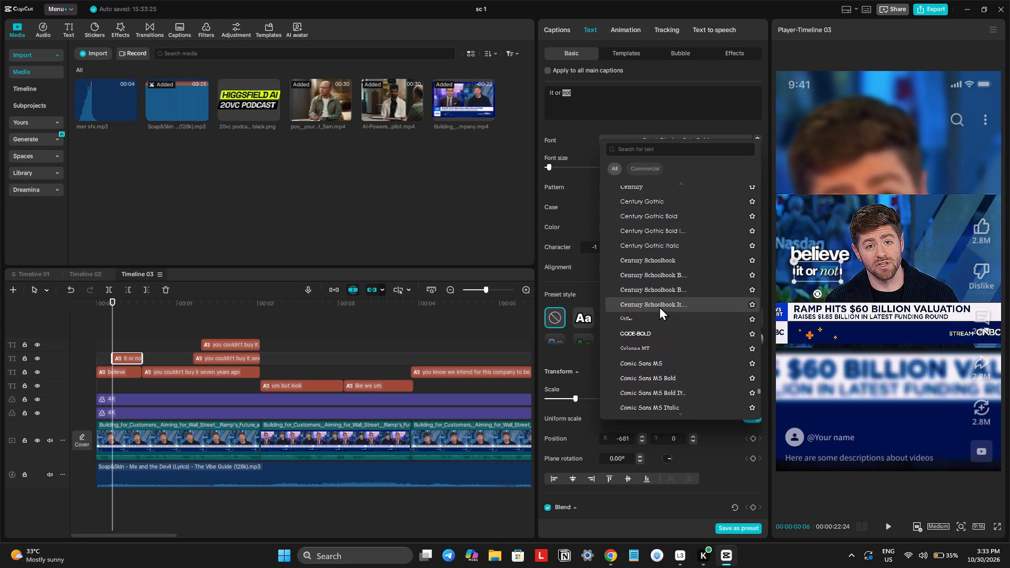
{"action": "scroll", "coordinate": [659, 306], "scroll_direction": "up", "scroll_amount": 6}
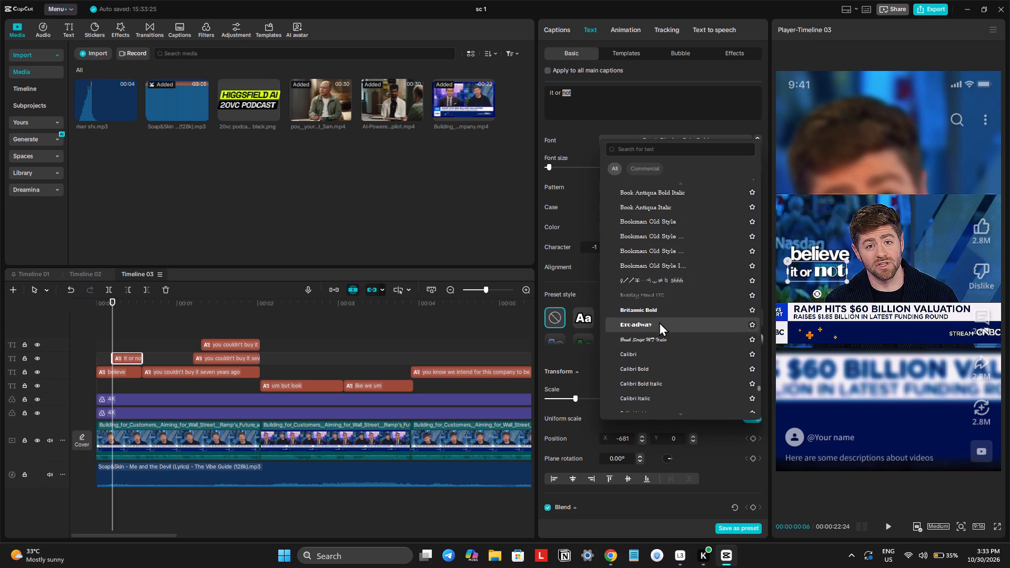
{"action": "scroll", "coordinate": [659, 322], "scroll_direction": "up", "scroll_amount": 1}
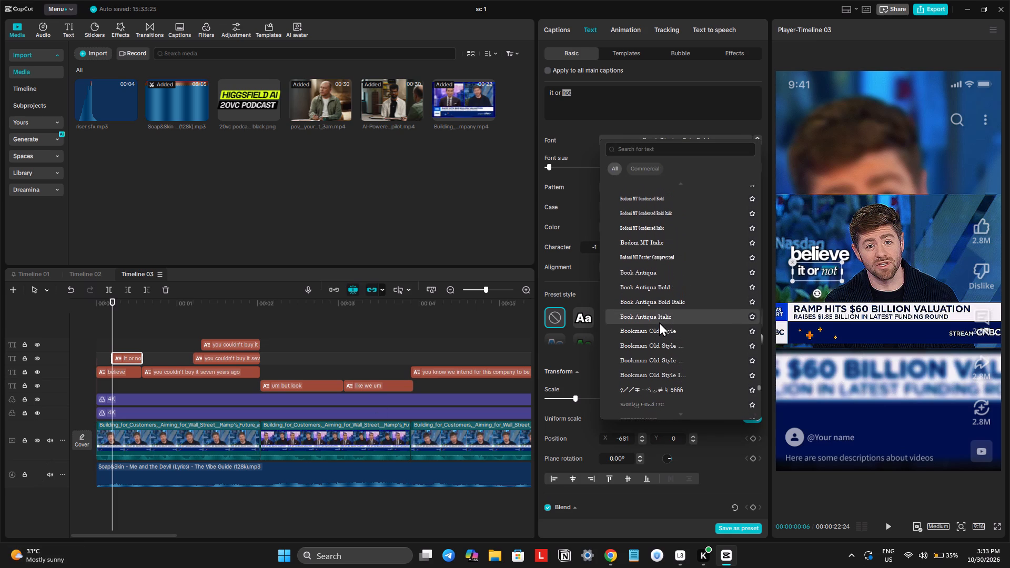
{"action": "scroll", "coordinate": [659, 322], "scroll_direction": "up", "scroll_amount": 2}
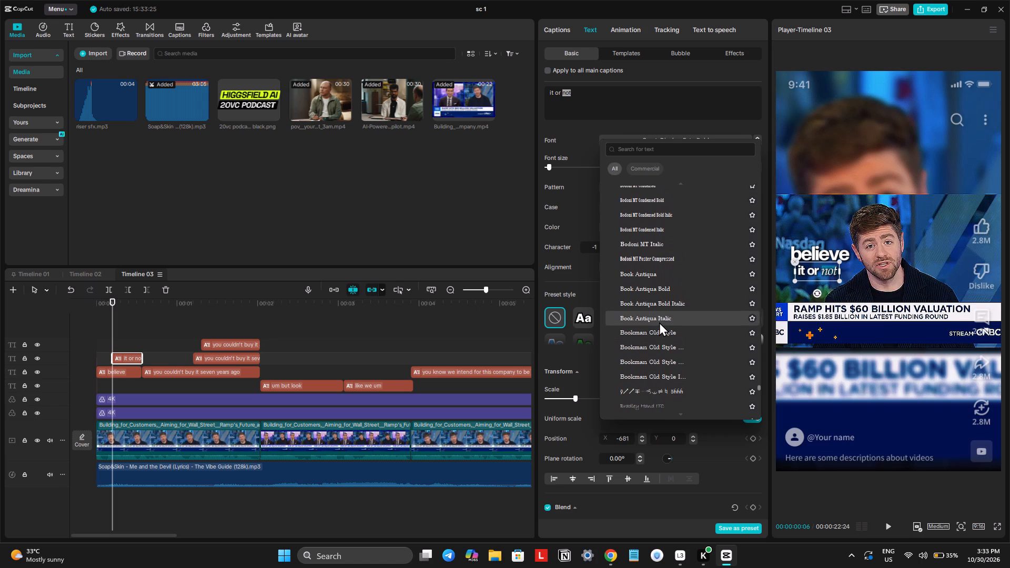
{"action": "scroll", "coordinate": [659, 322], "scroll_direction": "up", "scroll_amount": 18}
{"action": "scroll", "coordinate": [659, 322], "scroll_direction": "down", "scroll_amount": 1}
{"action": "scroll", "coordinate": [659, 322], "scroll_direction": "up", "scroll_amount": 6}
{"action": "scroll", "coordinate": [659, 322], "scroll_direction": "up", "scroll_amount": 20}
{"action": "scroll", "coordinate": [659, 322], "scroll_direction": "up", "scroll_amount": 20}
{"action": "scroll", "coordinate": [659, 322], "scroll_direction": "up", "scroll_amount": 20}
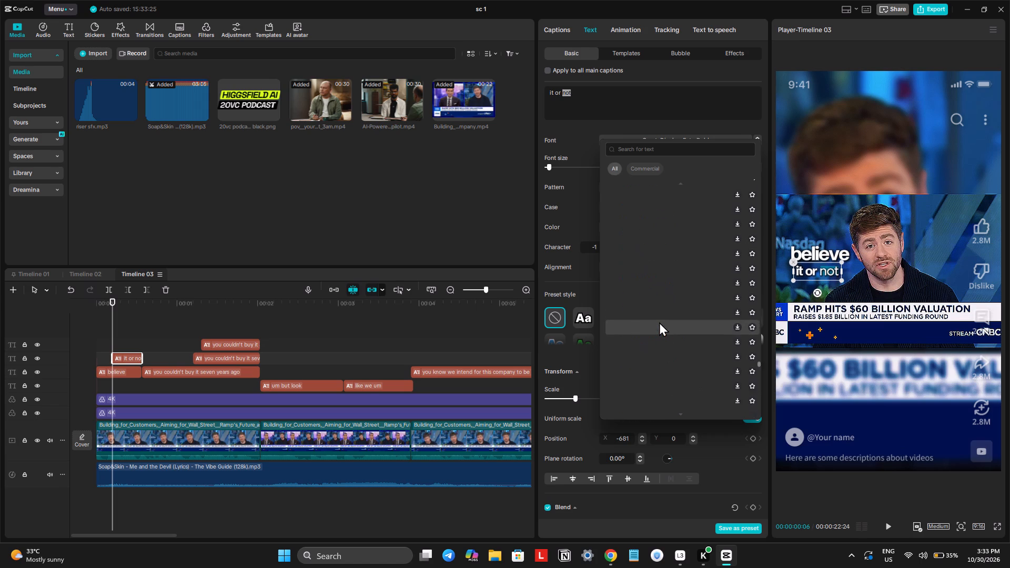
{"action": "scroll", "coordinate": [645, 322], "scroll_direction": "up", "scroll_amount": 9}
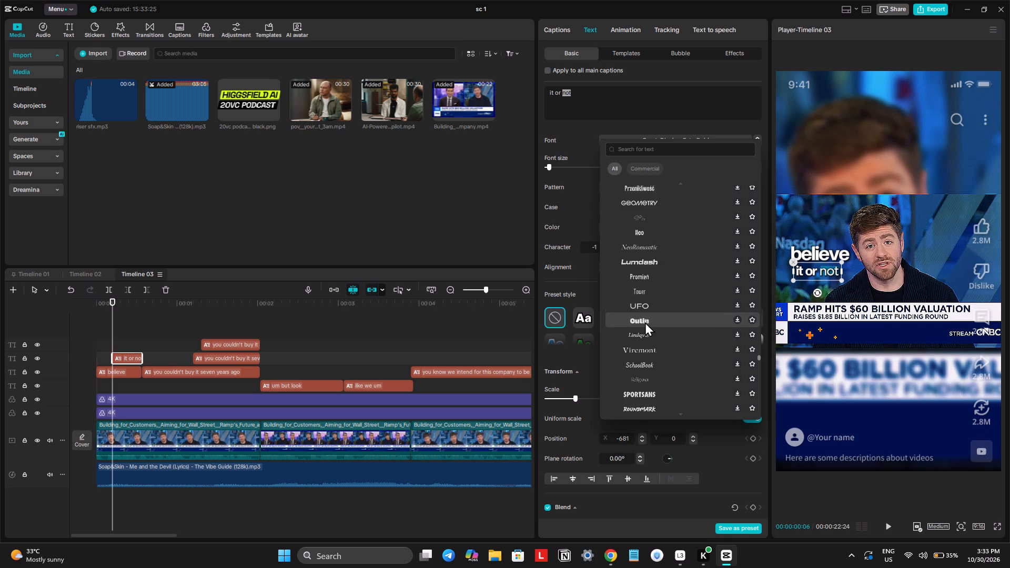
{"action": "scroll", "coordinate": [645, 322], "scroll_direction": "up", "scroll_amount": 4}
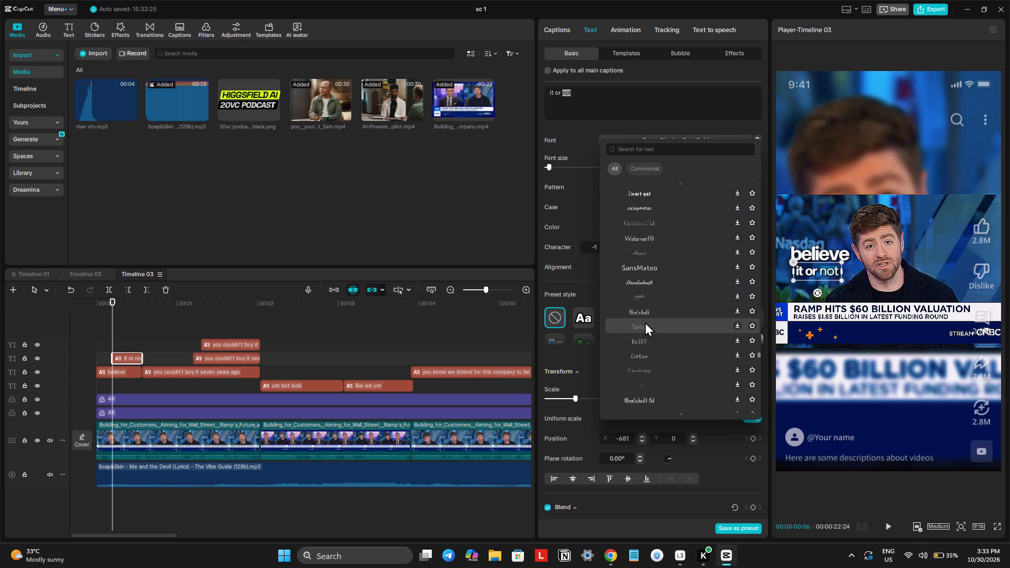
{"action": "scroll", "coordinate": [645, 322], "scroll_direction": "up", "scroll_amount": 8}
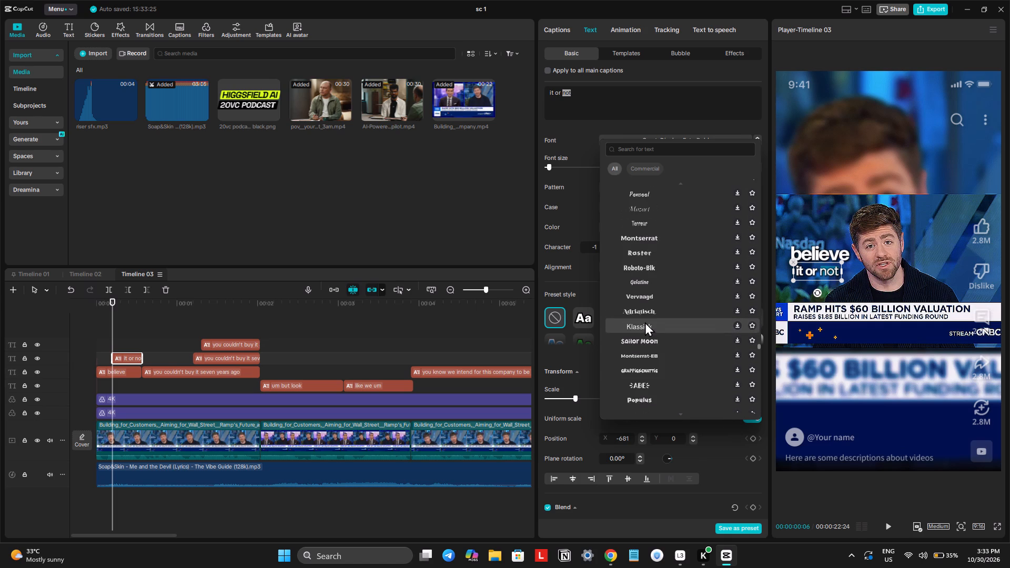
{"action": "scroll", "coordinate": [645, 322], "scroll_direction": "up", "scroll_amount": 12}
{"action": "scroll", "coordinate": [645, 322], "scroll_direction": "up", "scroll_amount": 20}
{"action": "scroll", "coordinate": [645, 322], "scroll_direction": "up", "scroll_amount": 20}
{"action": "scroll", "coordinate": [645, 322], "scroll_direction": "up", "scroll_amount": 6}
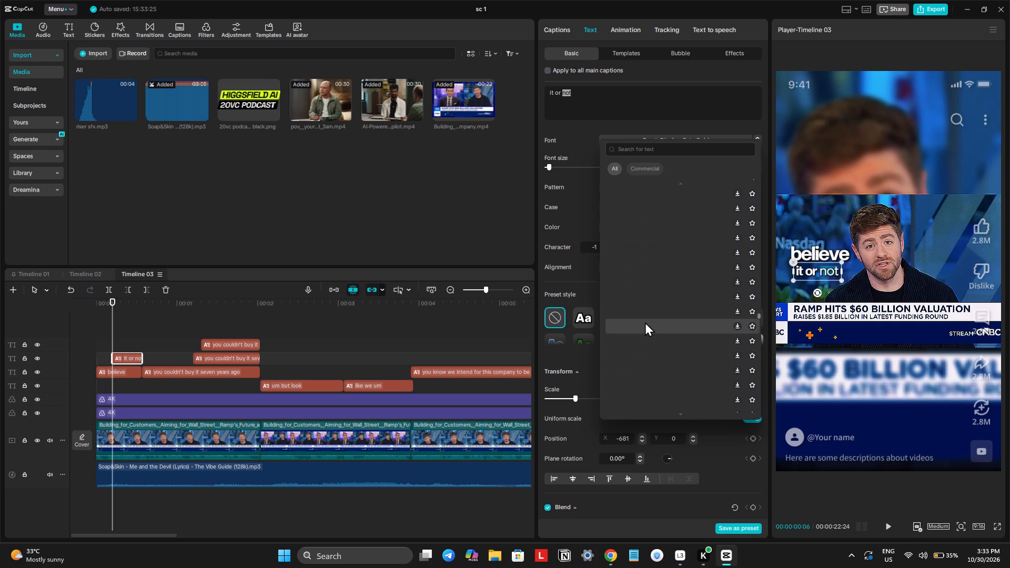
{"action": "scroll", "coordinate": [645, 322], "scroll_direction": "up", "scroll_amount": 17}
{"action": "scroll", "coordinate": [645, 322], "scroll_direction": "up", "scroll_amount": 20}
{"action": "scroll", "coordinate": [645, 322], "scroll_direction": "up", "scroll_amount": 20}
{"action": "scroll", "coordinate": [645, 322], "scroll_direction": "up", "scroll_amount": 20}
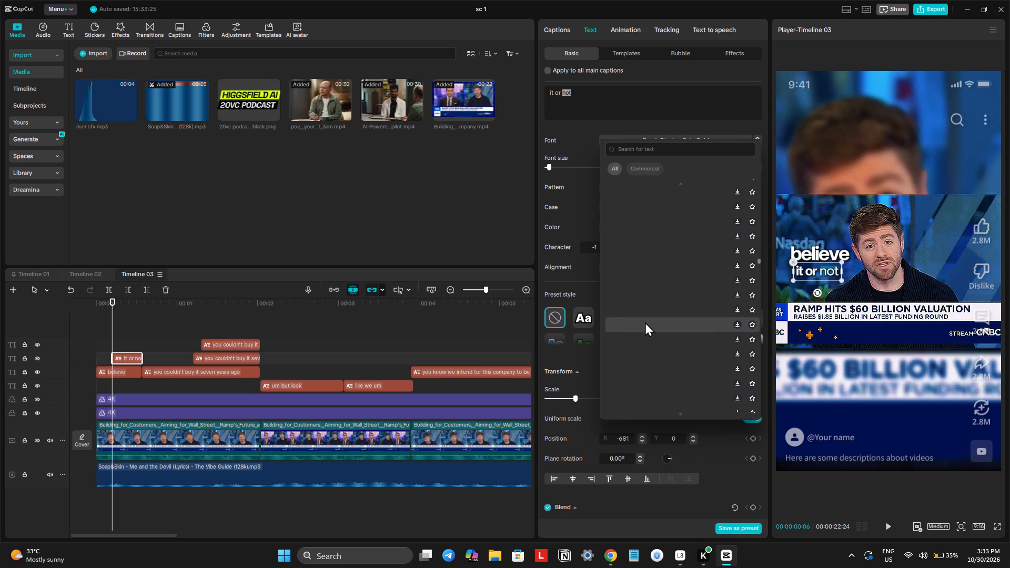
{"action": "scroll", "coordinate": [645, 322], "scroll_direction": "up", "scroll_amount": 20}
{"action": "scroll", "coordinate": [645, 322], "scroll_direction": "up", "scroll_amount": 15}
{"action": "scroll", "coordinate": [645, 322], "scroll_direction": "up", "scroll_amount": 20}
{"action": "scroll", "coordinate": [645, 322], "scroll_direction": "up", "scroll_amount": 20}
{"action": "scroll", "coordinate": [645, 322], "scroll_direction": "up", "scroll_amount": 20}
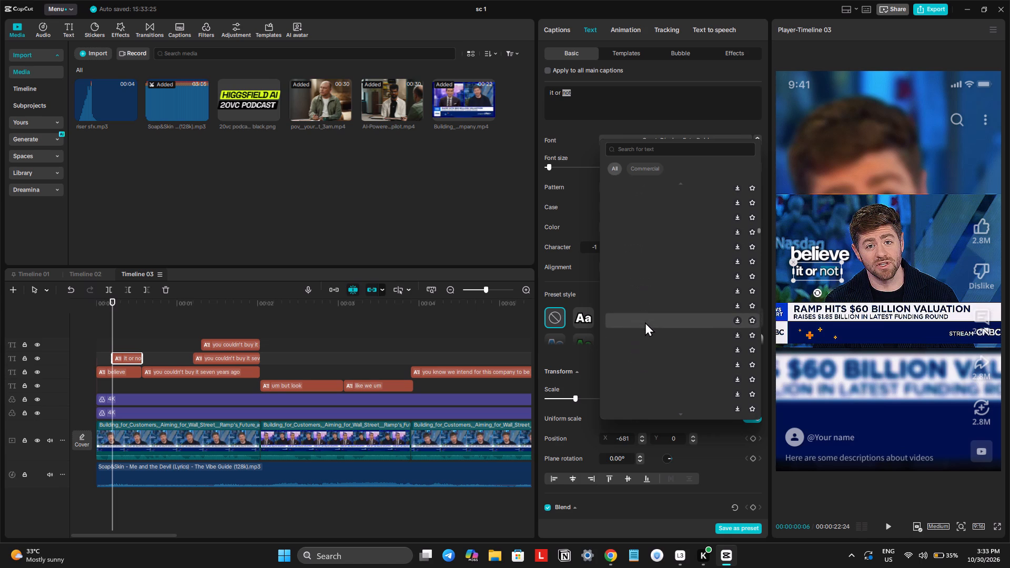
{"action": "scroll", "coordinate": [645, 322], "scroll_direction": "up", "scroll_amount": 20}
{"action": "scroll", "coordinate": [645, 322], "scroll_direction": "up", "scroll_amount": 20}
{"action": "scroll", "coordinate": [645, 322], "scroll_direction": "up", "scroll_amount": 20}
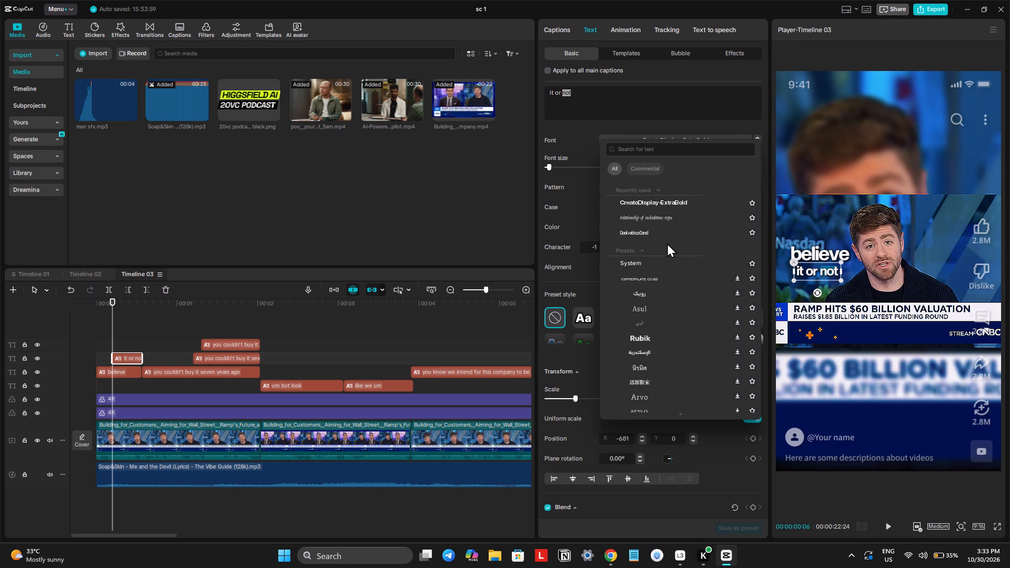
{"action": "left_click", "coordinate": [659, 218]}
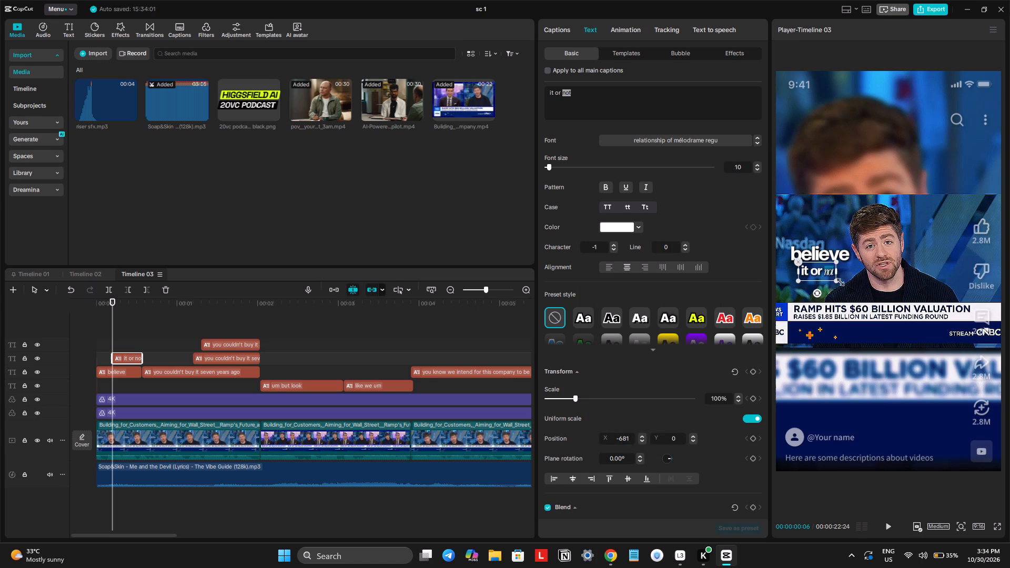
Scale the "it or not" caption up to about 132%.
{"action": "left_click_drag", "start_coordinate": [839, 280], "coordinate": [847, 288]}
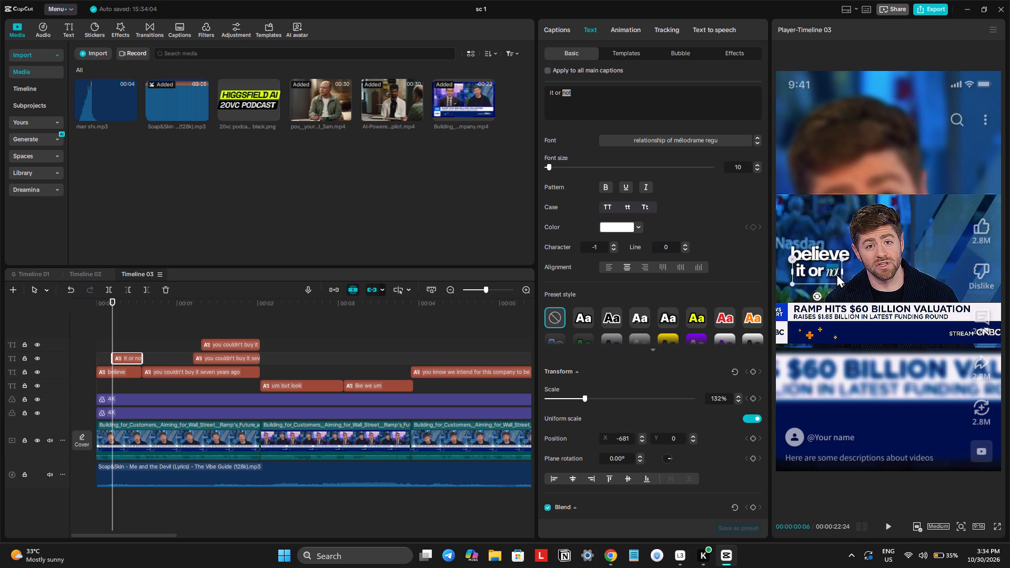
Color the word "not" FFB7A5 and set its font to Pensum Display DEMO Bold Italic.
{"action": "left_click", "coordinate": [625, 227]}
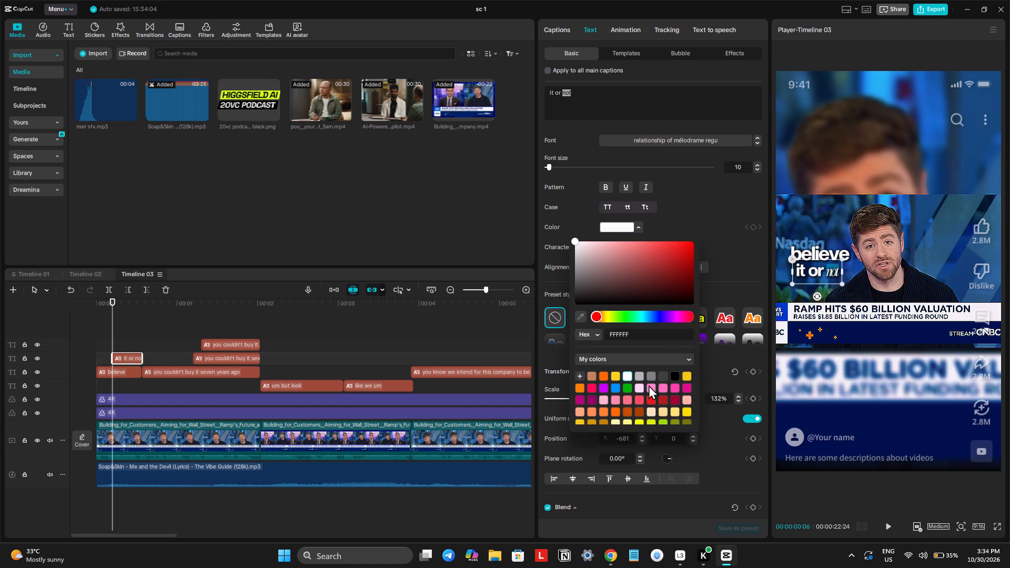
{"action": "left_click", "coordinate": [686, 398]}
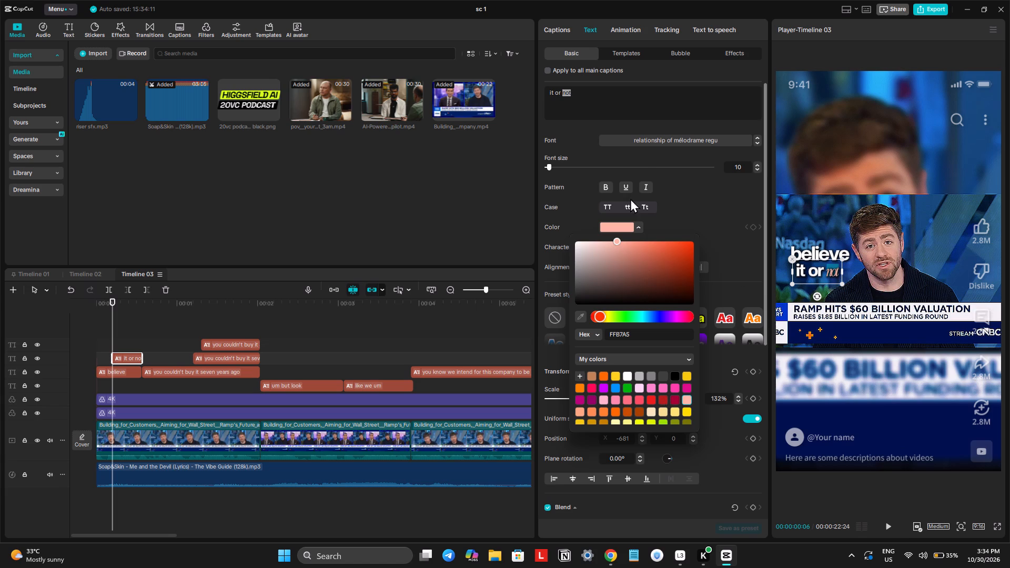
{"action": "left_click", "coordinate": [644, 140]}
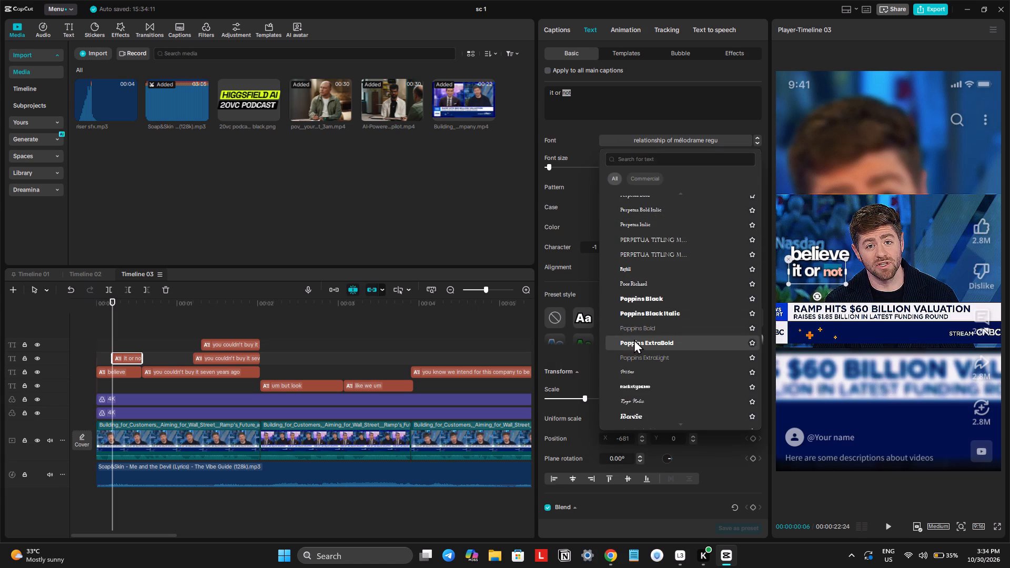
{"action": "scroll", "coordinate": [628, 267], "scroll_direction": "up", "scroll_amount": 1}
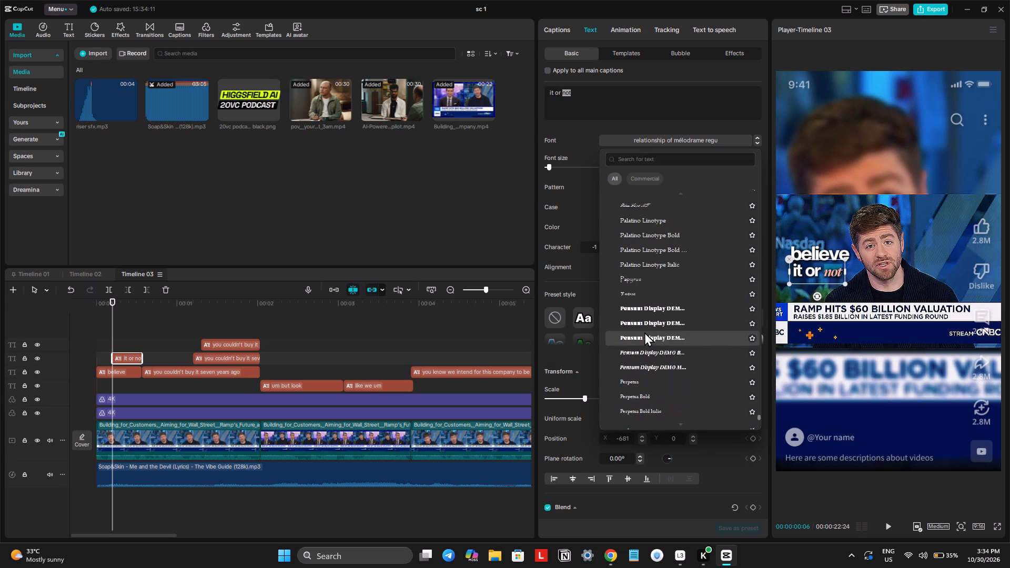
{"action": "scroll", "coordinate": [644, 332], "scroll_direction": "up", "scroll_amount": 1}
{"action": "left_click", "coordinate": [644, 332]}
{"action": "scroll", "coordinate": [644, 332], "scroll_direction": "up", "scroll_amount": 1}
{"action": "scroll", "coordinate": [585, 336], "scroll_direction": "up", "scroll_amount": 1}
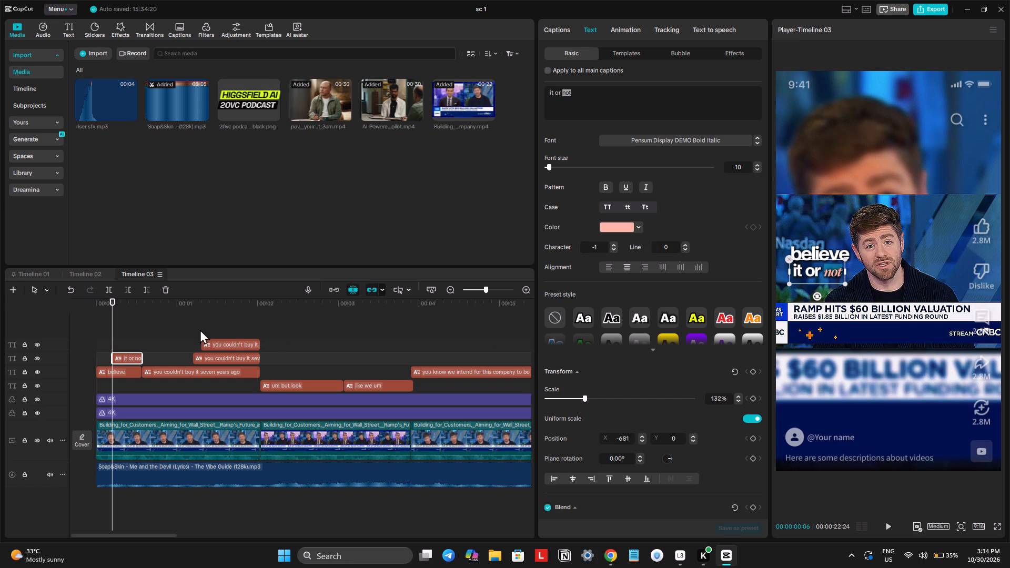
{"action": "scroll", "coordinate": [200, 329], "scroll_direction": "up", "scroll_amount": 1}
Apply the Fade In entrance animation to both the "believe" and "it or not" captions.
{"action": "left_click_drag", "start_coordinate": [124, 342], "coordinate": [124, 374]}
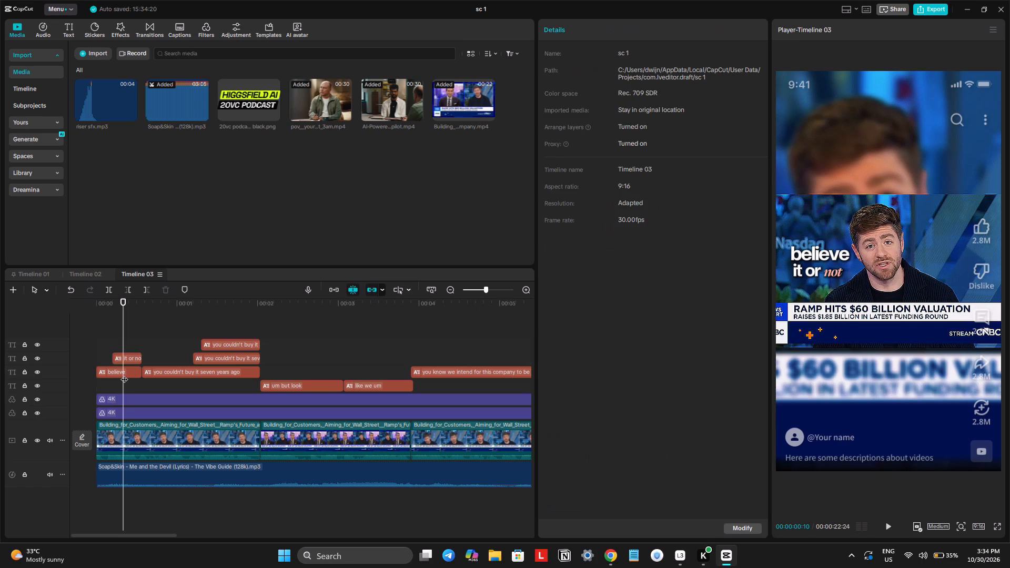
{"action": "left_click_drag", "start_coordinate": [102, 350], "coordinate": [125, 372]}
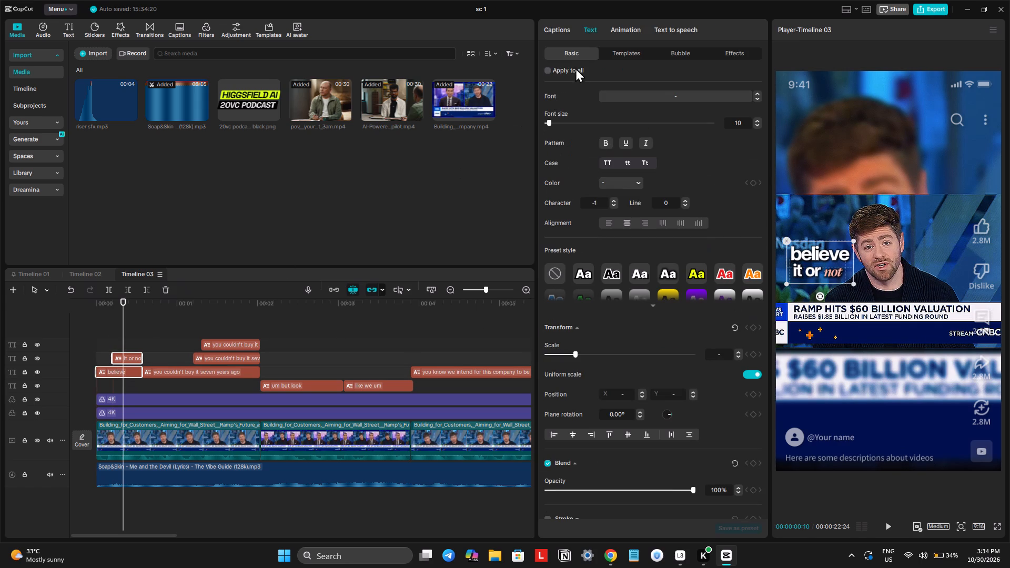
{"action": "left_click", "coordinate": [544, 33]}
{"action": "left_click", "coordinate": [588, 33]}
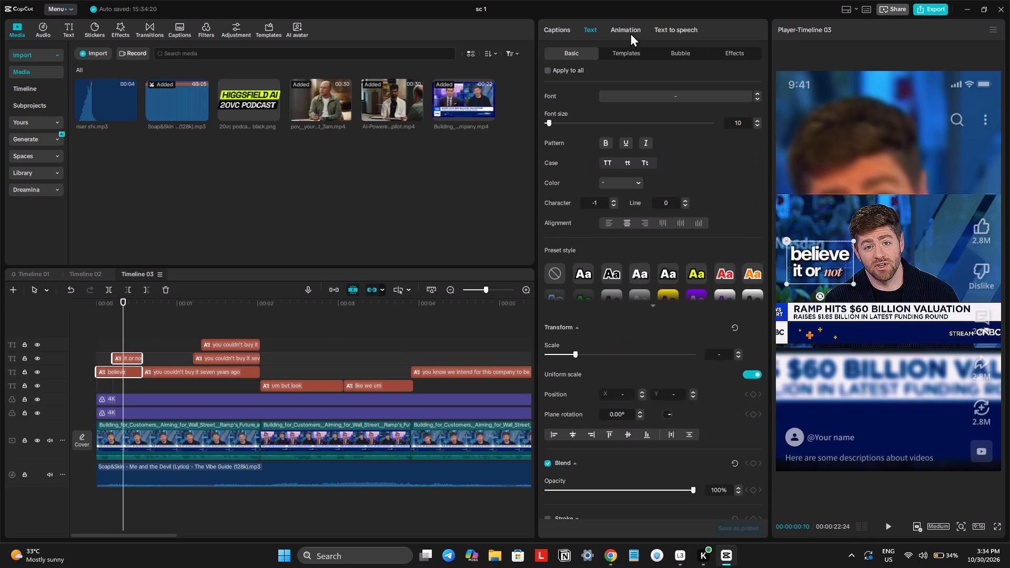
{"action": "double_click", "coordinate": [630, 33]}
{"action": "left_click", "coordinate": [572, 66]}
{"action": "left_click", "coordinate": [573, 64]}
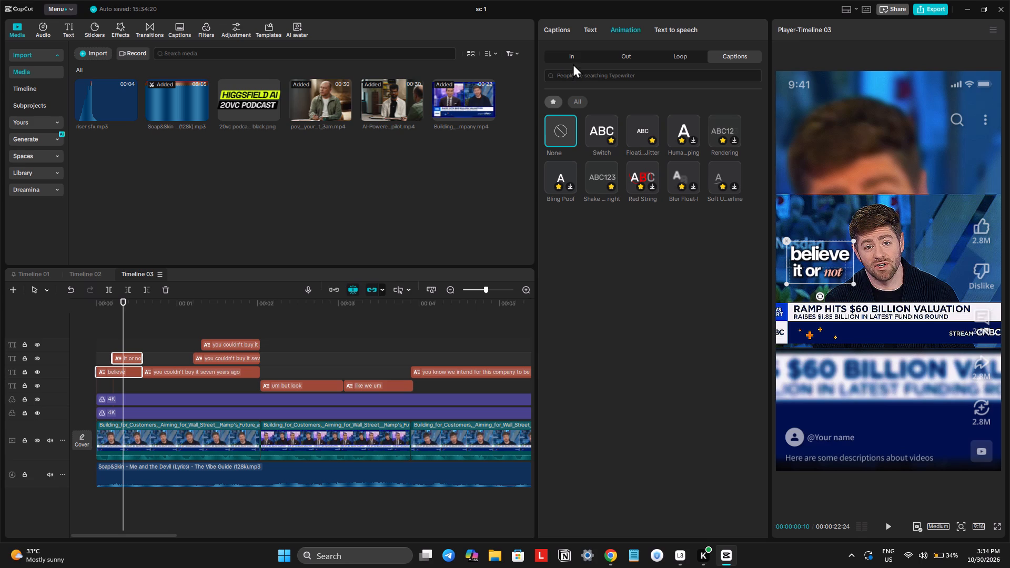
{"action": "double_click", "coordinate": [574, 56]}
{"action": "double_click", "coordinate": [549, 105]}
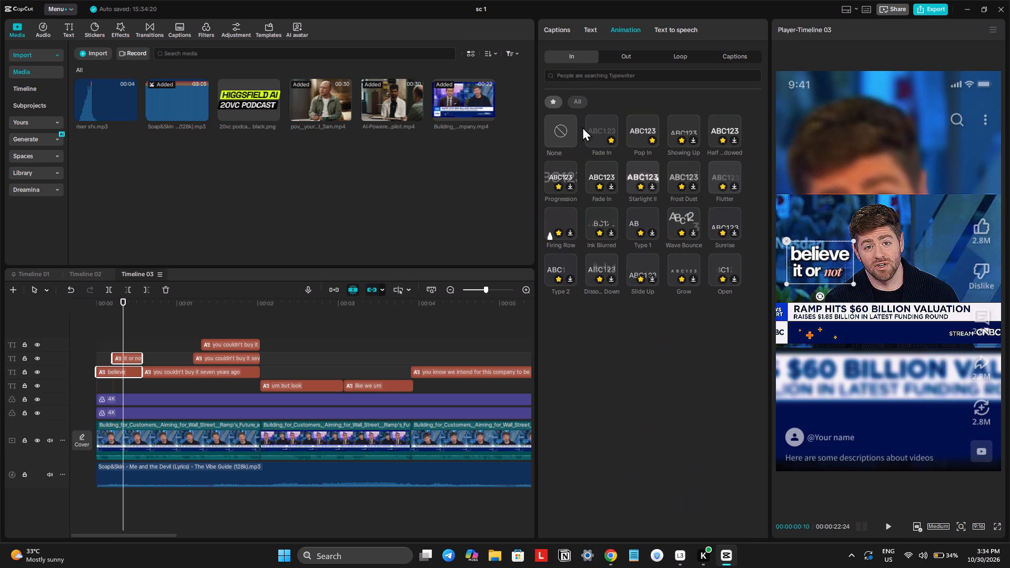
{"action": "left_click", "coordinate": [598, 130]}
Play Timeline 03 from the start to check the animated captions, stopping at 00:00:01:03.
{"action": "left_click", "coordinate": [105, 319]}
{"action": "left_click_drag", "start_coordinate": [100, 313], "coordinate": [90, 319]}
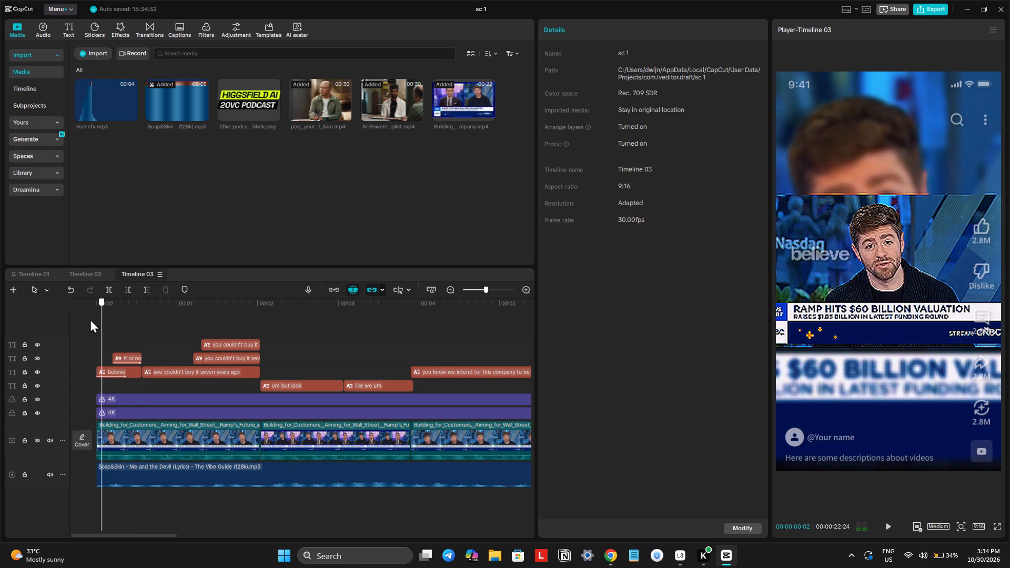
{"action": "left_click_drag", "start_coordinate": [90, 319], "coordinate": [64, 322]}
{"action": "key", "text": "space"}
{"action": "key", "text": "space"}
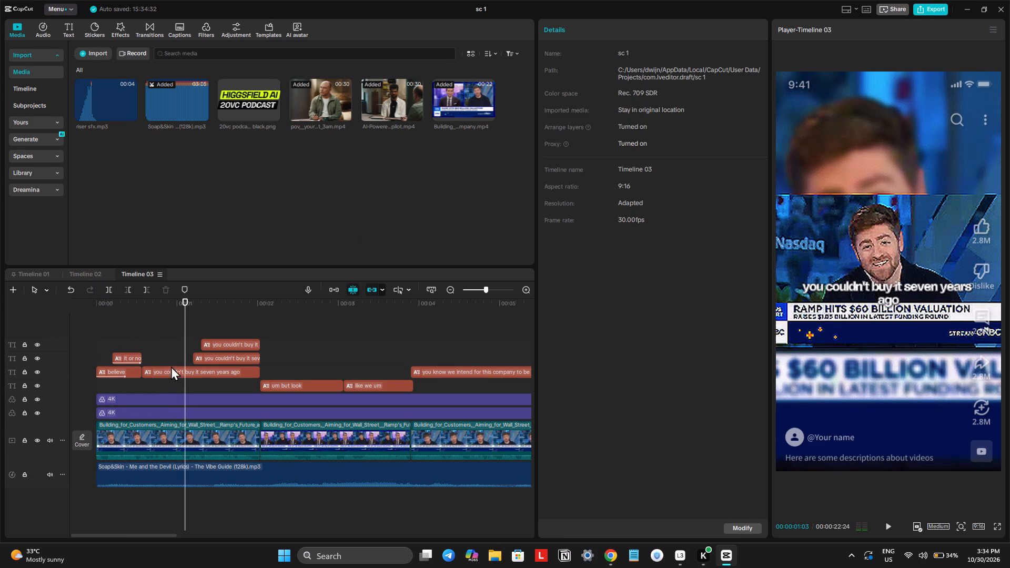
Shorten the text of the caption right after "believe" to "you couldn't".
{"action": "left_click", "coordinate": [171, 375]}
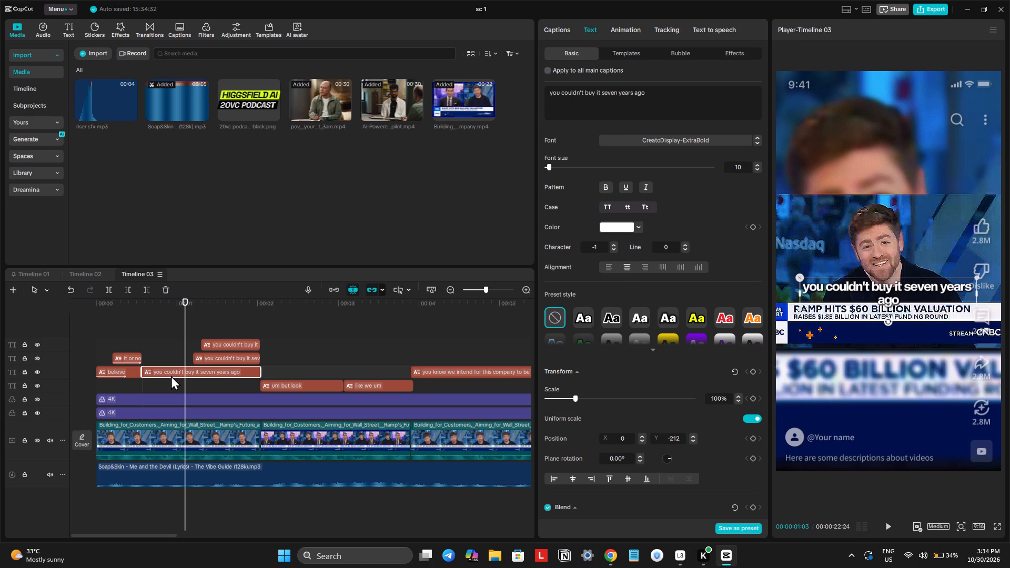
{"action": "left_click_drag", "start_coordinate": [582, 95], "coordinate": [677, 96]}
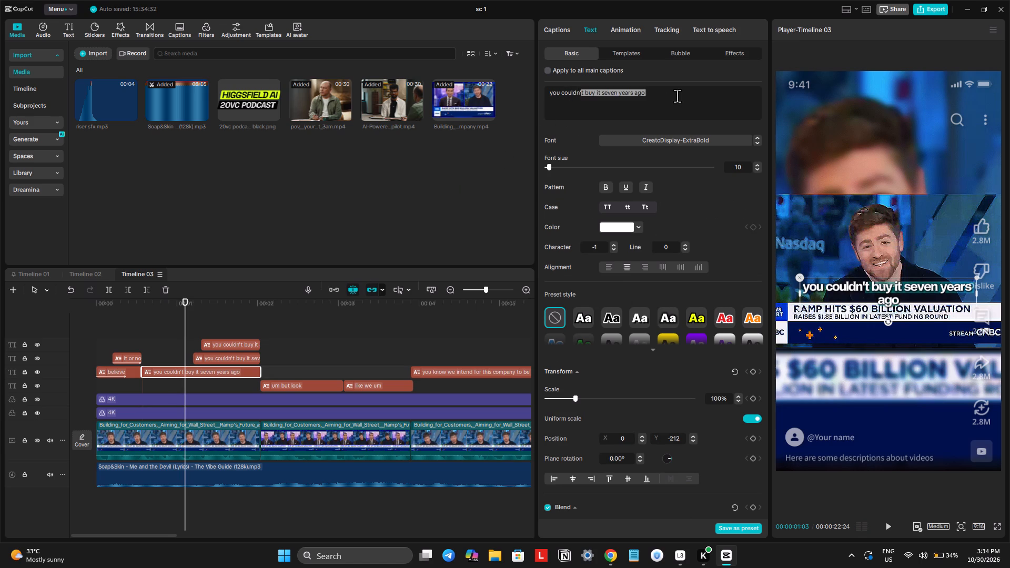
{"action": "key", "text": "BackSpace"}
{"action": "key", "text": "t"}
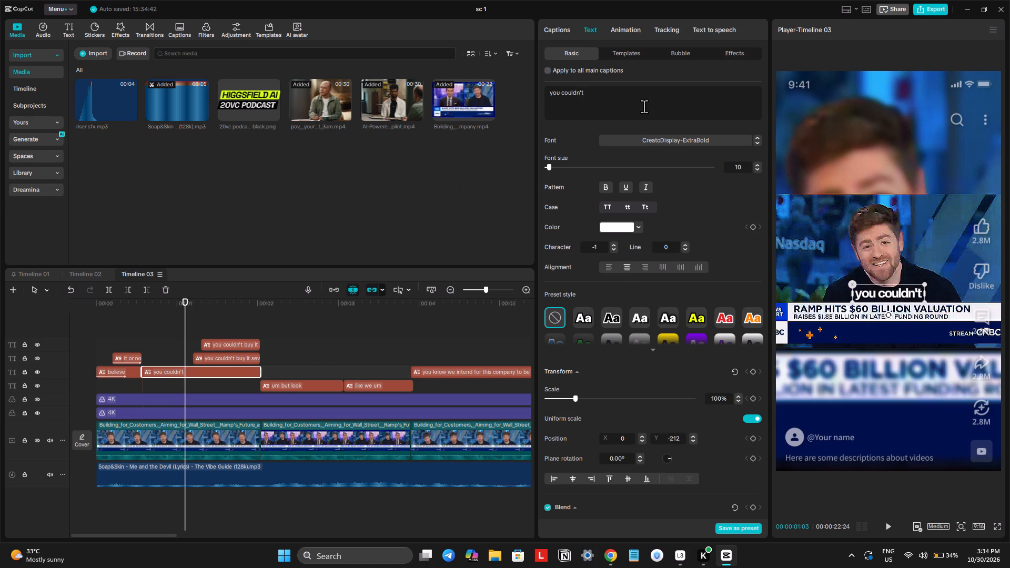
Extend the start of the duplicate caption on the track above "you couldn't" back to 00:00:01:03.
{"action": "left_click", "coordinate": [200, 355]}
{"action": "left_click_drag", "start_coordinate": [191, 356], "coordinate": [183, 362]}
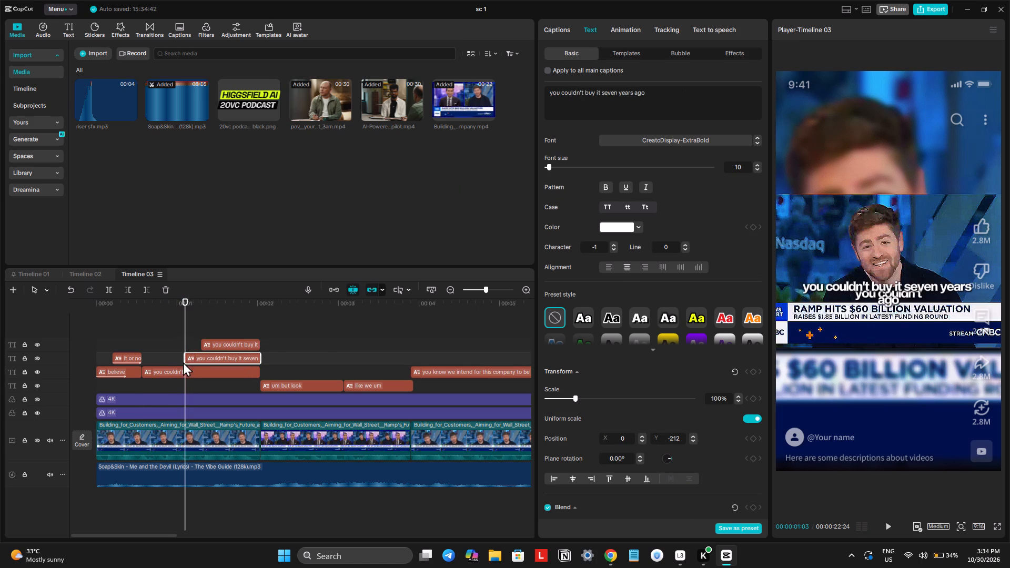
Shorten the text of the duplicate caption starting at 00:00:01:03 to "buy it".
{"action": "left_click_drag", "start_coordinate": [583, 91], "coordinate": [502, 98]}
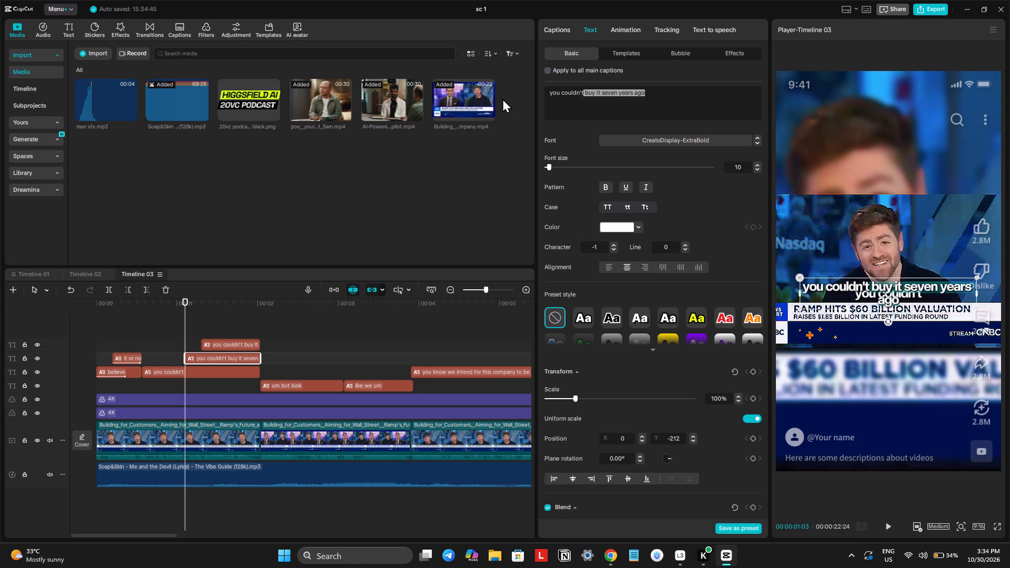
{"action": "left_click", "coordinate": [542, 98]}
{"action": "left_click", "coordinate": [549, 96]}
{"action": "left_click_drag", "start_coordinate": [550, 94], "coordinate": [583, 94]}
{"action": "key", "text": "BackSpace"}
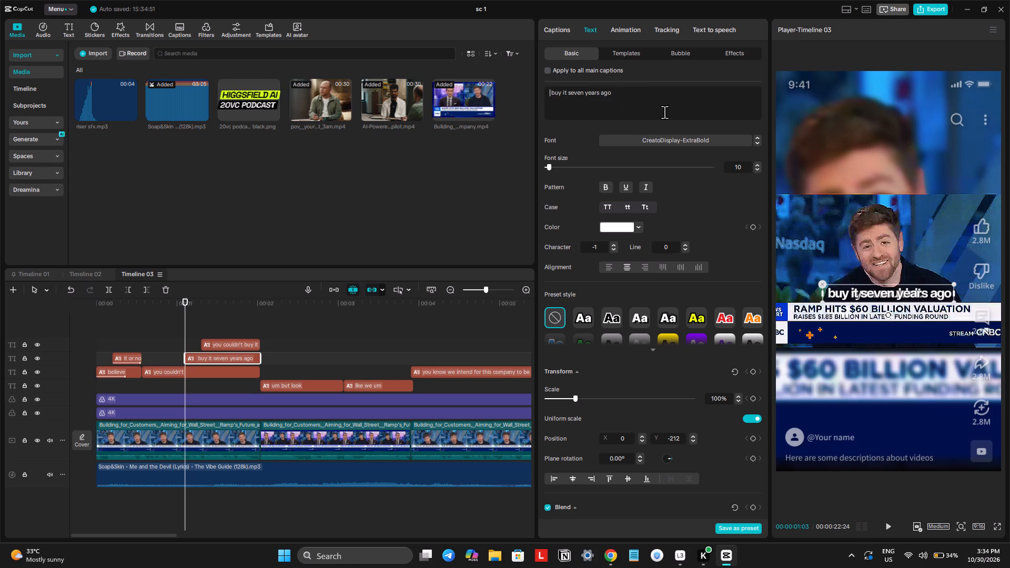
{"action": "key", "text": "Right"}
{"action": "key", "text": "BackSpace"}
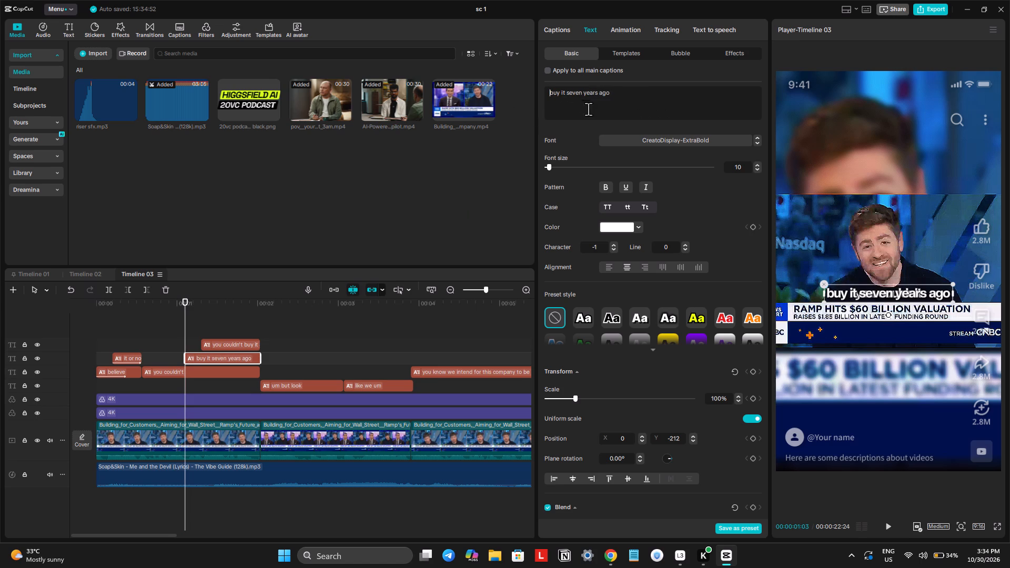
{"action": "left_click_drag", "start_coordinate": [564, 91], "coordinate": [617, 92]}
{"action": "left_click", "coordinate": [603, 92]}
{"action": "left_click_drag", "start_coordinate": [567, 93], "coordinate": [631, 93]}
{"action": "key", "text": "BackSpace"}
{"action": "key", "text": "BackSpace"}
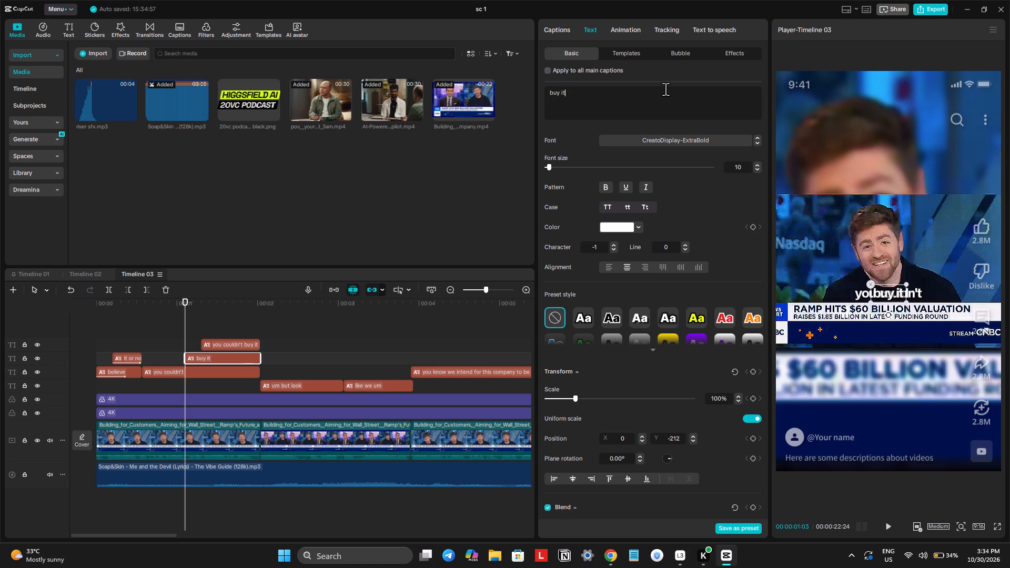
Shorten the text of the topmost duplicate caption to "seven years ago".
{"action": "left_click", "coordinate": [221, 330]}
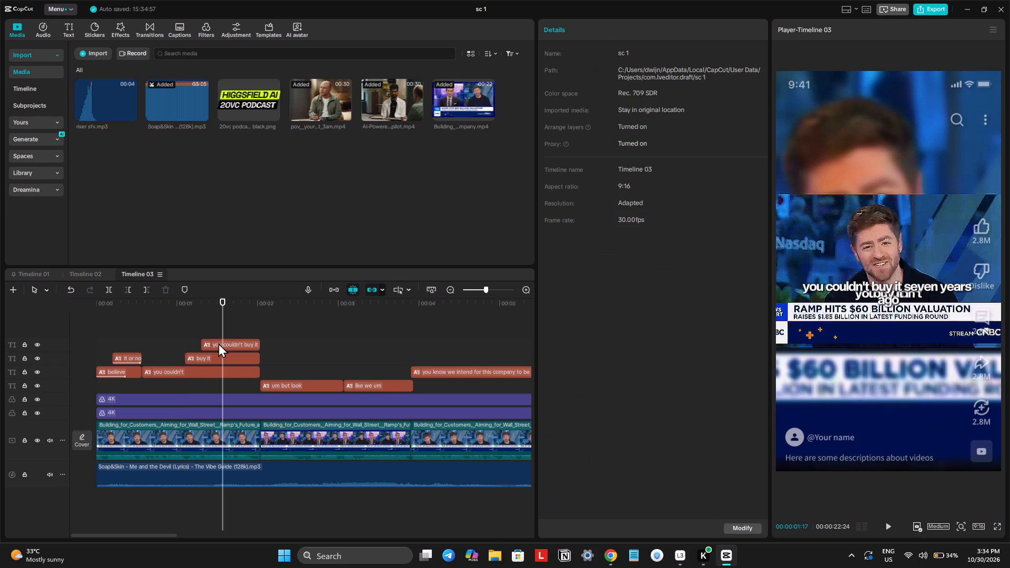
{"action": "left_click", "coordinate": [218, 343]}
{"action": "left_click_drag", "start_coordinate": [600, 91], "coordinate": [486, 93]}
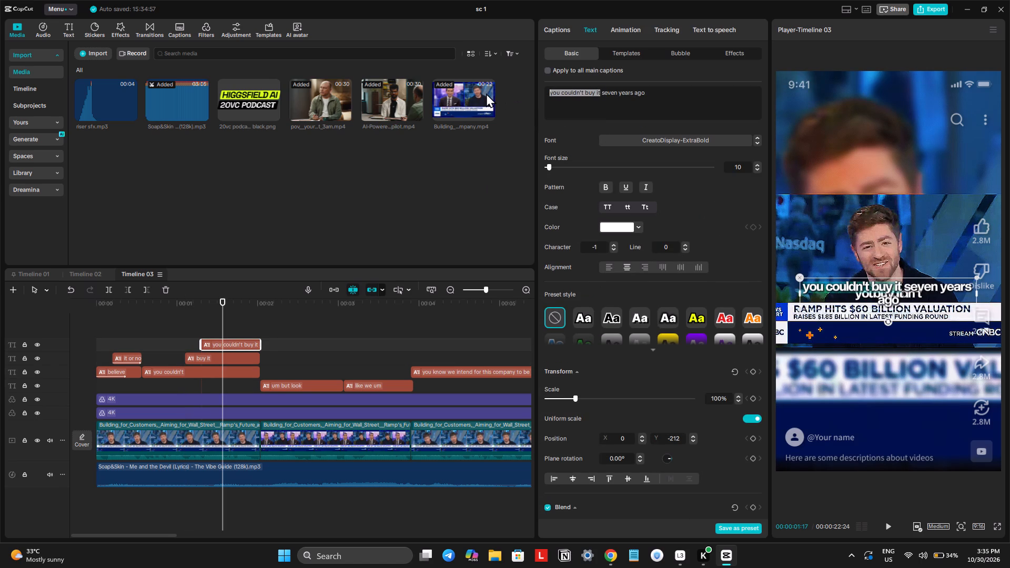
{"action": "left_click_drag", "start_coordinate": [486, 93], "coordinate": [483, 93]}
{"action": "key", "text": "BackSpace"}
{"action": "key", "text": "Right"}
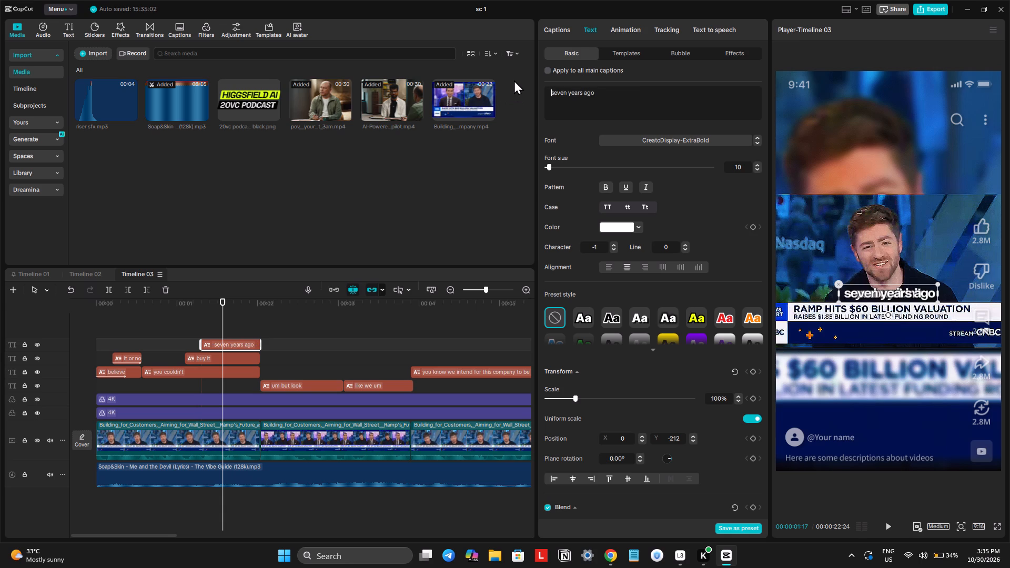
{"action": "key", "text": "BackSpace"}
Duplicate the "seven years ago" caption onto a new track above it and trim the copy's start so it begins after the original.
{"action": "left_click", "coordinate": [206, 344]}
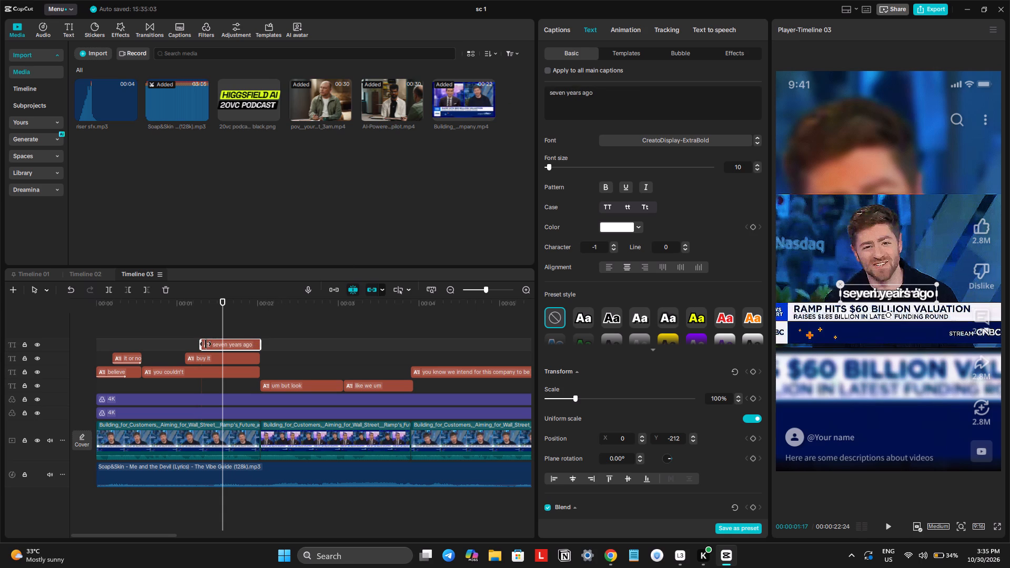
{"action": "key", "text": "ctrl+c"}
{"action": "left_click", "coordinate": [201, 328]}
{"action": "left_click", "coordinate": [201, 328]}
{"action": "key", "text": "ctrl+v"}
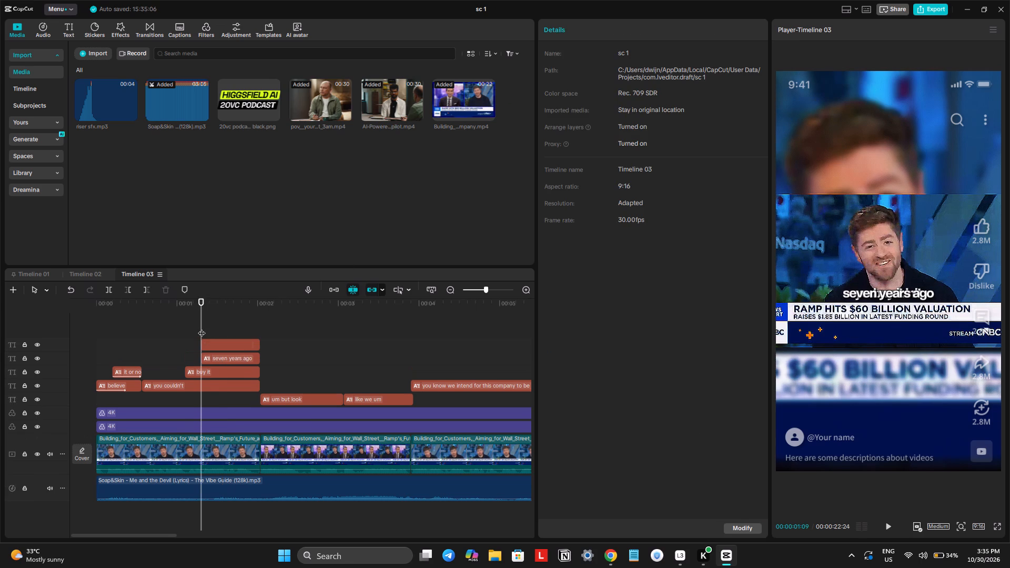
{"action": "left_click", "coordinate": [209, 337]}
{"action": "left_click", "coordinate": [201, 343]}
{"action": "left_click_drag", "start_coordinate": [200, 344], "coordinate": [219, 347]}
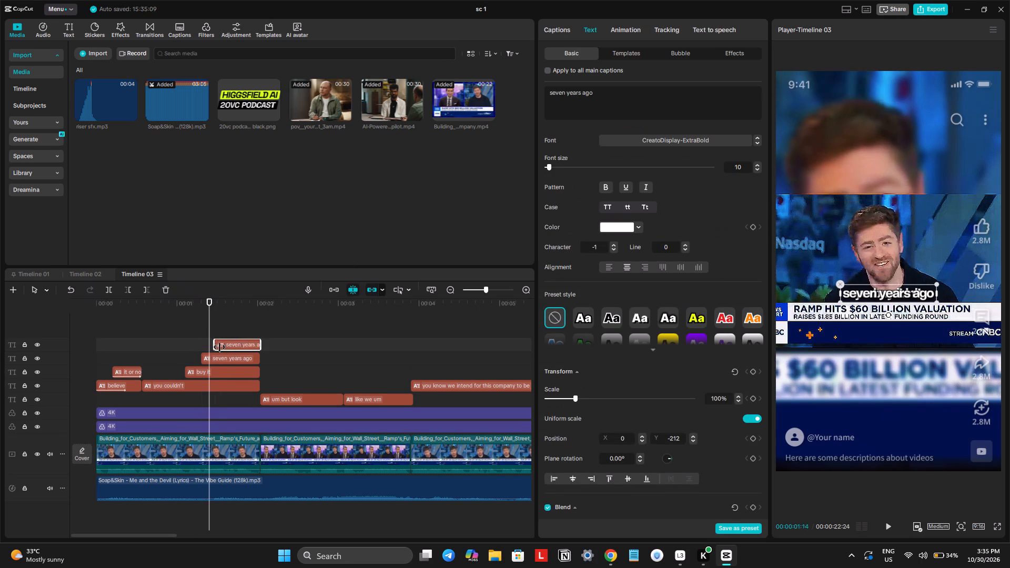
{"action": "left_click_drag", "start_coordinate": [219, 347], "coordinate": [229, 347]}
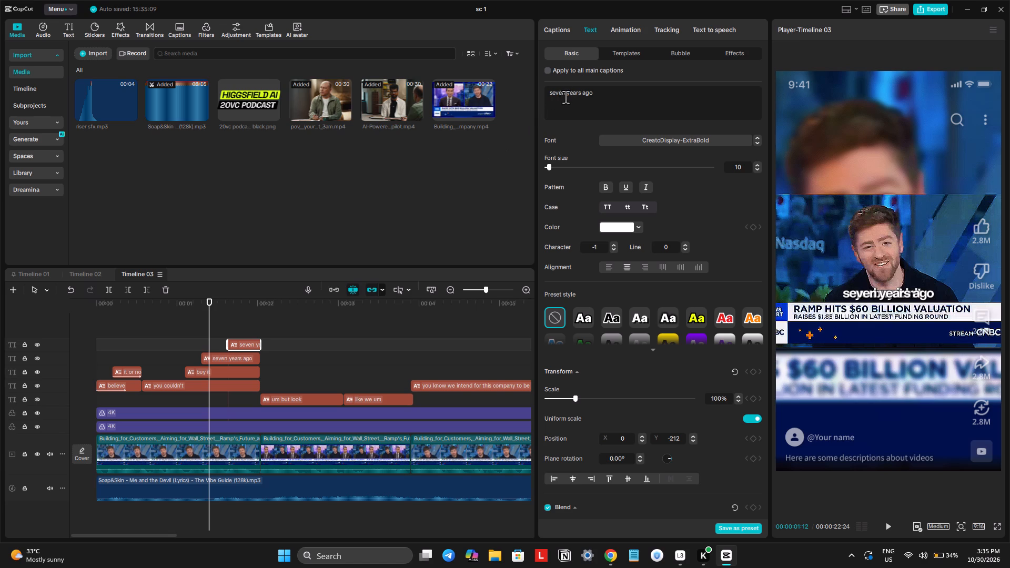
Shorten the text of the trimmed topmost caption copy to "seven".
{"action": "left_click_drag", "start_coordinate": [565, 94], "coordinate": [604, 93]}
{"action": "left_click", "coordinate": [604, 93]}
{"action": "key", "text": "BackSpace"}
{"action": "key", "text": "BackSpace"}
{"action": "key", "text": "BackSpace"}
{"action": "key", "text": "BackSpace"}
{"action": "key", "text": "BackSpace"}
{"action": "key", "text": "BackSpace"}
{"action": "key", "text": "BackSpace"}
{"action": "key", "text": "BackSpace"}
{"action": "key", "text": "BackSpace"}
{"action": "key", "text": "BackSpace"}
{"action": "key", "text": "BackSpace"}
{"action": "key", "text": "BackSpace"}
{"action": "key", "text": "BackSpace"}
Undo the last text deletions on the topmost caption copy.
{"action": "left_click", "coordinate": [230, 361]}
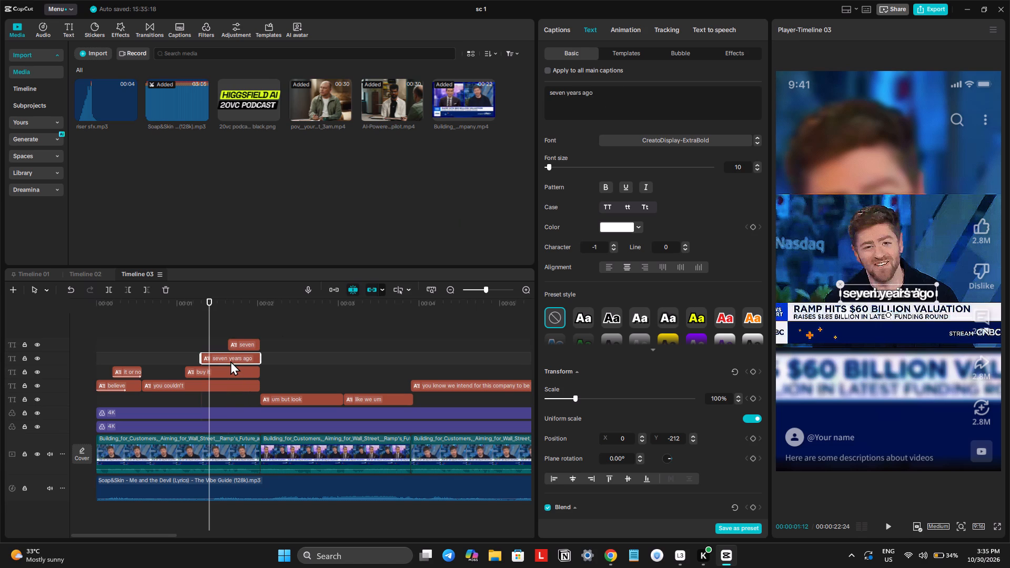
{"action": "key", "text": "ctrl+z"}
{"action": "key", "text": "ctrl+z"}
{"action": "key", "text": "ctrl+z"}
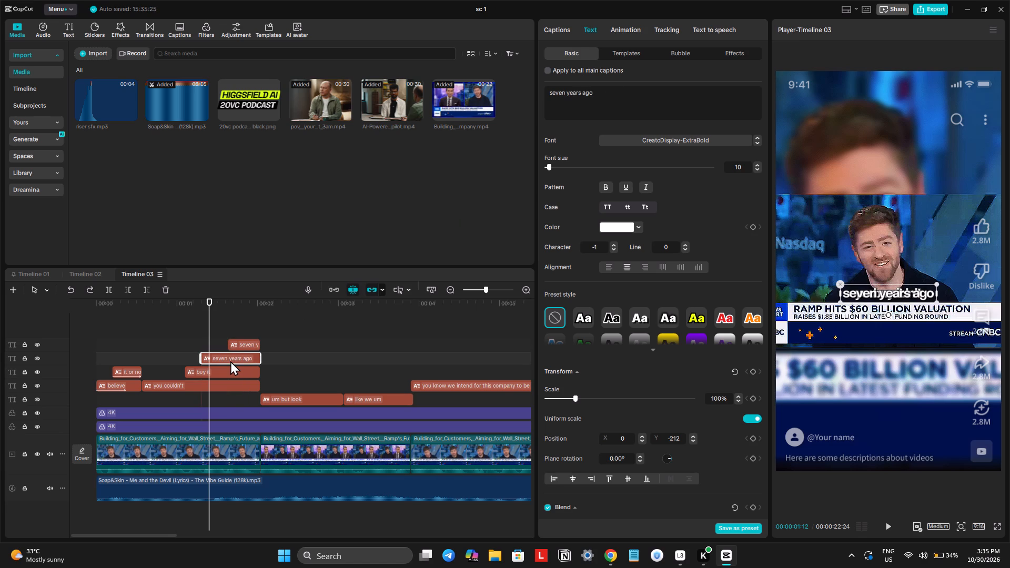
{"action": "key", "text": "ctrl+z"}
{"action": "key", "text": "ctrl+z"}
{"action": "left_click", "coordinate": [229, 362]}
Play Timeline 03 through the stacked captions to check their timing against the speech, stopping at 00:00:01:25.
{"action": "left_click", "coordinate": [176, 341]}
{"action": "key", "text": "space"}
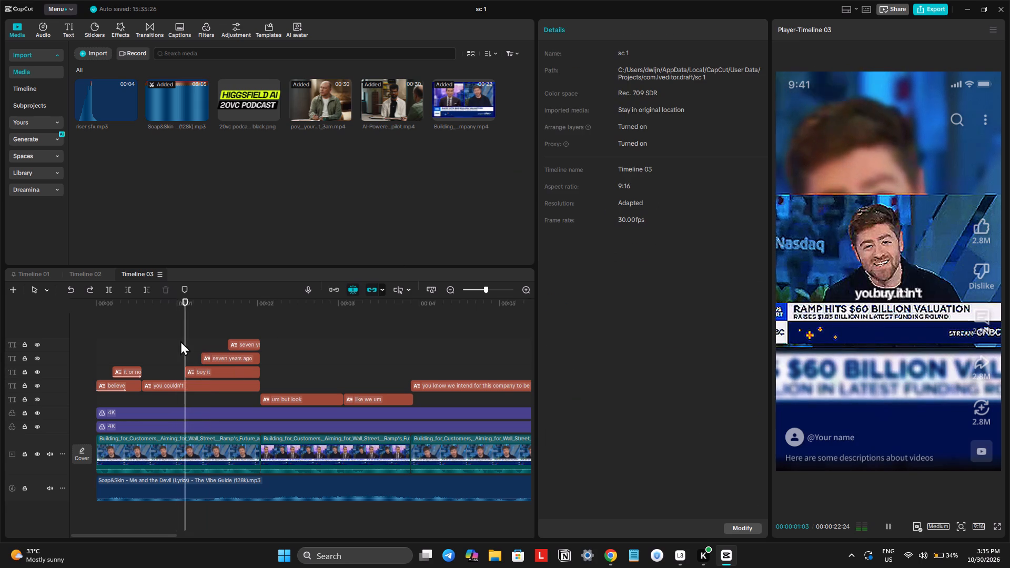
{"action": "key", "text": "space"}
Shorten the text of the "seven years ago" caption to "seven years".
{"action": "left_click", "coordinate": [230, 360]}
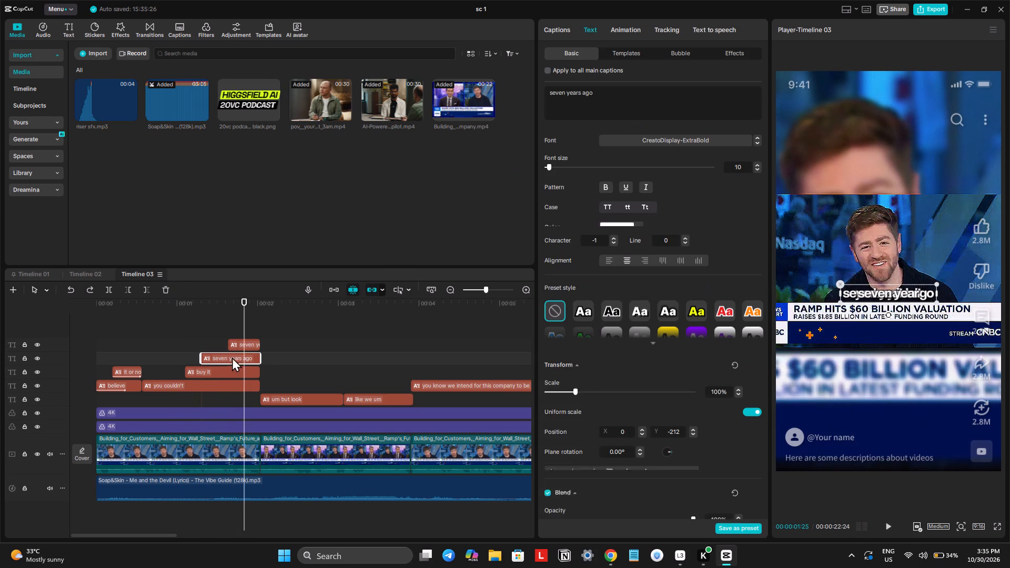
{"action": "left_click_drag", "start_coordinate": [582, 94], "coordinate": [614, 95]}
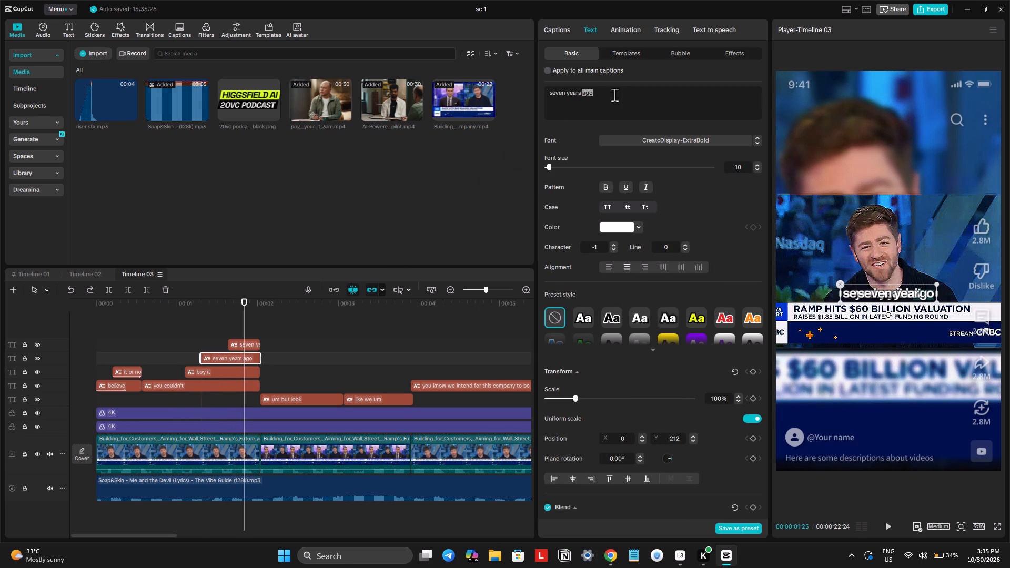
{"action": "key", "text": "BackSpace"}
{"action": "key", "text": "BackSpace"}
Replace the topmost caption's text with "ago".
{"action": "left_click", "coordinate": [252, 342]}
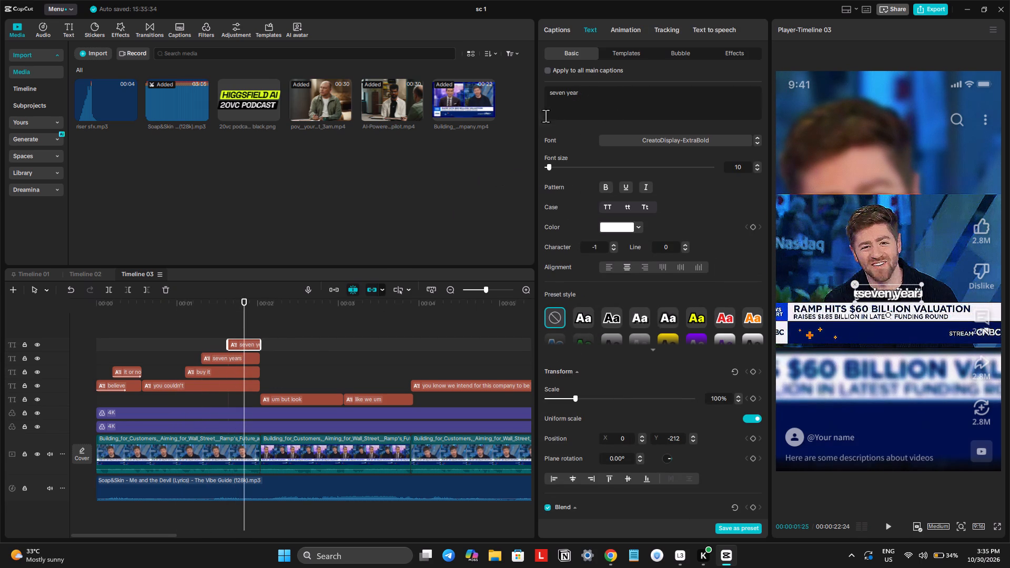
{"action": "left_click_drag", "start_coordinate": [591, 92], "coordinate": [477, 104]}
{"action": "key", "text": "ctrl+a"}
{"action": "type", "text": "ag"}
{"action": "key", "text": "o"}
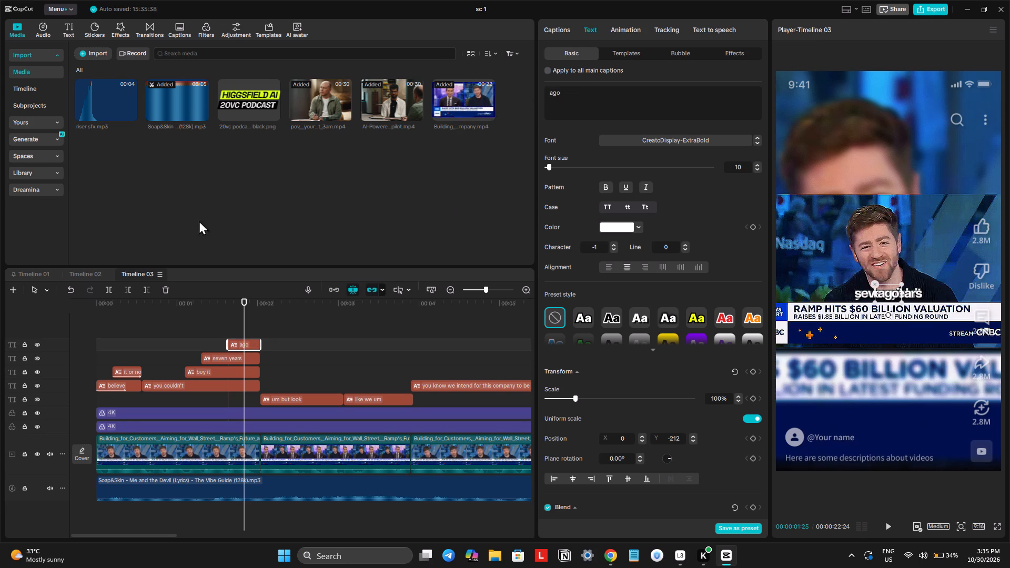
At 00:00:01:00, move the "you couldn't" caption beside the speaker's face at X -590, Y -31 and enlarge it to 132%.
{"action": "left_click", "coordinate": [142, 324]}
{"action": "key", "text": "space"}
{"action": "key", "text": "space"}
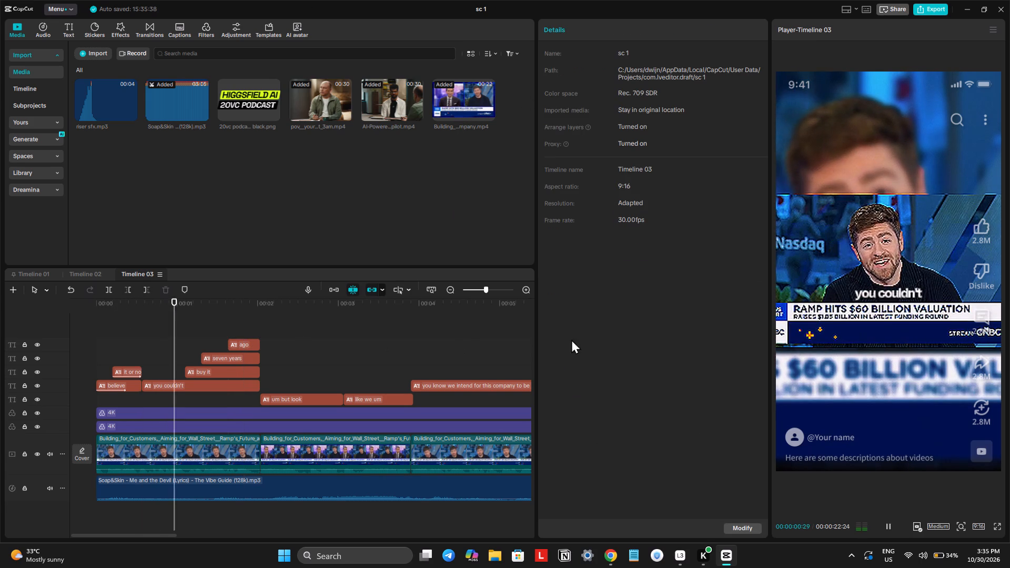
{"action": "left_click", "coordinate": [866, 289]}
{"action": "left_click_drag", "start_coordinate": [869, 296], "coordinate": [820, 282]}
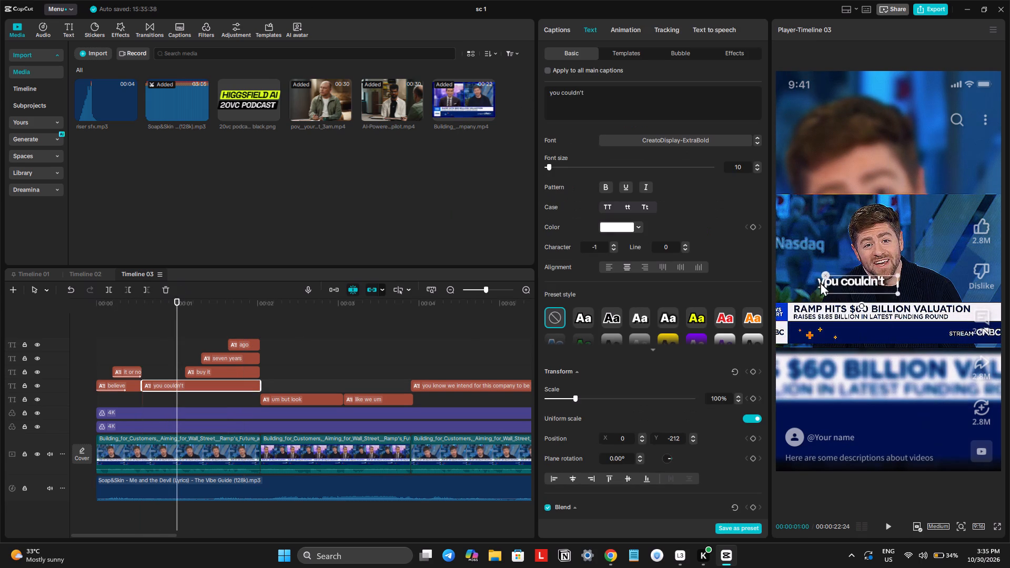
{"action": "left_click_drag", "start_coordinate": [820, 282], "coordinate": [807, 277]}
{"action": "left_click_drag", "start_coordinate": [861, 283], "coordinate": [866, 287]}
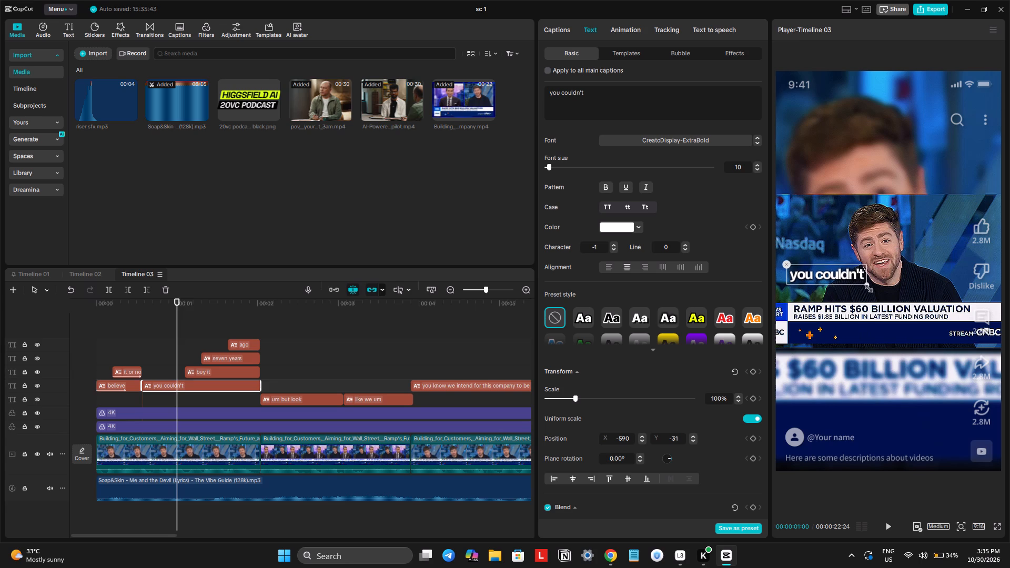
{"action": "left_click_drag", "start_coordinate": [866, 287], "coordinate": [878, 291]}
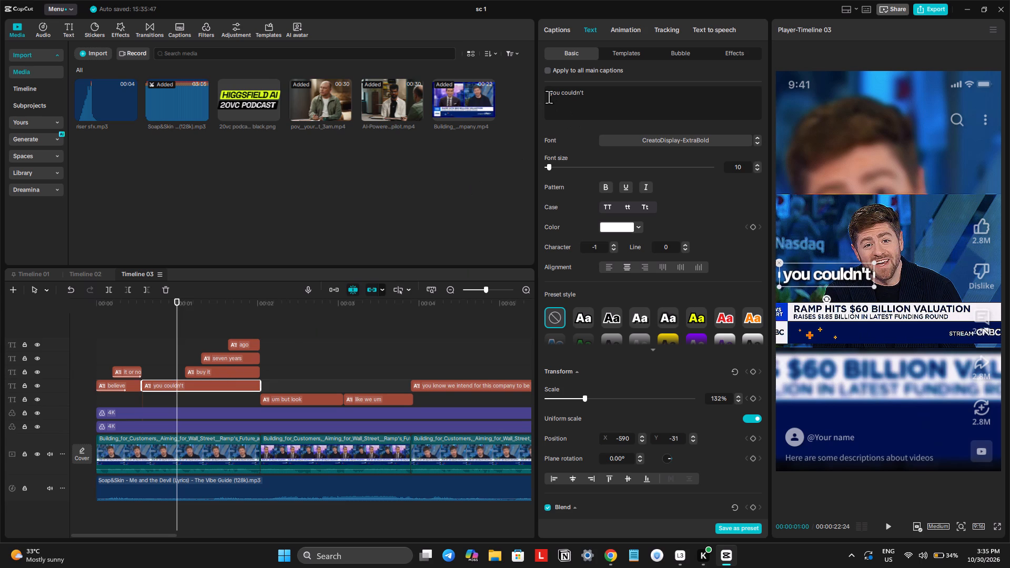
Shorten the text of the enlarged "you couldn't" caption to "you".
{"action": "left_click_drag", "start_coordinate": [561, 95], "coordinate": [607, 95]}
{"action": "key", "text": "BackSpace"}
{"action": "key", "text": "BackSpace"}
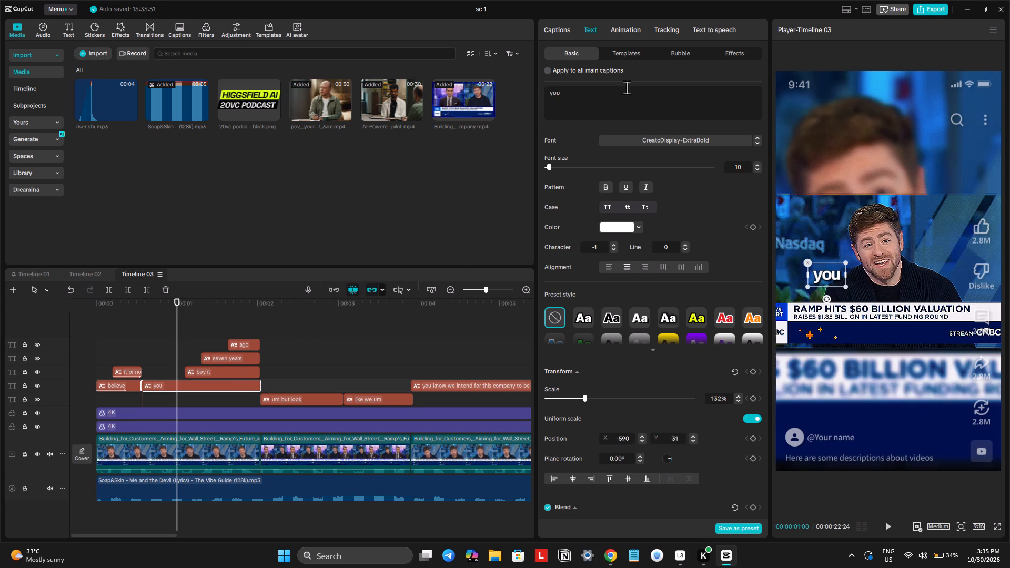
Duplicate the "you" caption onto the track above, starting just after the original and ending level with it.
{"action": "left_click", "coordinate": [188, 371]}
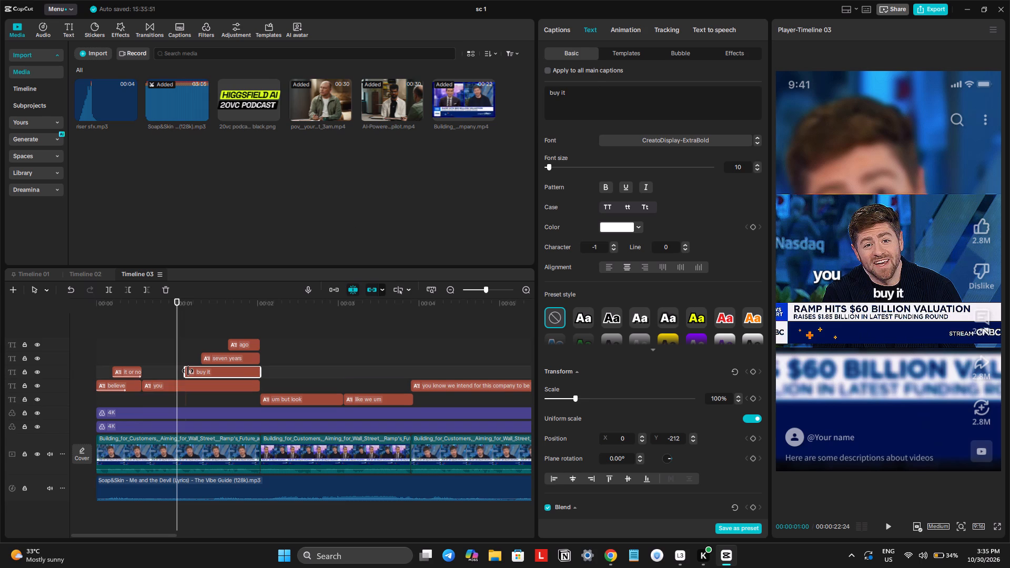
{"action": "left_click", "coordinate": [170, 386]}
{"action": "key", "text": "ctrl+c"}
{"action": "key", "text": "ctrl+v"}
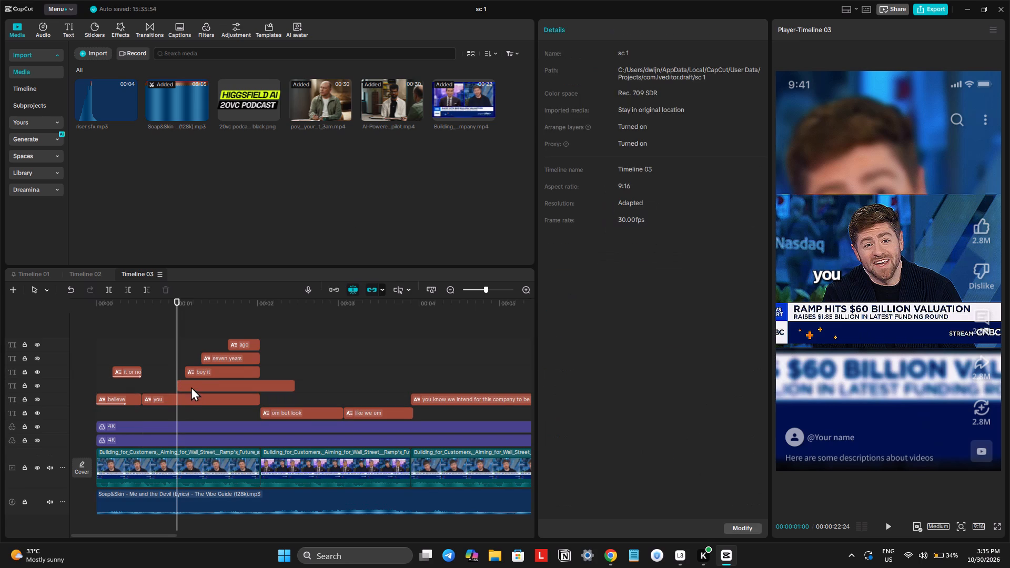
{"action": "left_click_drag", "start_coordinate": [192, 384], "coordinate": [182, 386]}
{"action": "left_click_drag", "start_coordinate": [280, 384], "coordinate": [262, 386]}
{"action": "left_click_drag", "start_coordinate": [264, 386], "coordinate": [256, 386]}
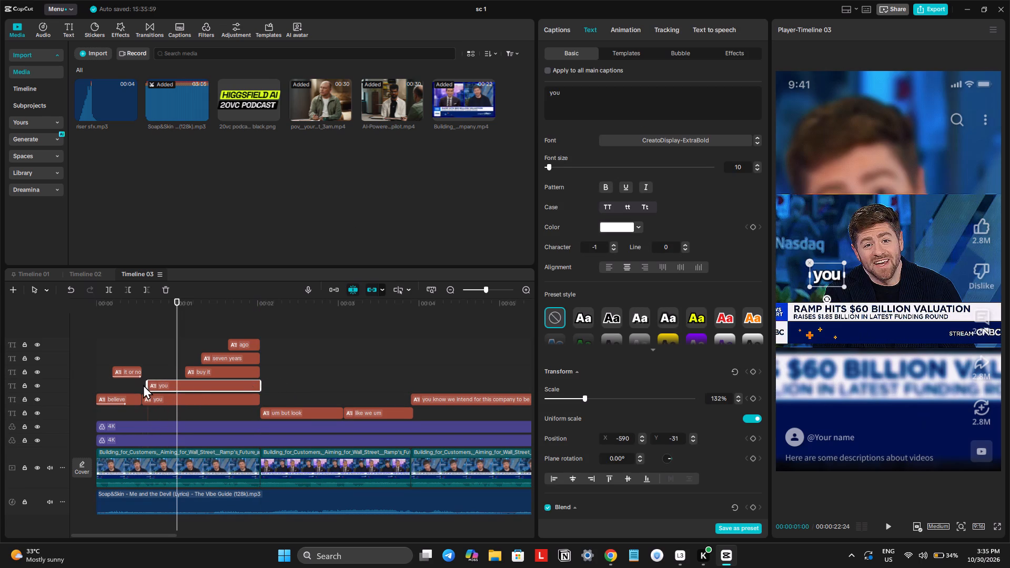
Replace the text of the duplicated "you" caption with "couldn't".
{"action": "left_click_drag", "start_coordinate": [583, 93], "coordinate": [491, 93]}
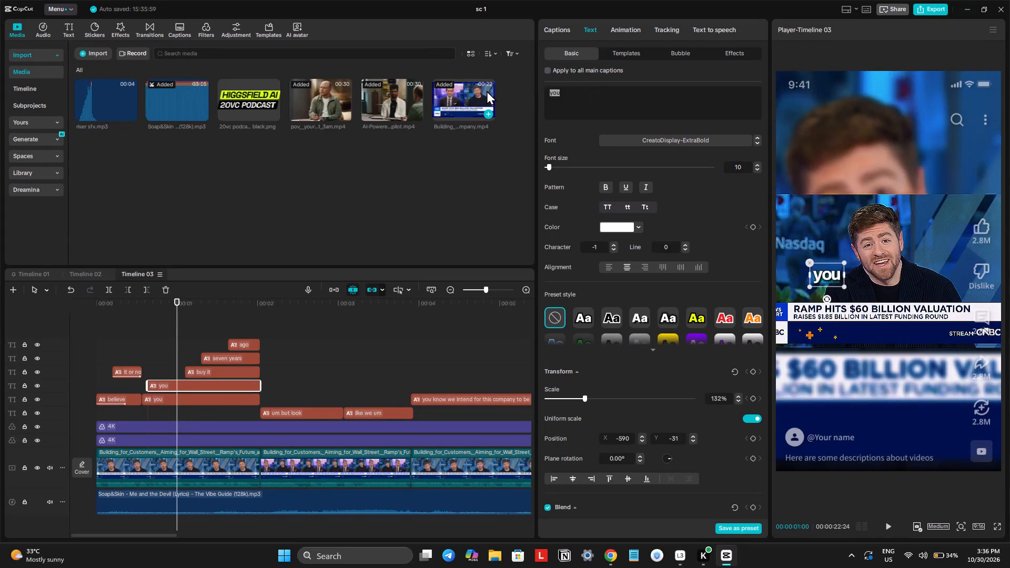
{"action": "type", "text": "could"}
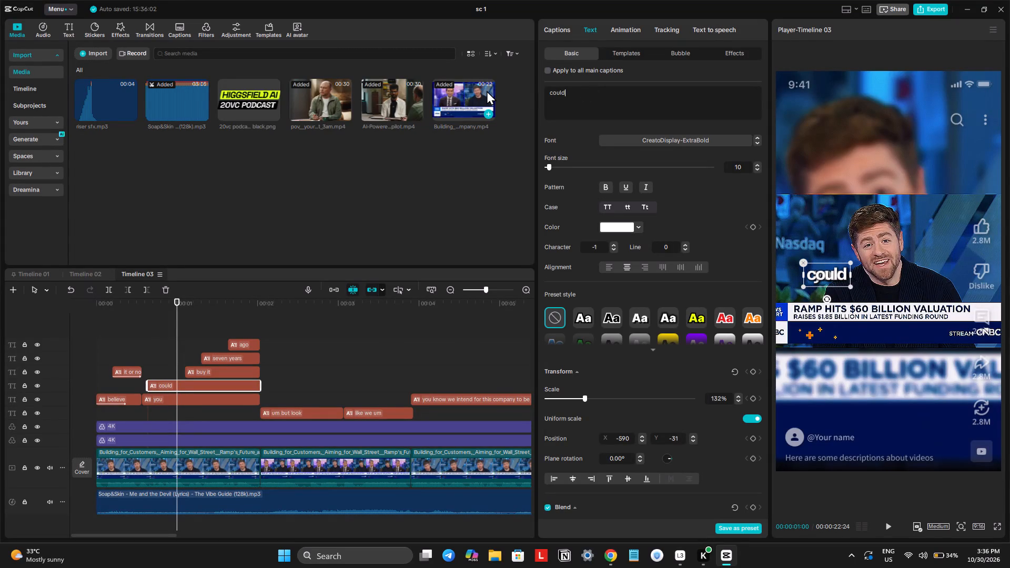
{"action": "key", "text": "n"}
{"action": "type", "text": "'y"}
{"action": "key", "text": "BackSpace"}
{"action": "key", "text": "t"}
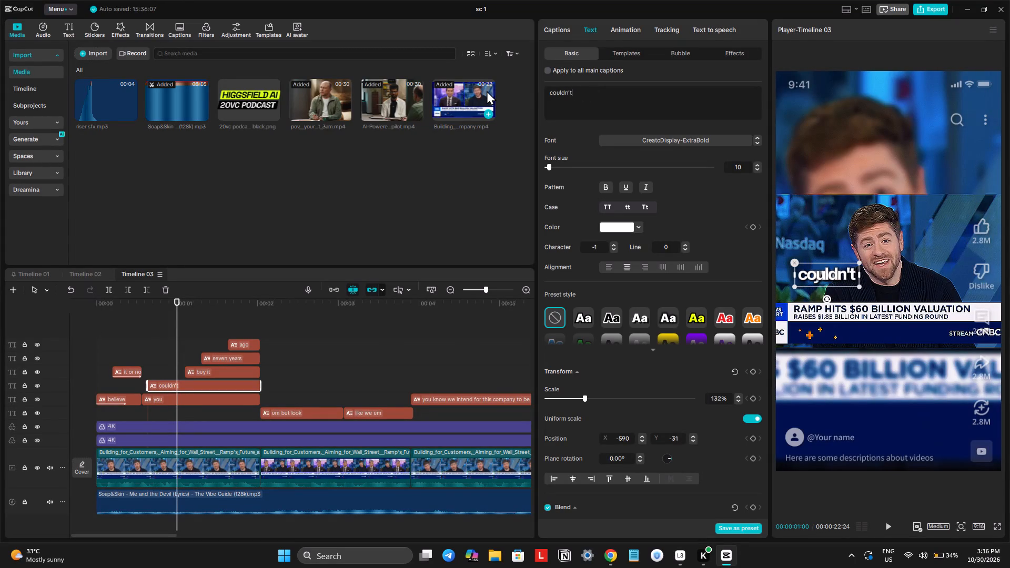
Change the "couldn't" caption's font to relationship of mélodrame regu, from the recently used fonts.
{"action": "left_click", "coordinate": [670, 137]}
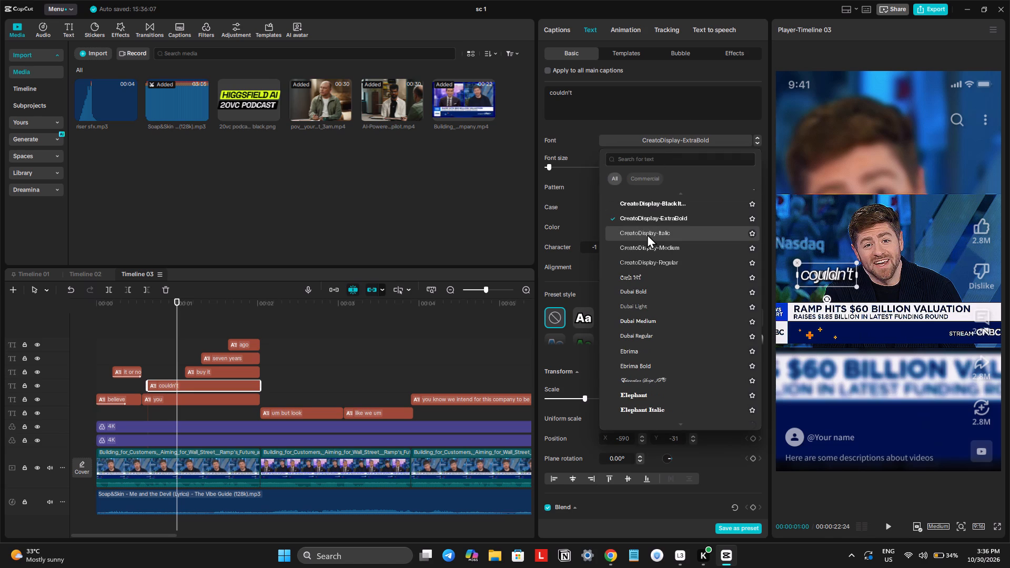
{"action": "scroll", "coordinate": [647, 234], "scroll_direction": "up", "scroll_amount": 3}
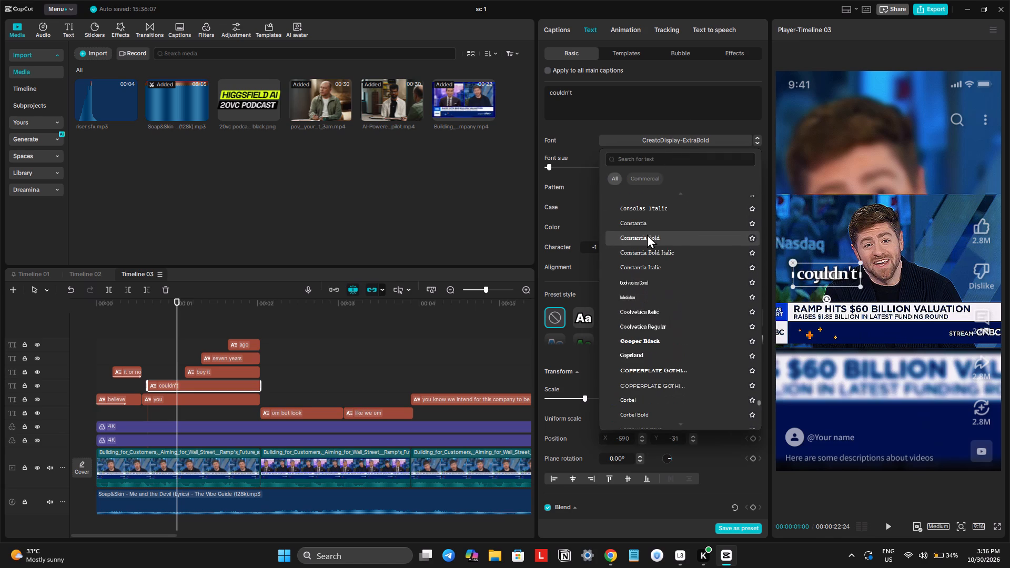
{"action": "scroll", "coordinate": [647, 234], "scroll_direction": "up", "scroll_amount": 4}
{"action": "scroll", "coordinate": [647, 234], "scroll_direction": "up", "scroll_amount": 20}
{"action": "scroll", "coordinate": [647, 234], "scroll_direction": "up", "scroll_amount": 20}
{"action": "scroll", "coordinate": [647, 234], "scroll_direction": "up", "scroll_amount": 3}
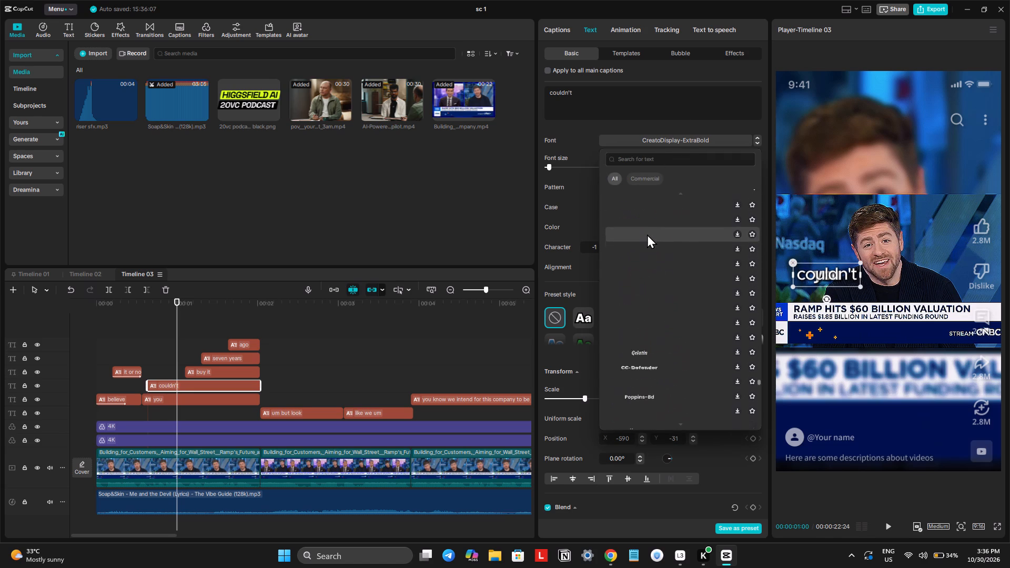
{"action": "scroll", "coordinate": [647, 234], "scroll_direction": "up", "scroll_amount": 4}
{"action": "scroll", "coordinate": [647, 234], "scroll_direction": "up", "scroll_amount": 17}
{"action": "scroll", "coordinate": [647, 234], "scroll_direction": "up", "scroll_amount": 4}
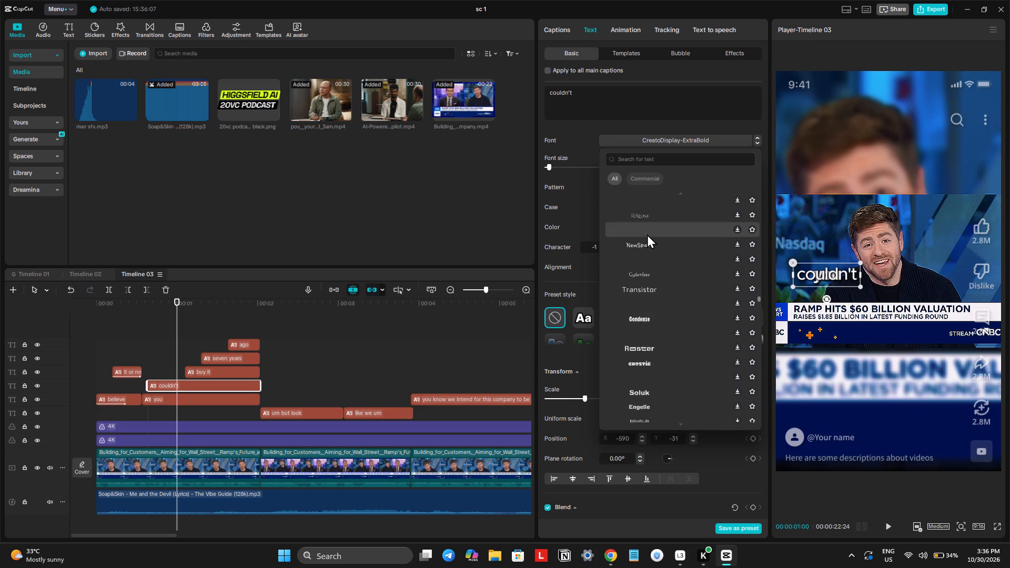
{"action": "scroll", "coordinate": [647, 234], "scroll_direction": "up", "scroll_amount": 6}
{"action": "scroll", "coordinate": [647, 234], "scroll_direction": "up", "scroll_amount": 20}
{"action": "scroll", "coordinate": [647, 234], "scroll_direction": "up", "scroll_amount": 20}
{"action": "scroll", "coordinate": [647, 234], "scroll_direction": "up", "scroll_amount": 17}
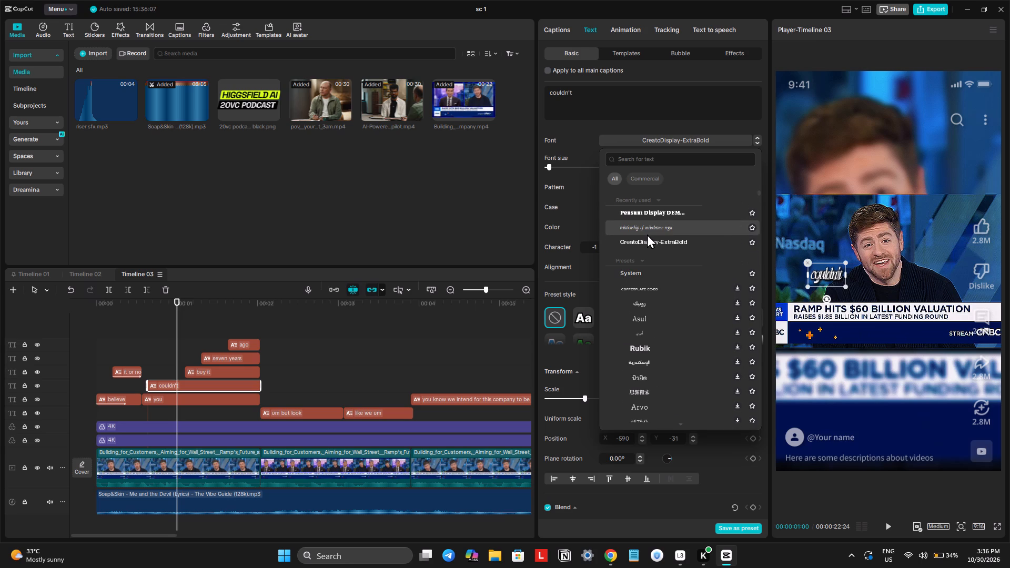
{"action": "left_click", "coordinate": [647, 234]}
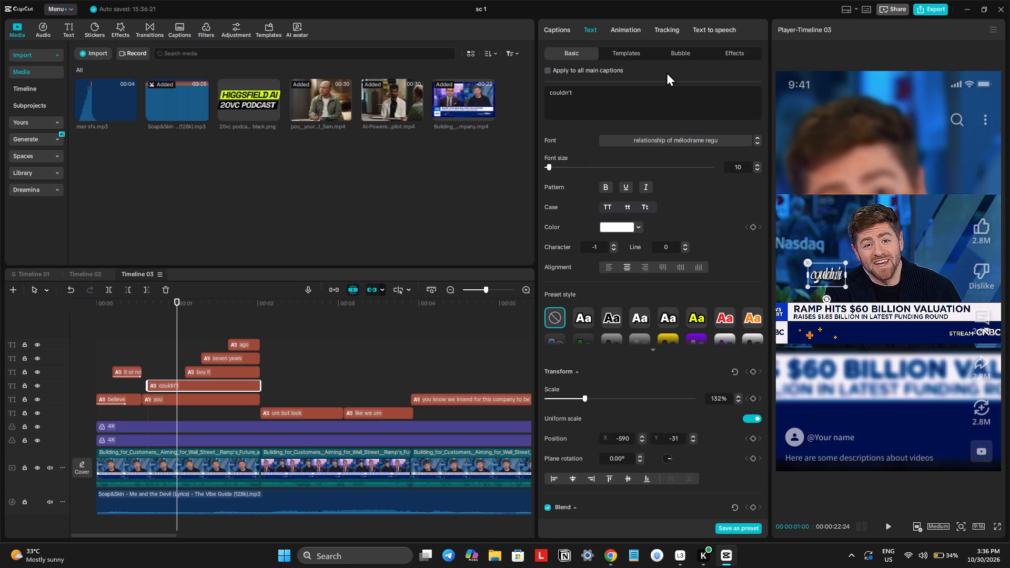
Colour the "couldn't" caption light yellow, FFE373.
{"action": "left_click", "coordinate": [619, 229]}
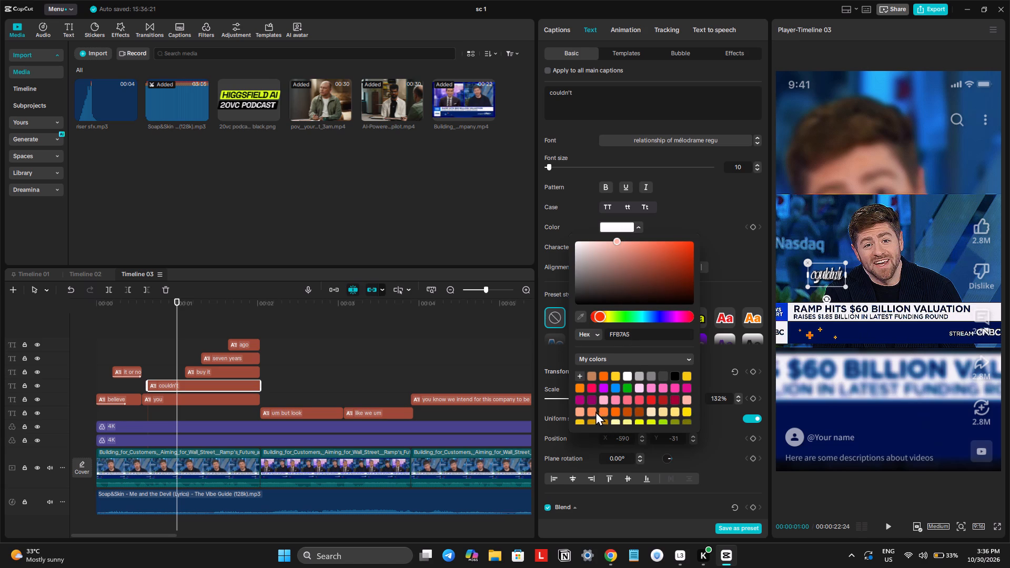
{"action": "scroll", "coordinate": [613, 408], "scroll_direction": "down", "scroll_amount": 1}
{"action": "scroll", "coordinate": [670, 411], "scroll_direction": "down", "scroll_amount": 1}
{"action": "left_click", "coordinate": [671, 411]}
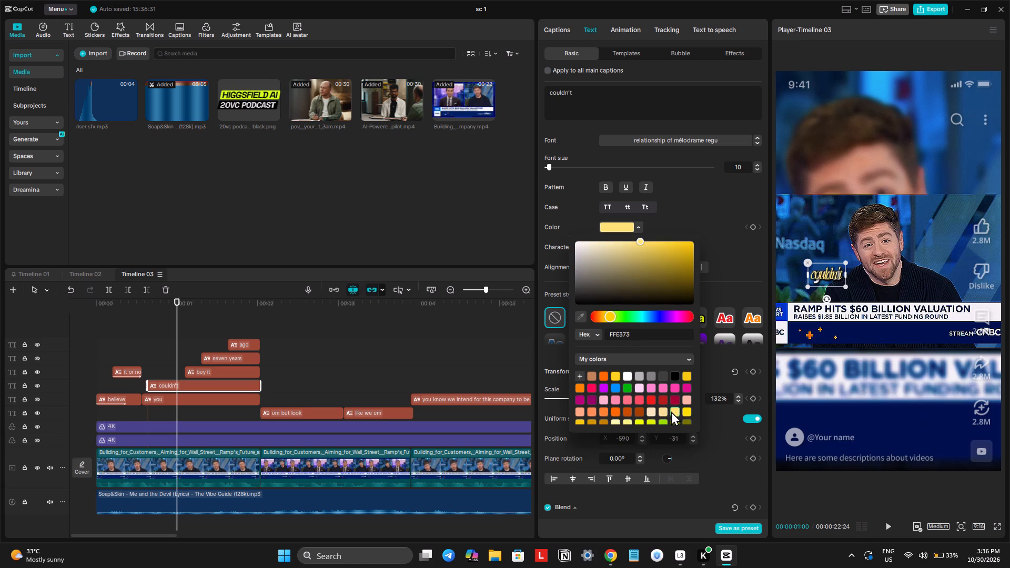
{"action": "scroll", "coordinate": [675, 410], "scroll_direction": "down", "scroll_amount": 1}
Enlarge the "couldn't" caption to 193% and place it just below the word "you", shifted slightly toward the speaker.
{"action": "left_click_drag", "start_coordinate": [842, 287], "coordinate": [852, 299]}
{"action": "left_click_drag", "start_coordinate": [842, 272], "coordinate": [841, 285]}
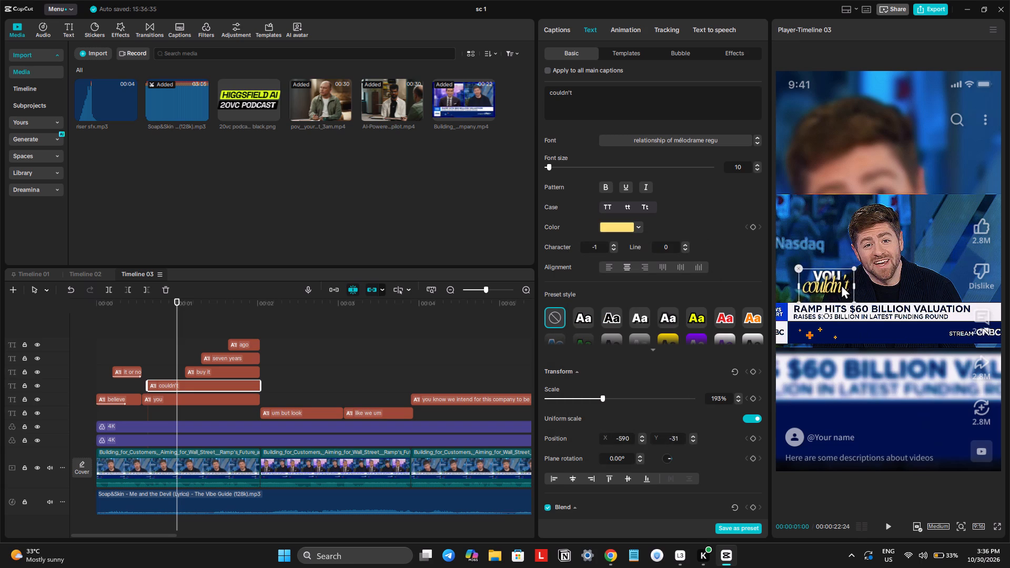
{"action": "left_click_drag", "start_coordinate": [841, 285], "coordinate": [846, 287]}
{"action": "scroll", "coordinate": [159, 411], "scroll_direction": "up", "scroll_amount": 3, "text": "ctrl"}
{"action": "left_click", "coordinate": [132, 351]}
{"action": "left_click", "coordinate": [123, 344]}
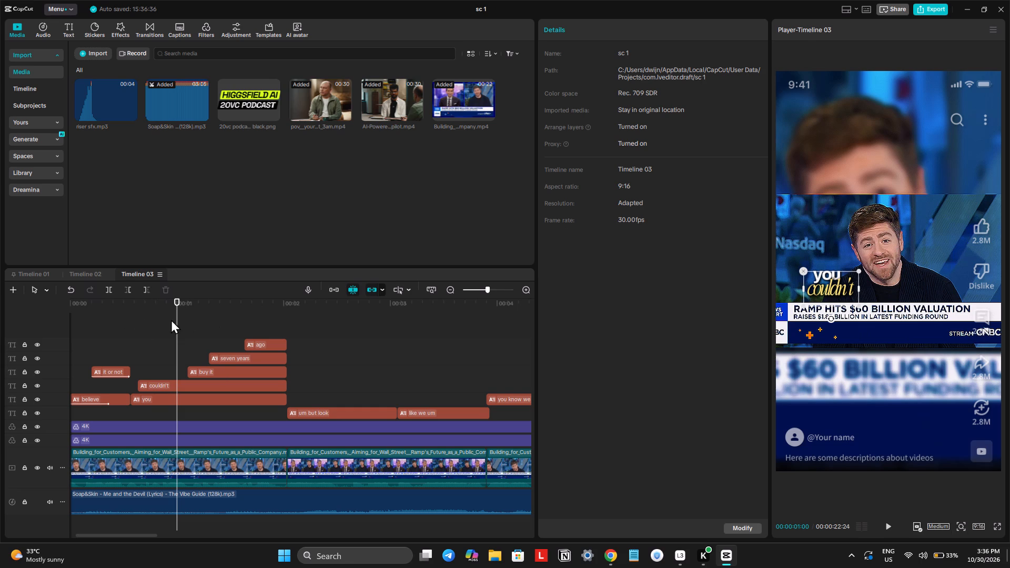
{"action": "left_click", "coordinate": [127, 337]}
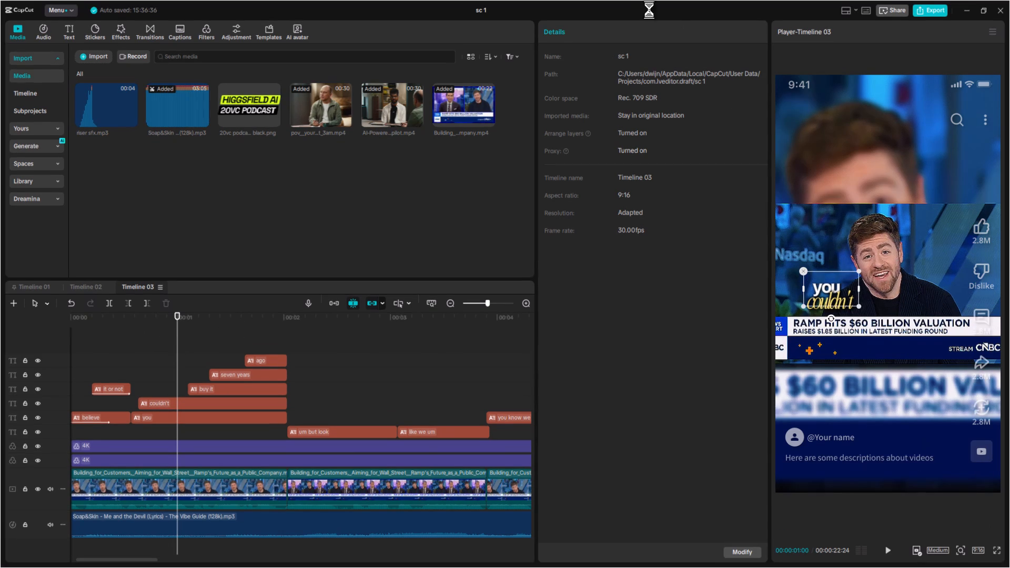
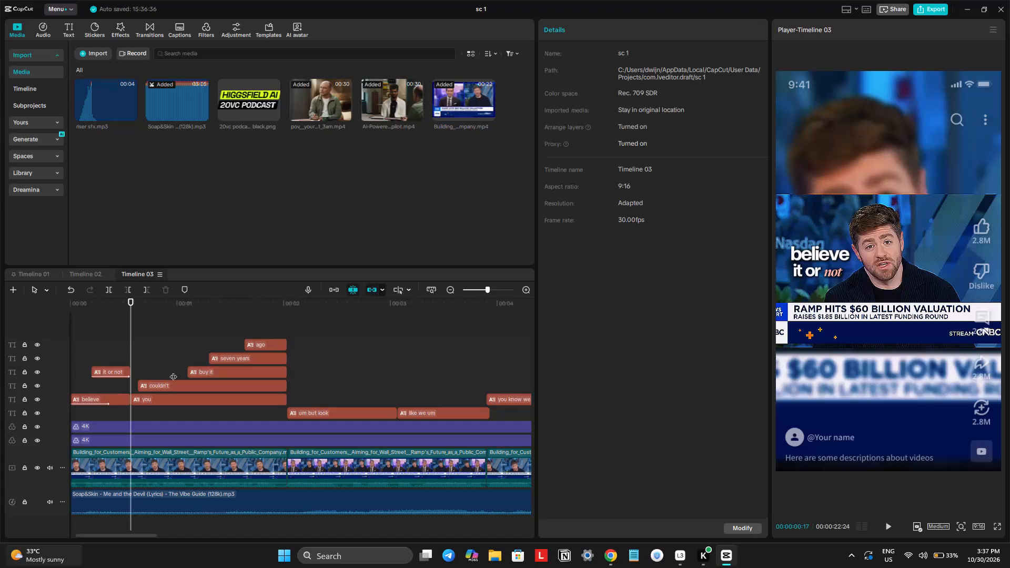
Play back the opening captions from frame 16 to 00:00:01:09 to review their timing and layout.
{"action": "triple_click", "coordinate": [173, 371]}
{"action": "triple_click", "coordinate": [173, 371]}
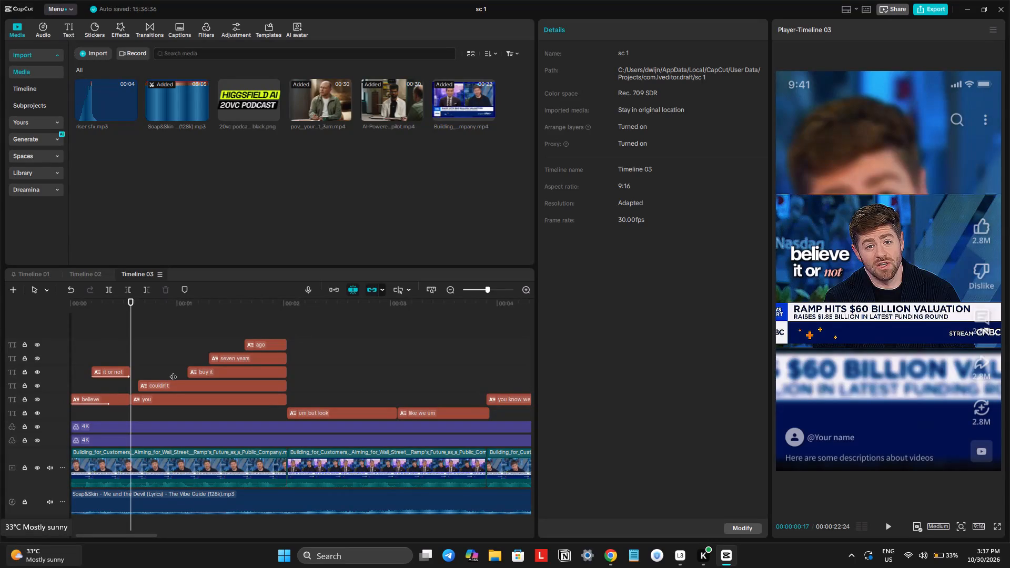
{"action": "double_click", "coordinate": [173, 371]}
{"action": "left_click_drag", "start_coordinate": [183, 333], "coordinate": [136, 322]}
{"action": "double_click", "coordinate": [136, 322]}
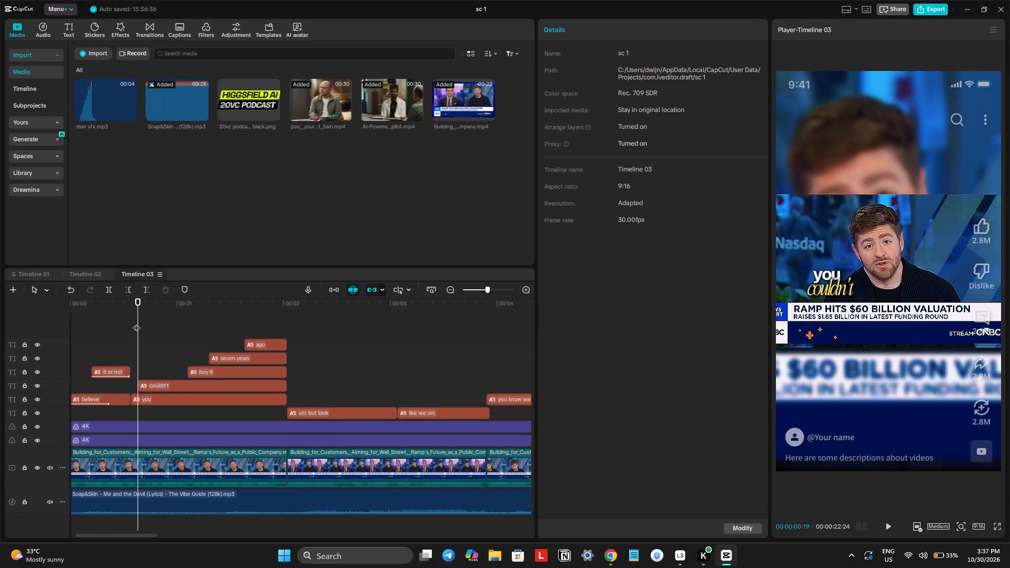
{"action": "triple_click", "coordinate": [136, 322]}
{"action": "triple_click", "coordinate": [136, 322]}
{"action": "left_click", "coordinate": [127, 353]}
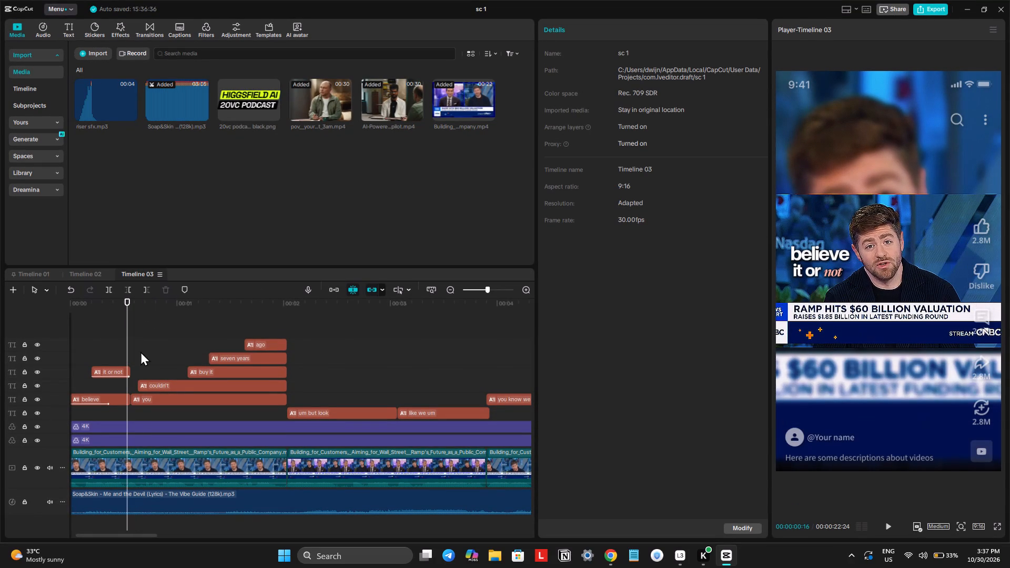
{"action": "key", "text": "space"}
{"action": "key", "text": "space"}
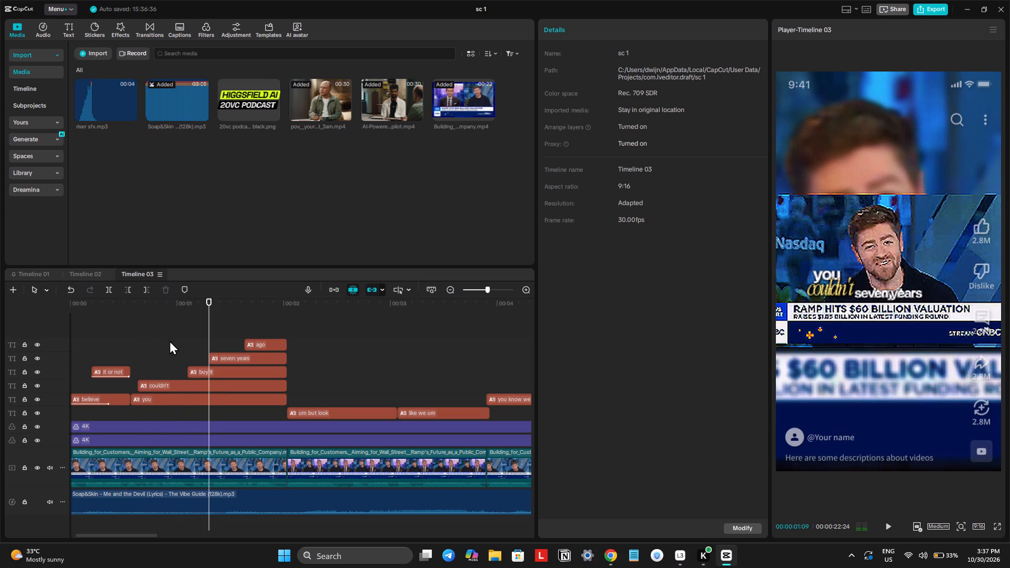
Move the "you" caption to about X -701, Y 0, above and slightly outside "couldn't".
{"action": "left_click", "coordinate": [165, 399]}
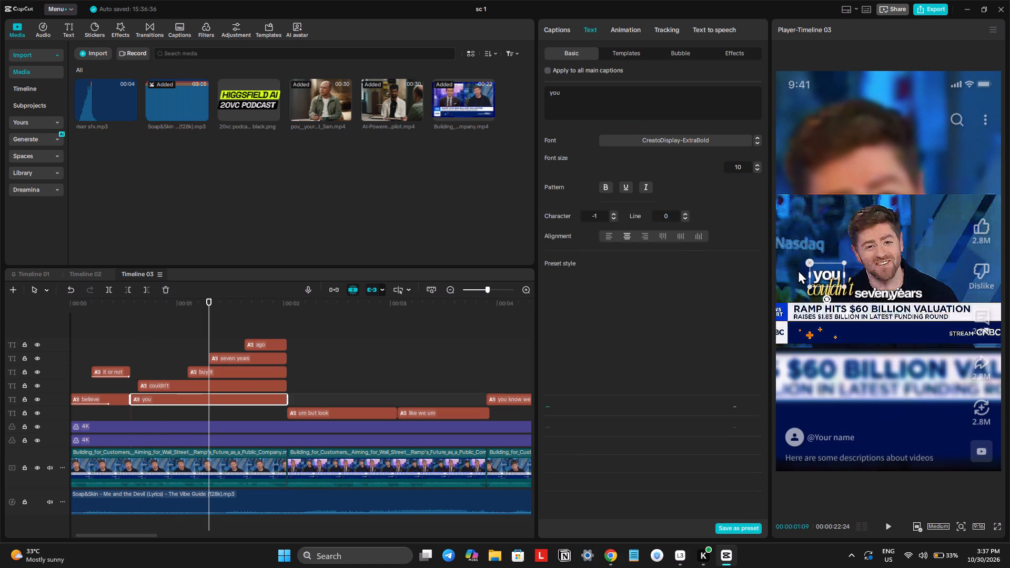
{"action": "left_click_drag", "start_coordinate": [827, 272], "coordinate": [815, 263]}
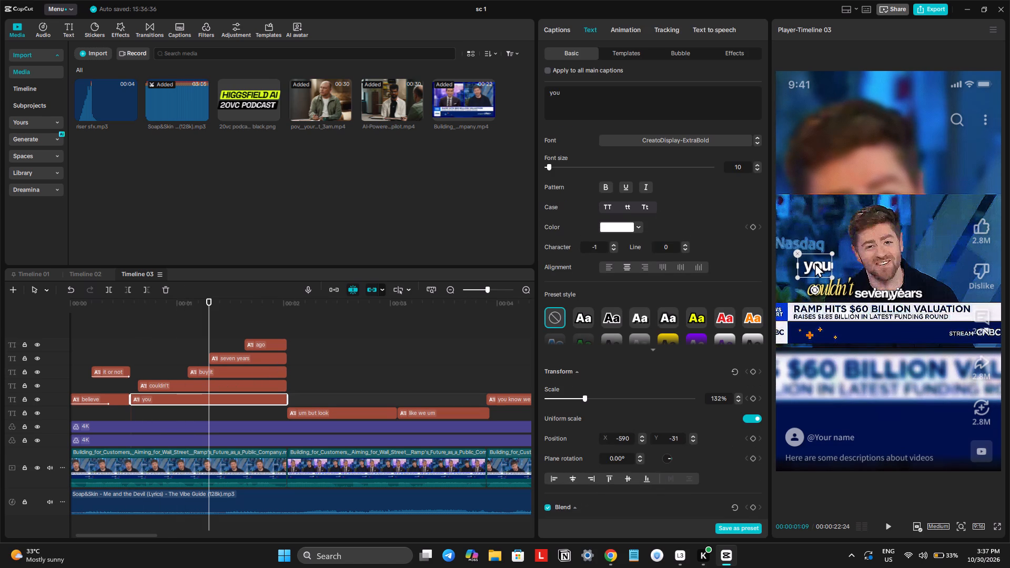
{"action": "left_click_drag", "start_coordinate": [815, 263], "coordinate": [815, 268]}
{"action": "left_click", "coordinate": [833, 286]}
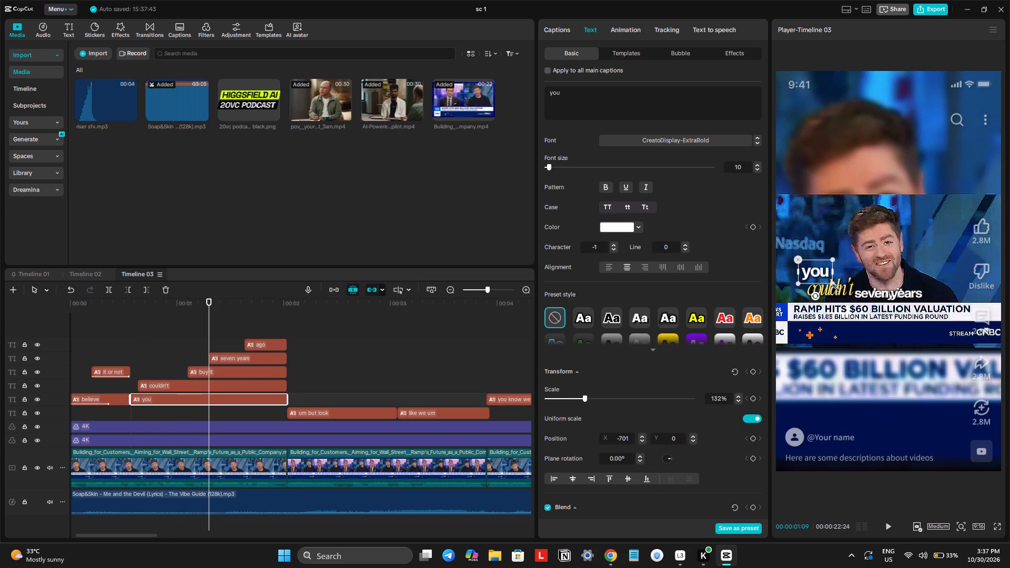
{"action": "left_click", "coordinate": [836, 298]}
{"action": "left_click", "coordinate": [836, 293]}
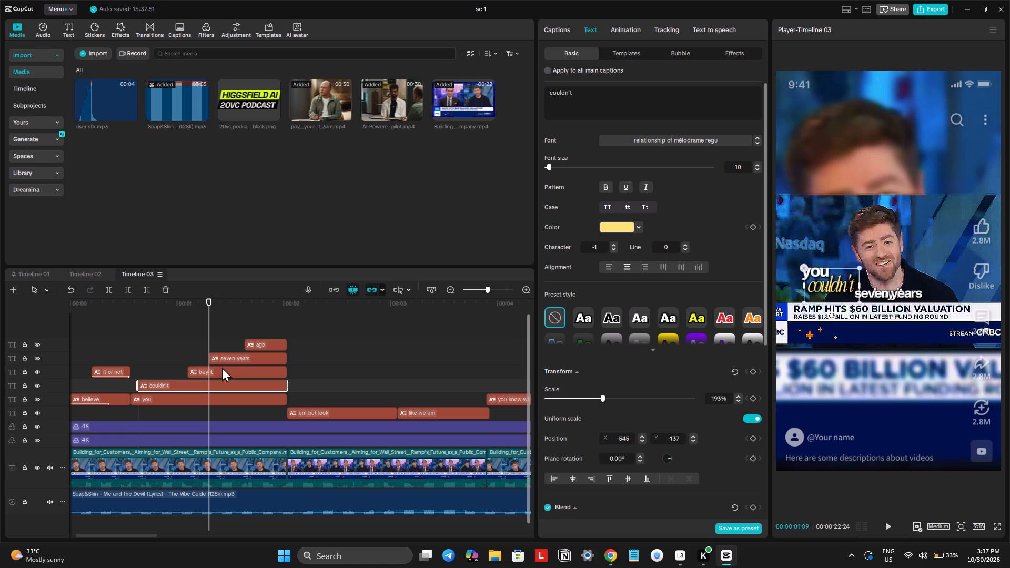
Move the "buy it" caption beside "couldn't", to about X -131, Y -157.
{"action": "left_click", "coordinate": [203, 372]}
{"action": "left_click_drag", "start_coordinate": [884, 294], "coordinate": [885, 291]}
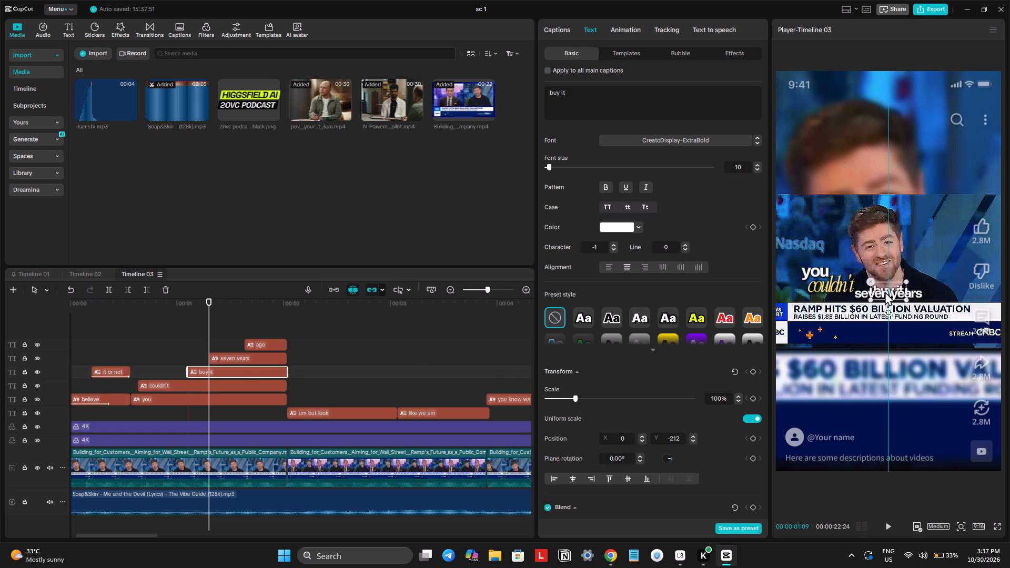
{"action": "left_click_drag", "start_coordinate": [885, 291], "coordinate": [870, 286]}
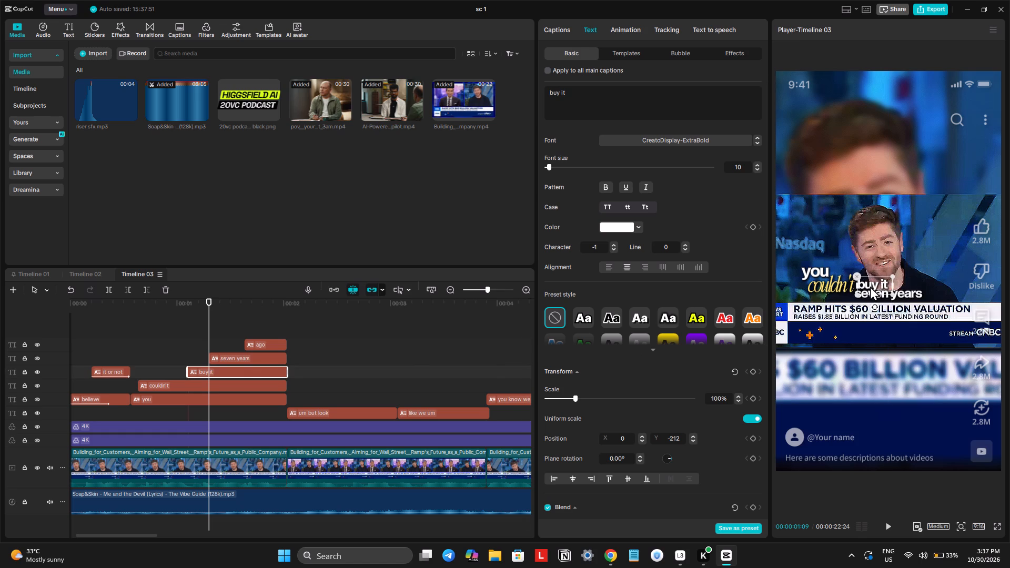
{"action": "left_click_drag", "start_coordinate": [870, 286], "coordinate": [870, 288]}
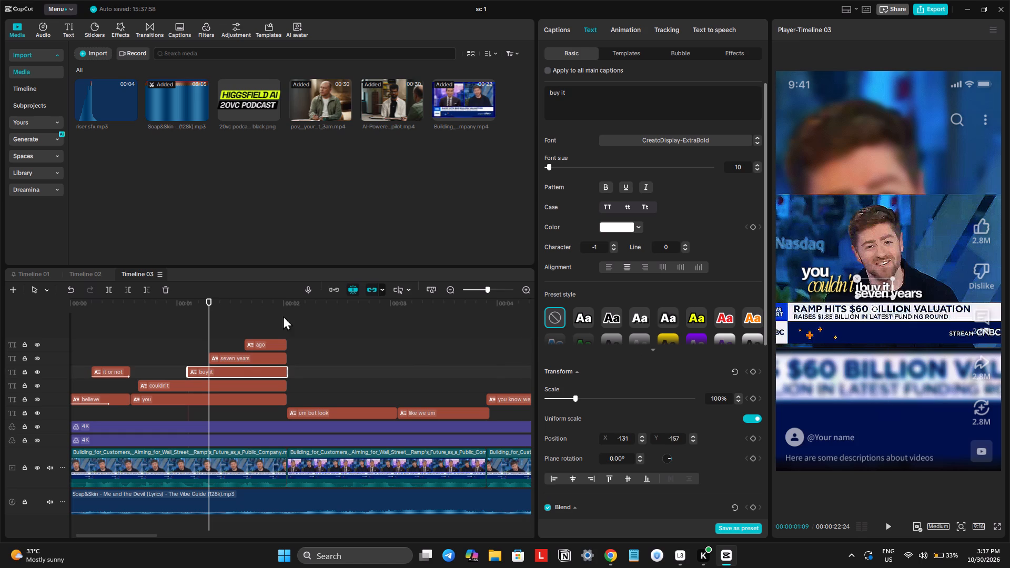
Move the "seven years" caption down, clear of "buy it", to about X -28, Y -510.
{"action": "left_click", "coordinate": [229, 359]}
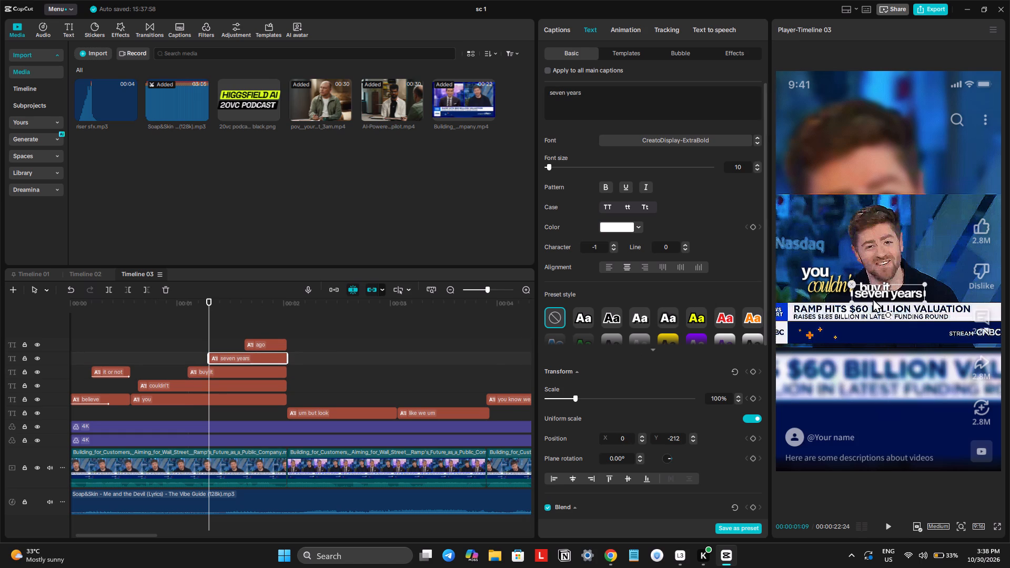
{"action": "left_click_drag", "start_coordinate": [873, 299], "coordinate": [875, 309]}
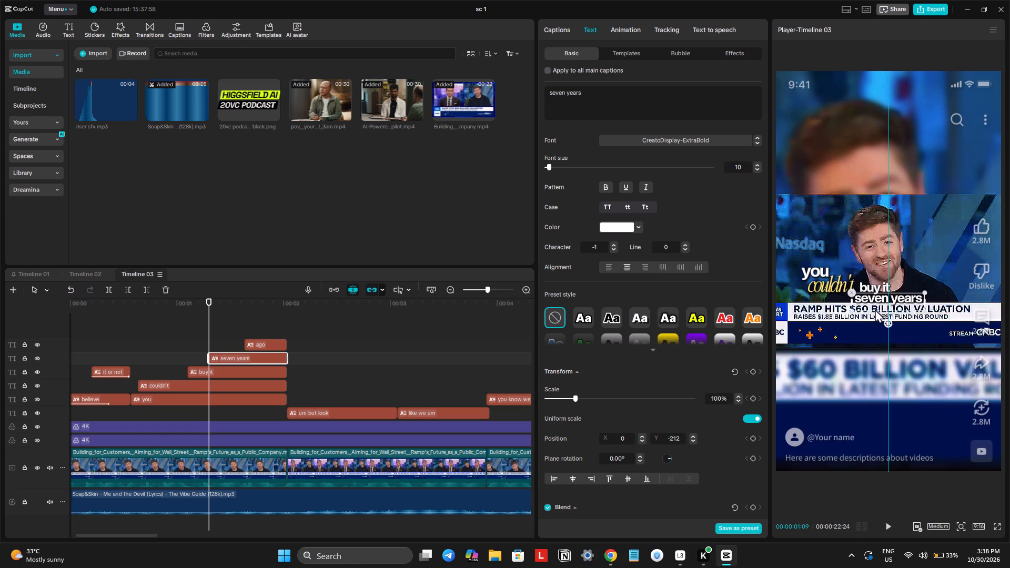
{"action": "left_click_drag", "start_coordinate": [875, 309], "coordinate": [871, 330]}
Enlarge the "buy it" caption to about 139% and place it at about X -83, Y -152 beside "couldn't".
{"action": "left_click", "coordinate": [867, 285]}
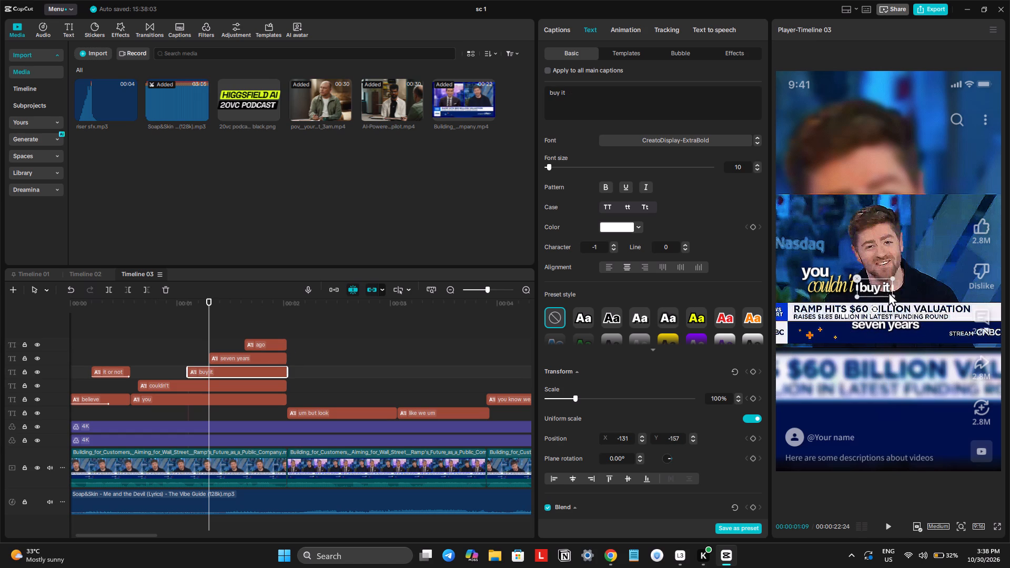
{"action": "left_click_drag", "start_coordinate": [890, 293], "coordinate": [896, 304]}
{"action": "left_click_drag", "start_coordinate": [870, 286], "coordinate": [876, 286]}
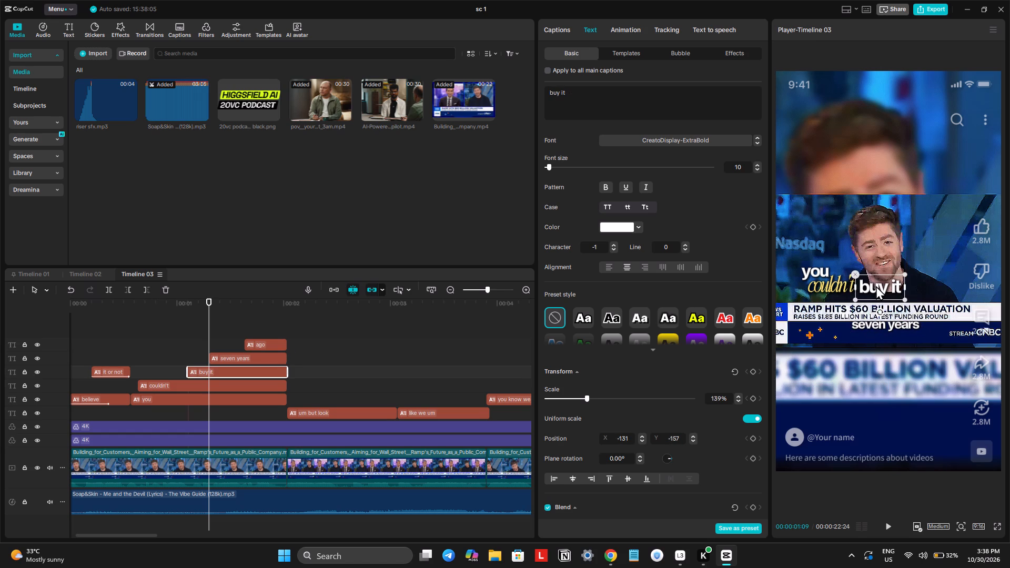
{"action": "left_click_drag", "start_coordinate": [876, 286], "coordinate": [875, 286]}
Trim the ends of the "you", "couldn't" and "buy it" captions to 00:00:01:09, where "seven years" begins.
{"action": "left_click_drag", "start_coordinate": [174, 366], "coordinate": [197, 395]}
{"action": "key", "text": "w"}
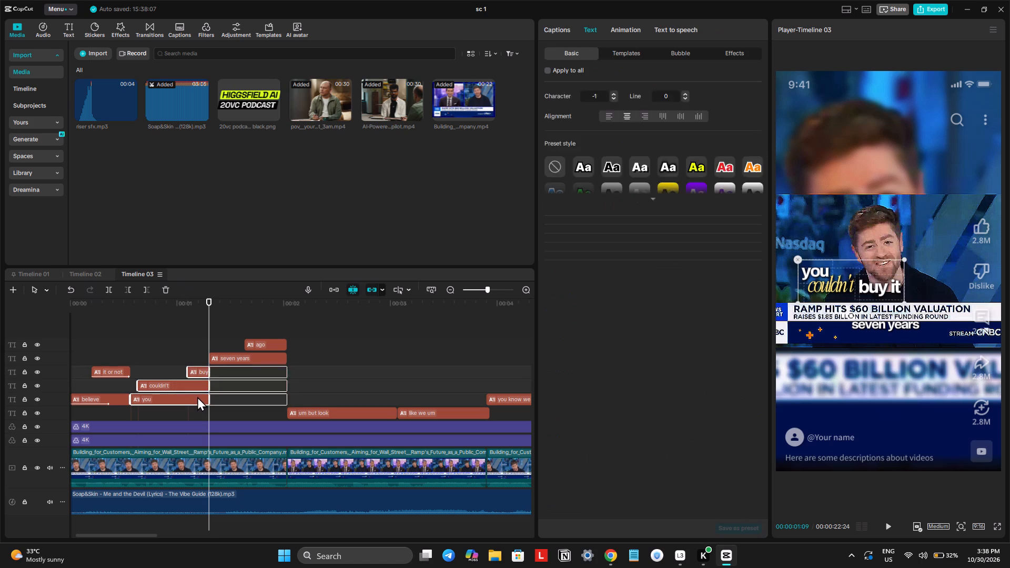
Move the "seven years" caption beside the speaker and narrow its text box, ending at about X -475, Y 0.
{"action": "left_click", "coordinate": [220, 355]}
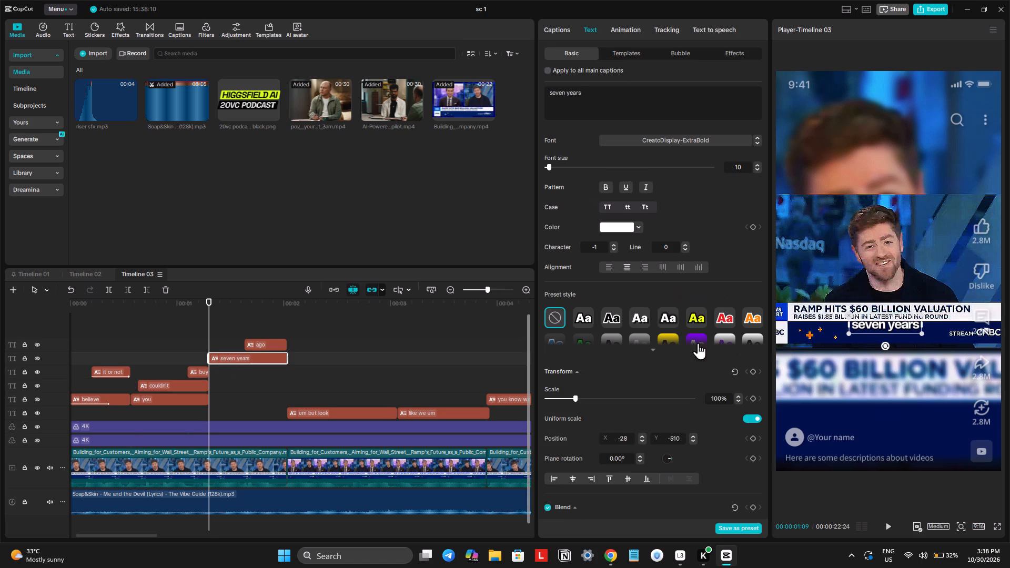
{"action": "left_click_drag", "start_coordinate": [861, 327], "coordinate": [822, 277]}
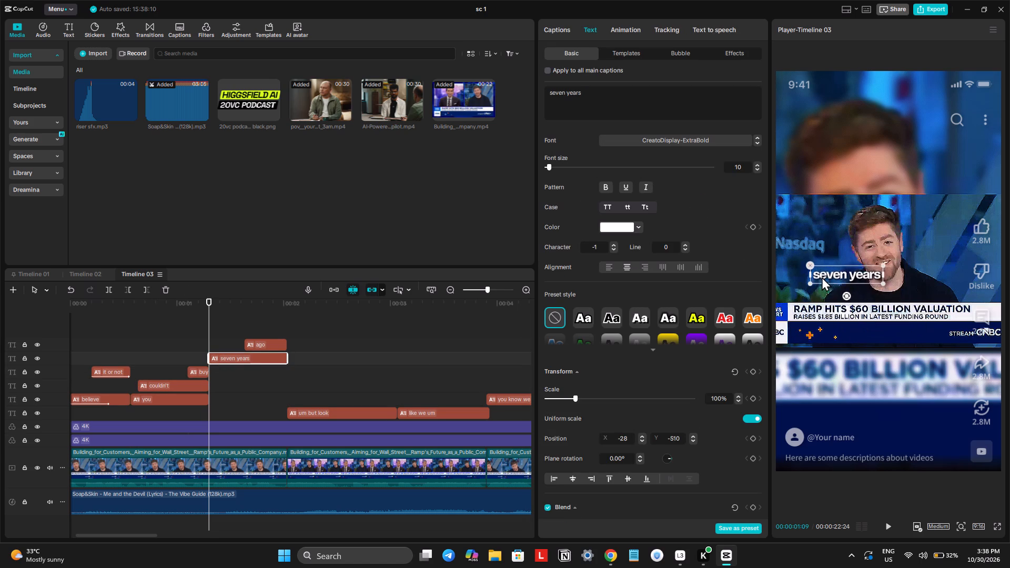
{"action": "left_click_drag", "start_coordinate": [822, 277], "coordinate": [821, 276]}
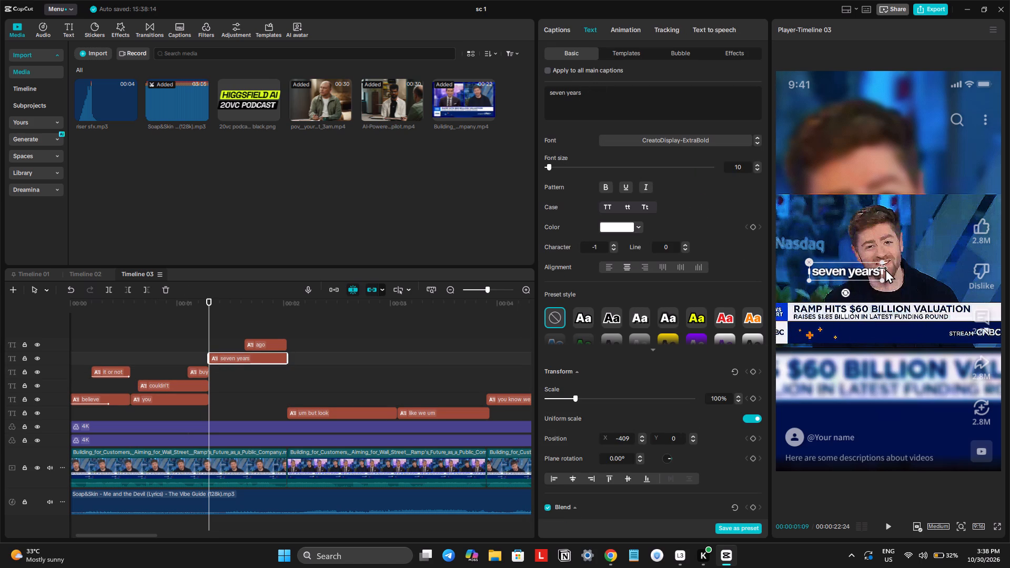
{"action": "left_click_drag", "start_coordinate": [881, 270], "coordinate": [867, 273]}
Set the font of the word "years" in the "seven years" caption to "relationship of mélodrame regu".
{"action": "double_click", "coordinate": [571, 92]}
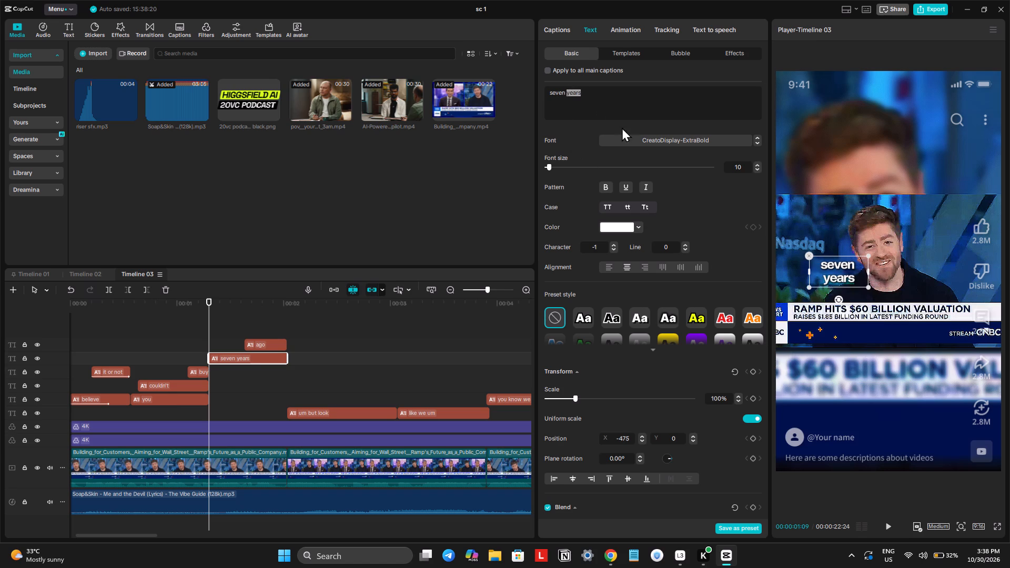
{"action": "left_click", "coordinate": [638, 144]}
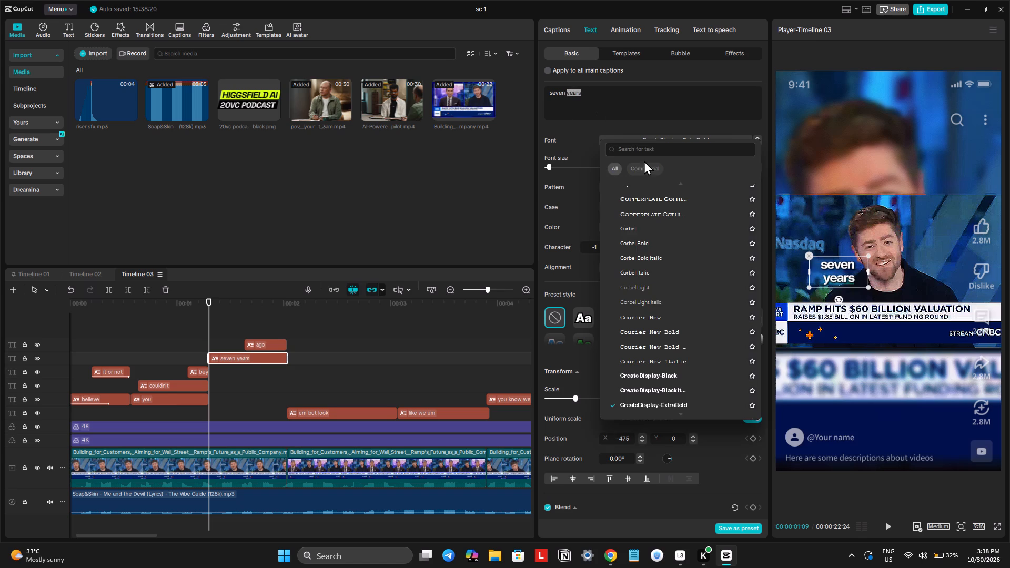
{"action": "scroll", "coordinate": [651, 280], "scroll_direction": "up", "scroll_amount": 20}
{"action": "scroll", "coordinate": [651, 280], "scroll_direction": "up", "scroll_amount": 20}
{"action": "scroll", "coordinate": [651, 280], "scroll_direction": "up", "scroll_amount": 20}
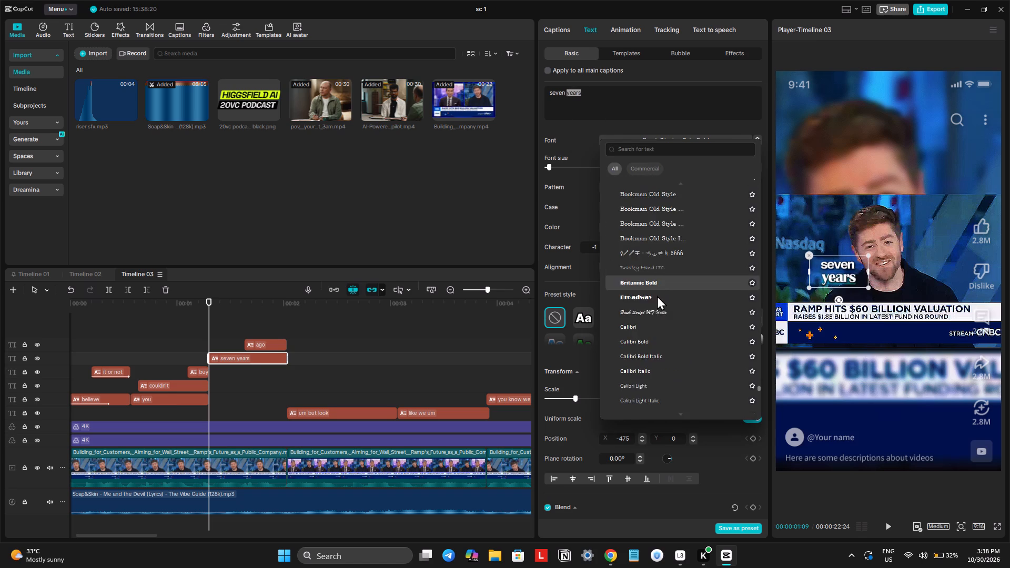
{"action": "scroll", "coordinate": [657, 296], "scroll_direction": "up", "scroll_amount": 20}
{"action": "scroll", "coordinate": [657, 296], "scroll_direction": "up", "scroll_amount": 20}
{"action": "scroll", "coordinate": [657, 296], "scroll_direction": "up", "scroll_amount": 20}
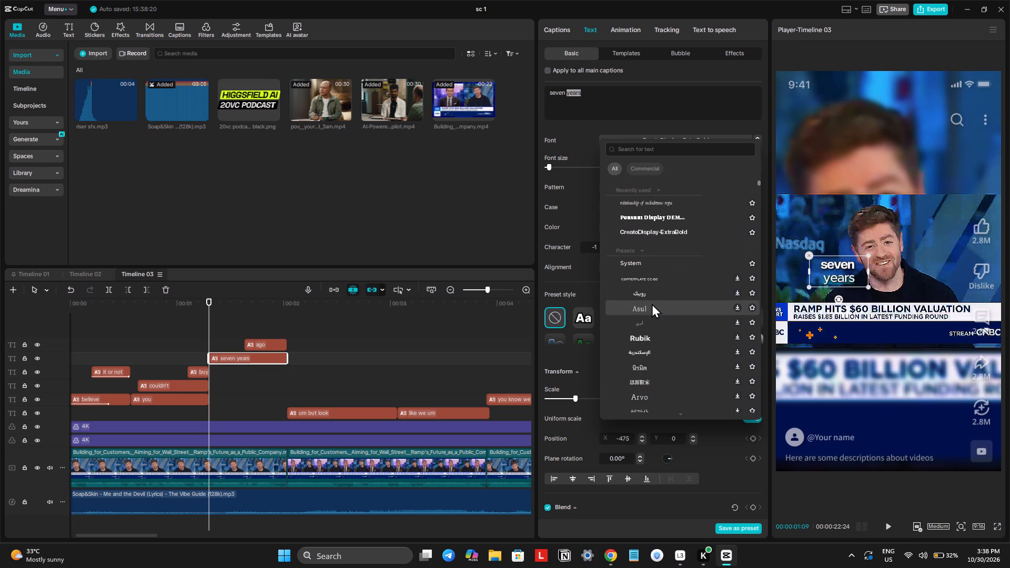
{"action": "scroll", "coordinate": [652, 235], "scroll_direction": "up", "scroll_amount": 2}
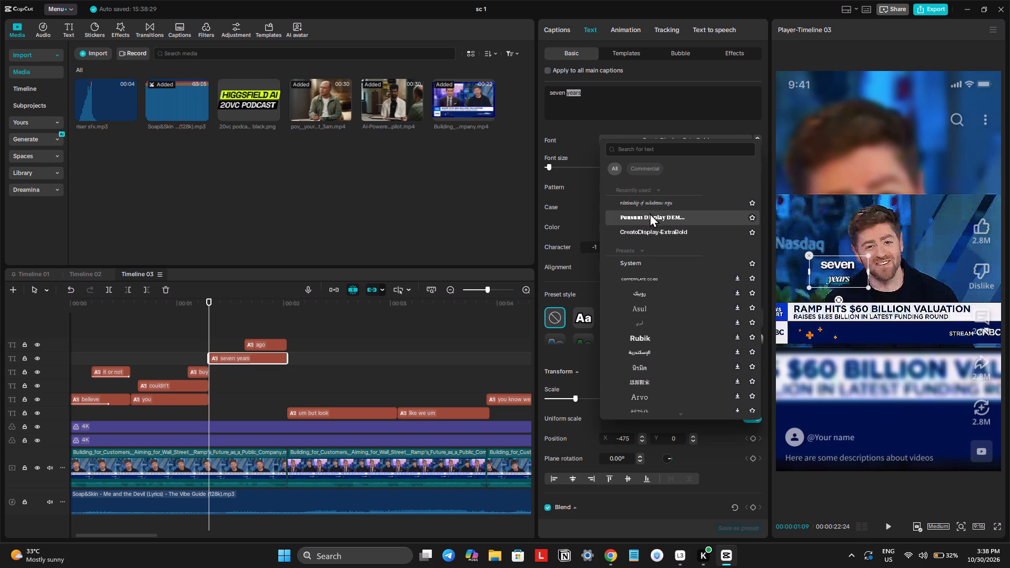
{"action": "left_click", "coordinate": [651, 207]}
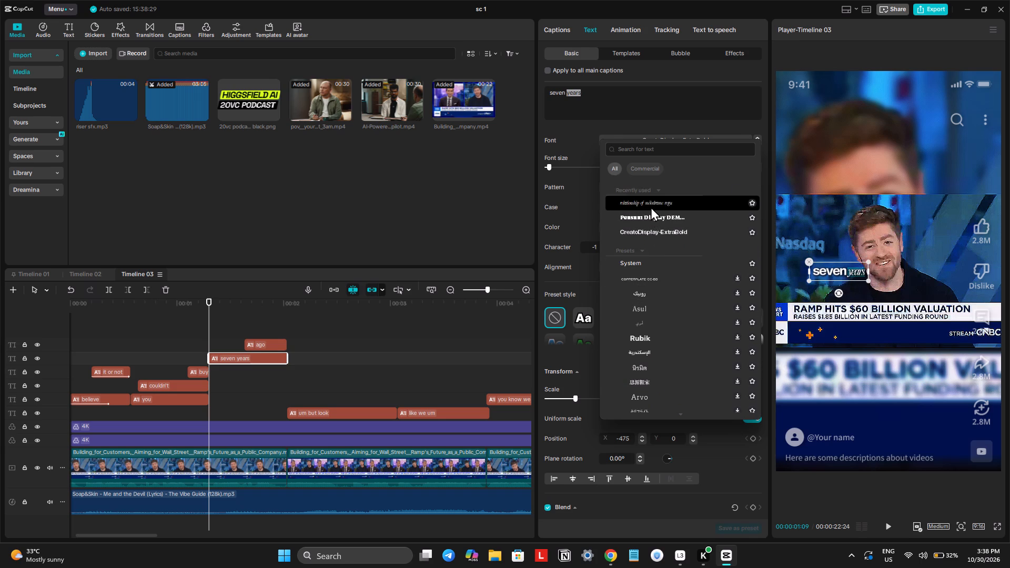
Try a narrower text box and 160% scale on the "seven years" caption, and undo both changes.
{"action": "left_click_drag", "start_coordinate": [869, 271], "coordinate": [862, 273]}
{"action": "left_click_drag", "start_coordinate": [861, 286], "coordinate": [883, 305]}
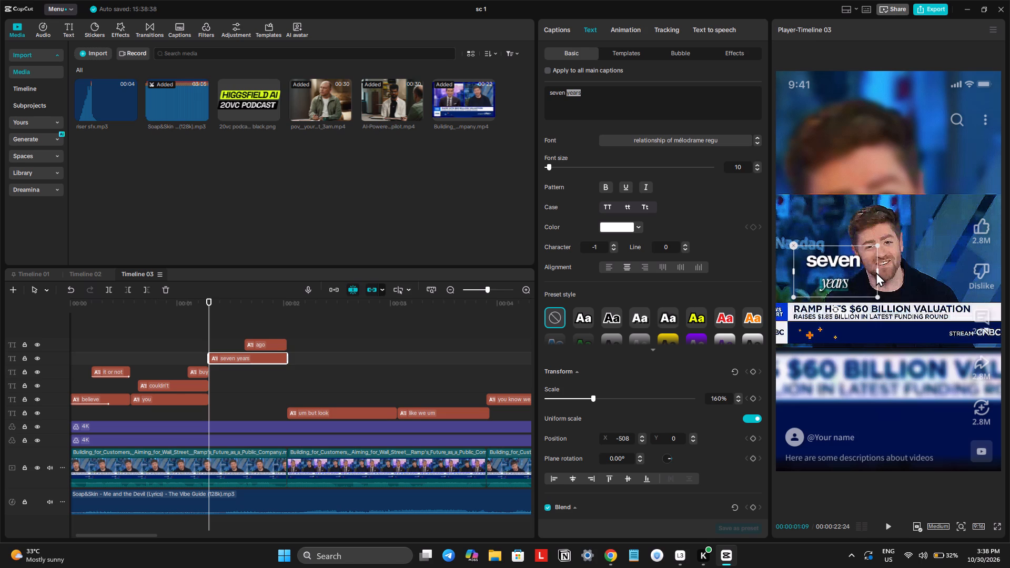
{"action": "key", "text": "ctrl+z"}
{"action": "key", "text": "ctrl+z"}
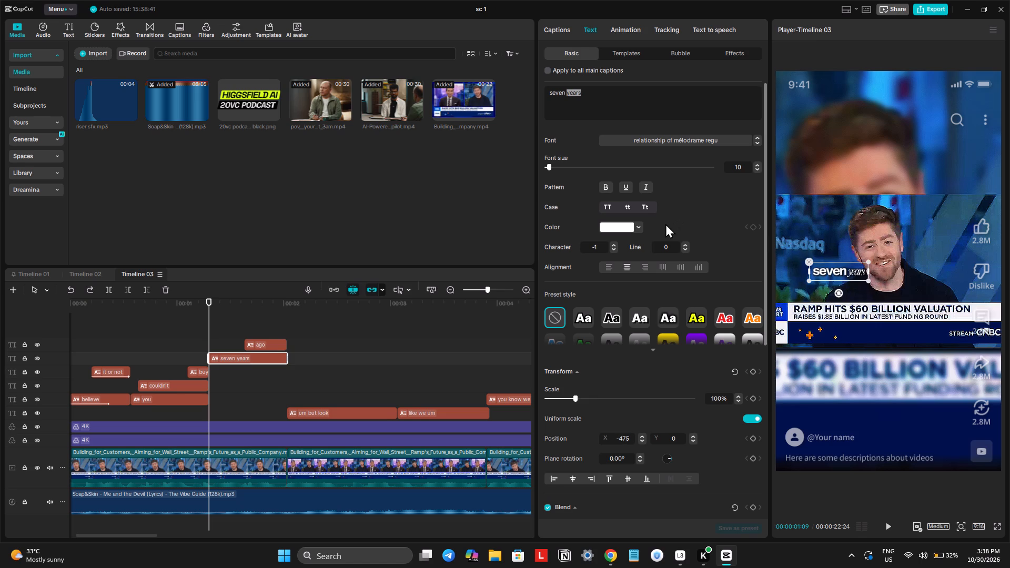
Scale the "seven years" caption up to about 134%.
{"action": "left_click_drag", "start_coordinate": [868, 281], "coordinate": [874, 291]}
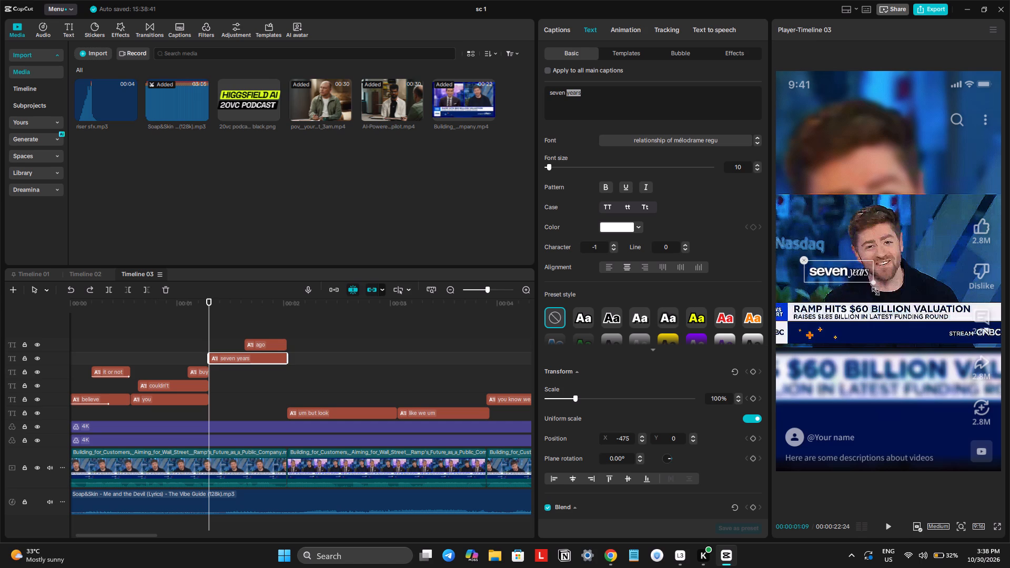
{"action": "left_click_drag", "start_coordinate": [874, 291], "coordinate": [879, 296]}
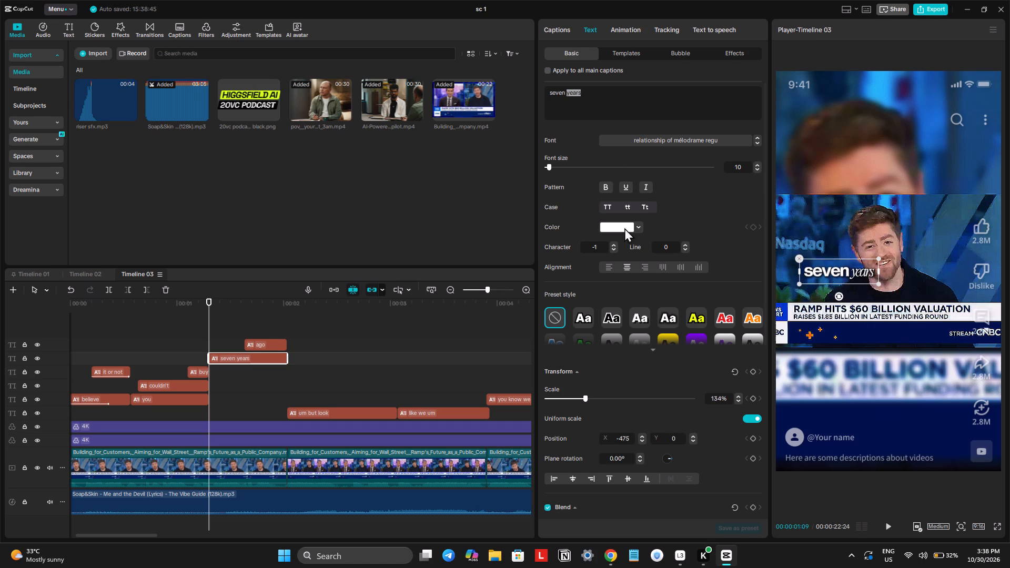
With "years" highlighted, set the text color to the light yellow FFE373.
{"action": "left_click", "coordinate": [620, 236]}
{"action": "left_click", "coordinate": [621, 229]}
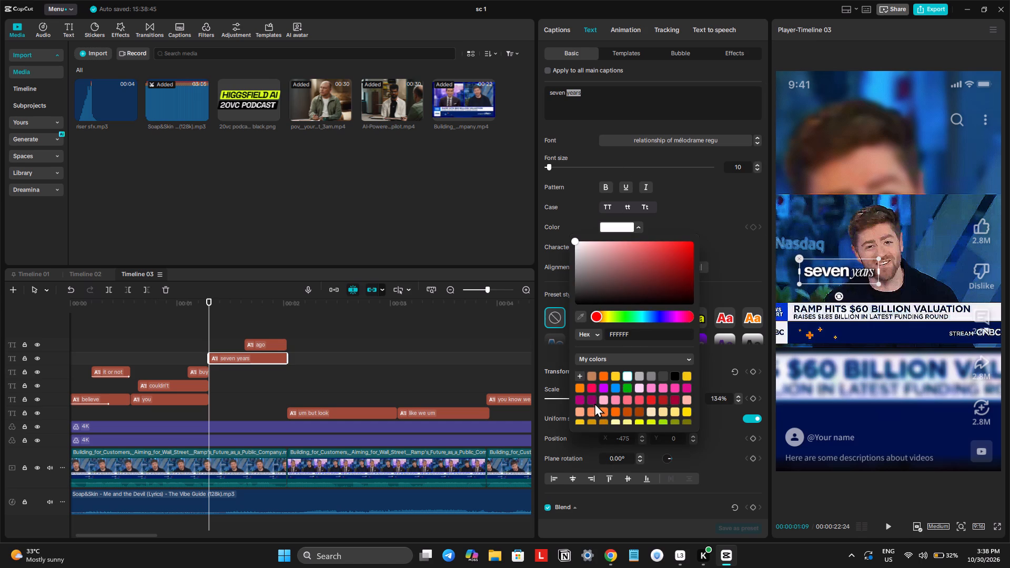
{"action": "left_click", "coordinate": [672, 411]}
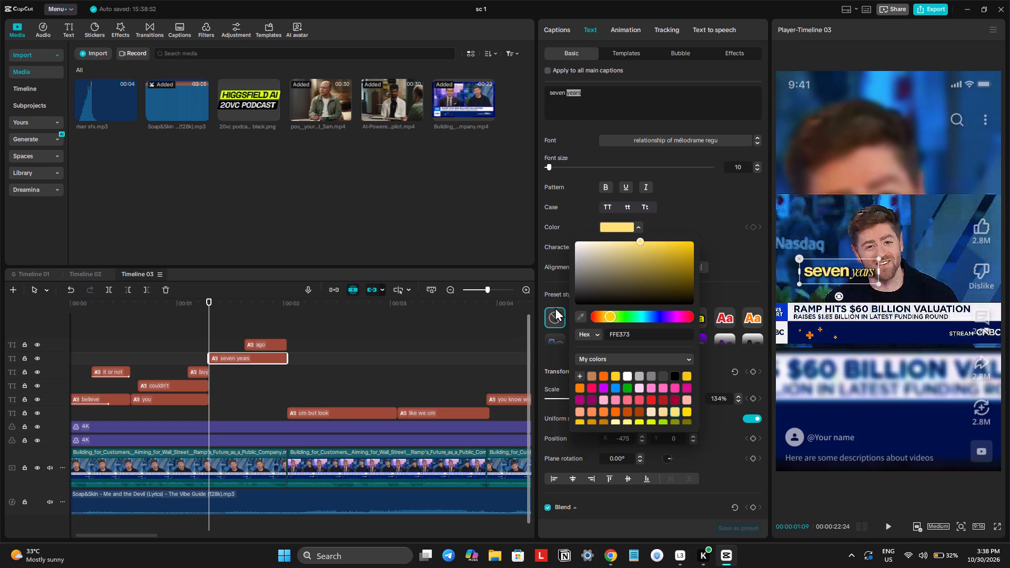
Undo the FFE373 color on "years" in the "seven years" caption and set the text color to the paler yellow F6DC93.
{"action": "key", "text": "ctrl+z"}
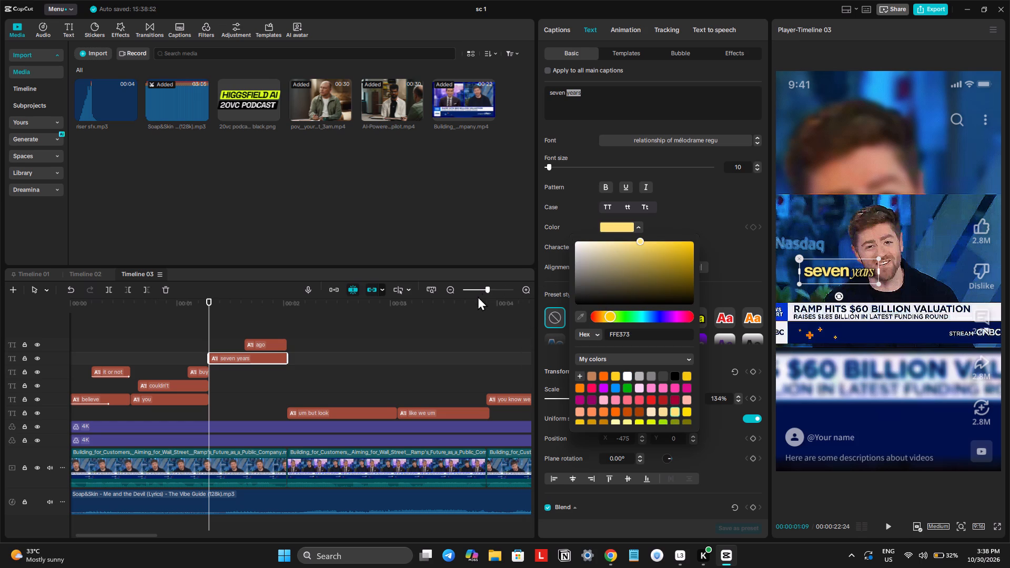
{"action": "left_click", "coordinate": [231, 343]}
{"action": "left_click", "coordinate": [231, 356]}
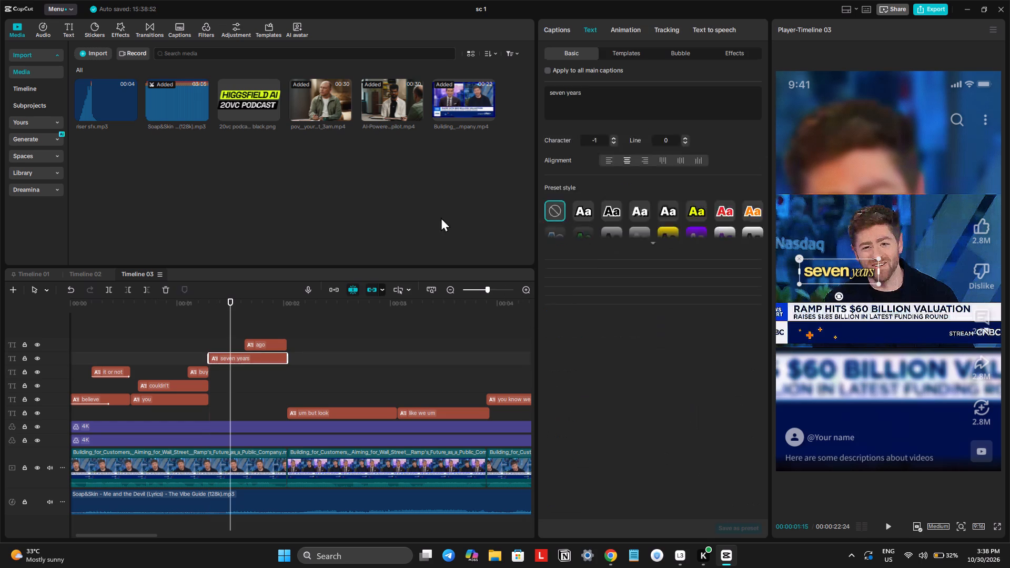
{"action": "double_click", "coordinate": [574, 92]}
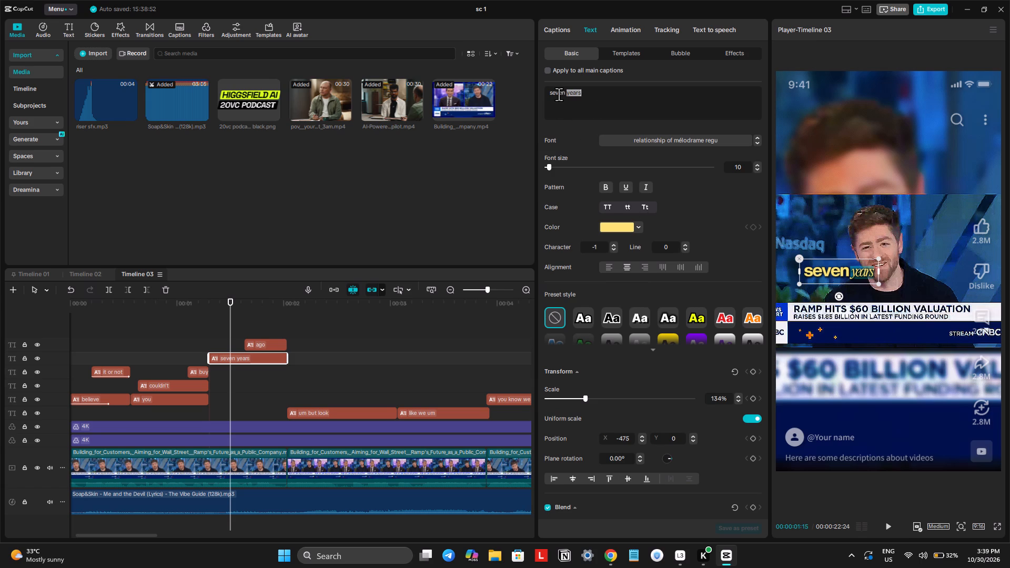
{"action": "key", "text": "ctrl+z"}
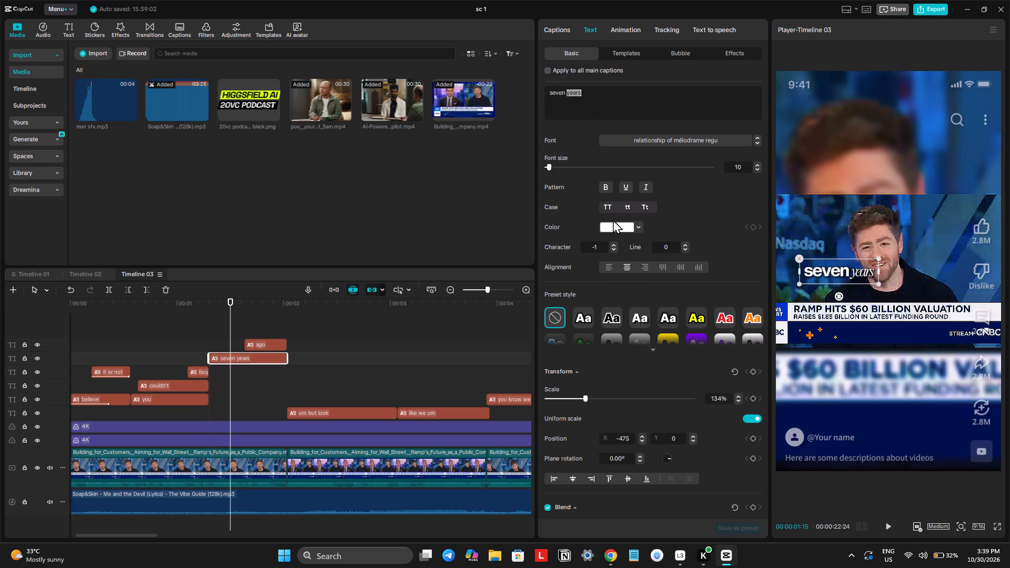
{"action": "left_click", "coordinate": [615, 224]}
{"action": "left_click", "coordinate": [675, 411]}
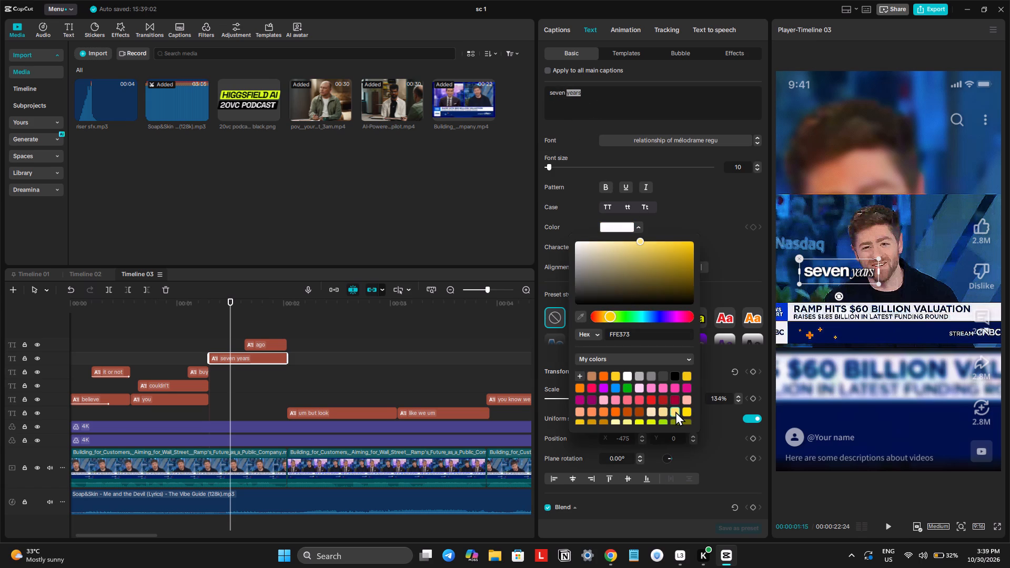
{"action": "left_click", "coordinate": [675, 411]}
{"action": "left_click", "coordinate": [664, 414]}
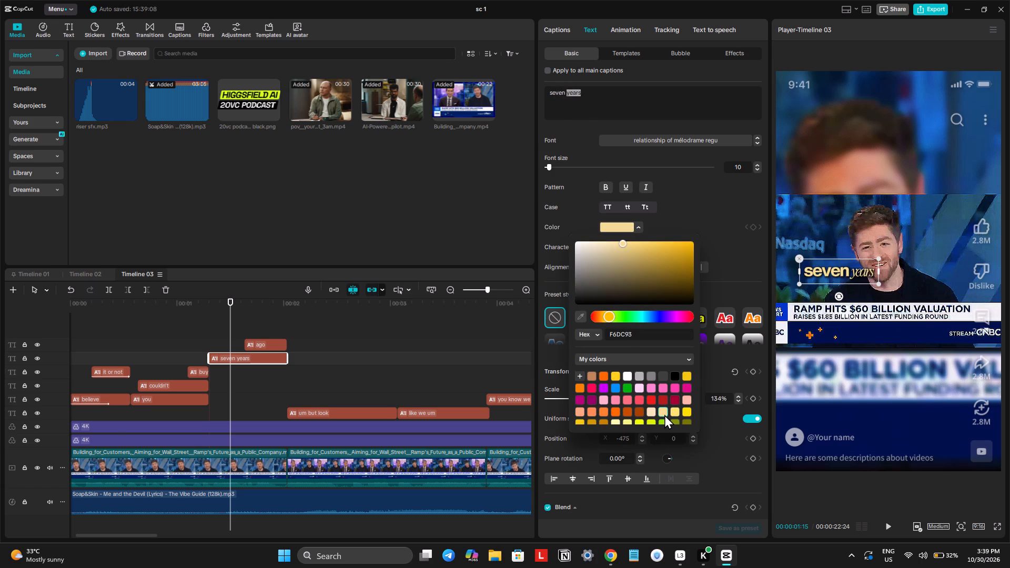
{"action": "left_click", "coordinate": [666, 414]}
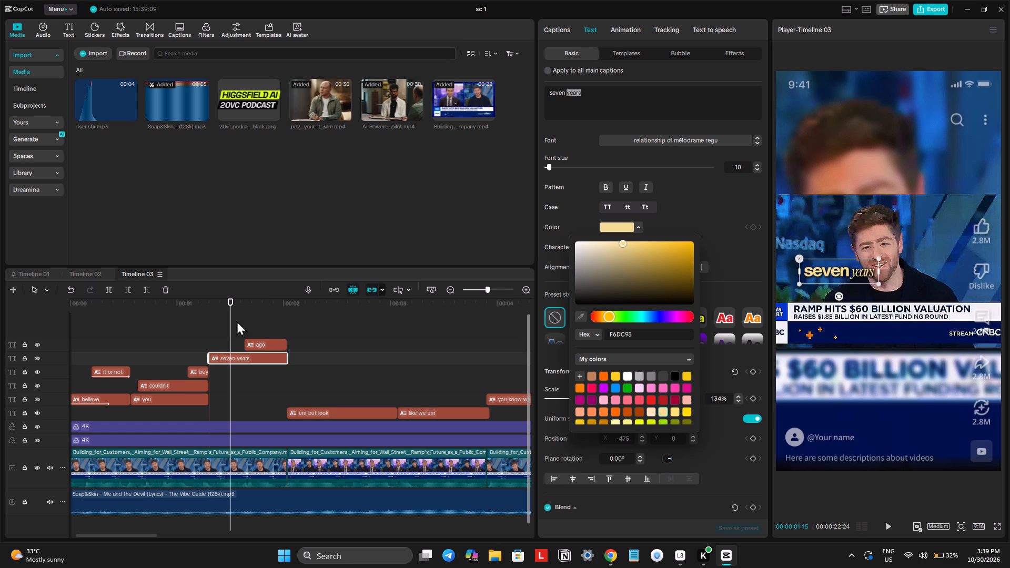
Enlarge the "ago" caption to about 326% and move it beneath "seven years", to about X -565, Y -210.
{"action": "double_click", "coordinate": [184, 337]}
{"action": "key", "text": "space"}
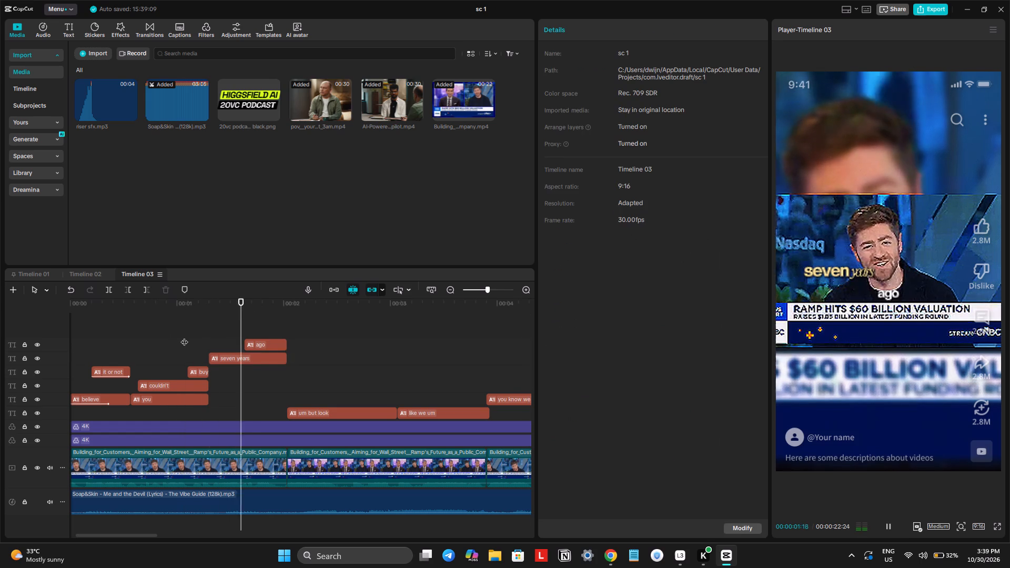
{"action": "key", "text": "space"}
{"action": "left_click", "coordinate": [253, 346]}
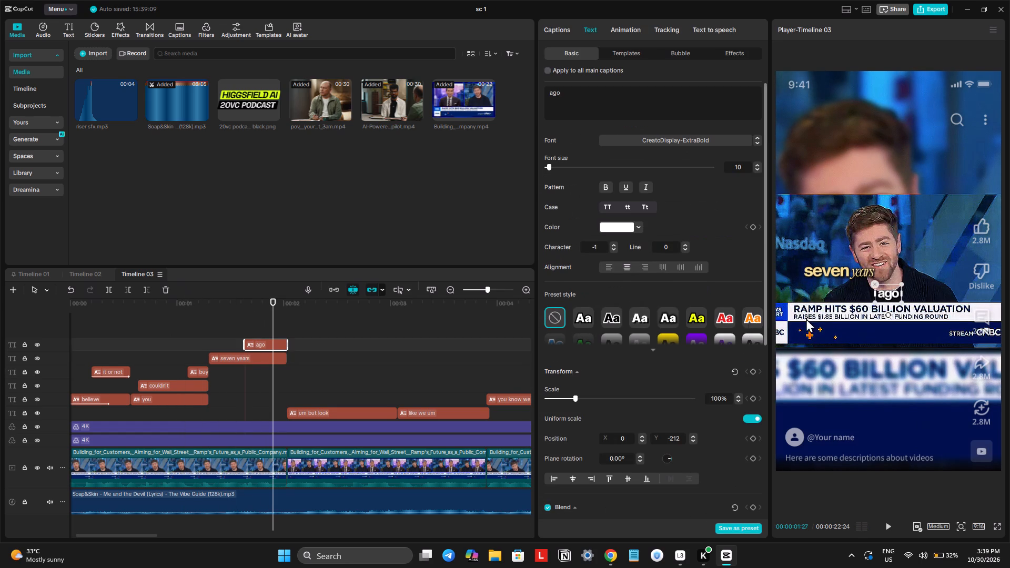
{"action": "left_click_drag", "start_coordinate": [900, 301], "coordinate": [937, 340]}
{"action": "left_click_drag", "start_coordinate": [905, 302], "coordinate": [846, 302]}
Set the font of the "ago" caption to Century Schoolbook Bold Italic.
{"action": "left_click", "coordinate": [612, 139]}
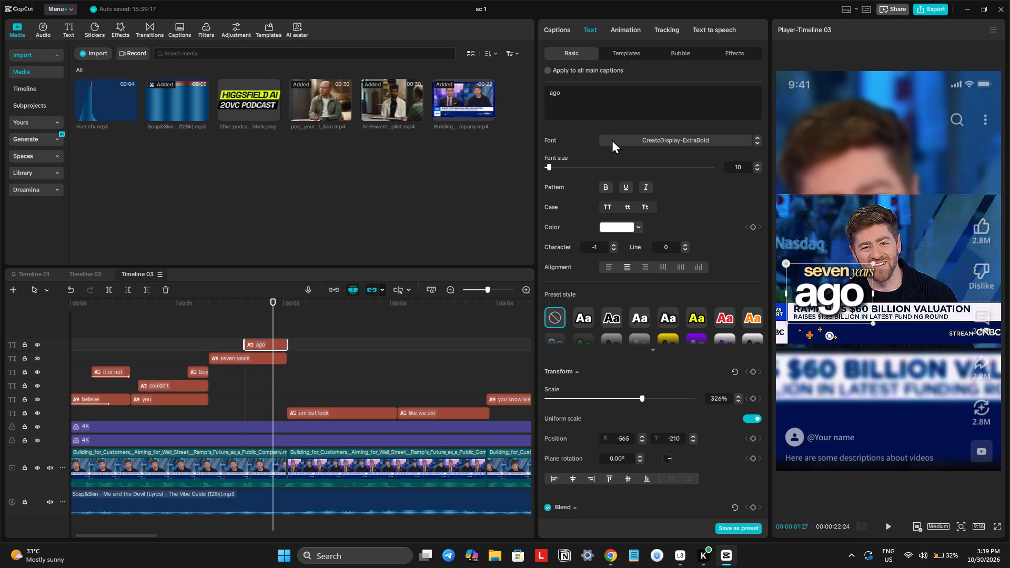
{"action": "scroll", "coordinate": [641, 260], "scroll_direction": "up", "scroll_amount": 20}
{"action": "scroll", "coordinate": [641, 260], "scroll_direction": "up", "scroll_amount": 1}
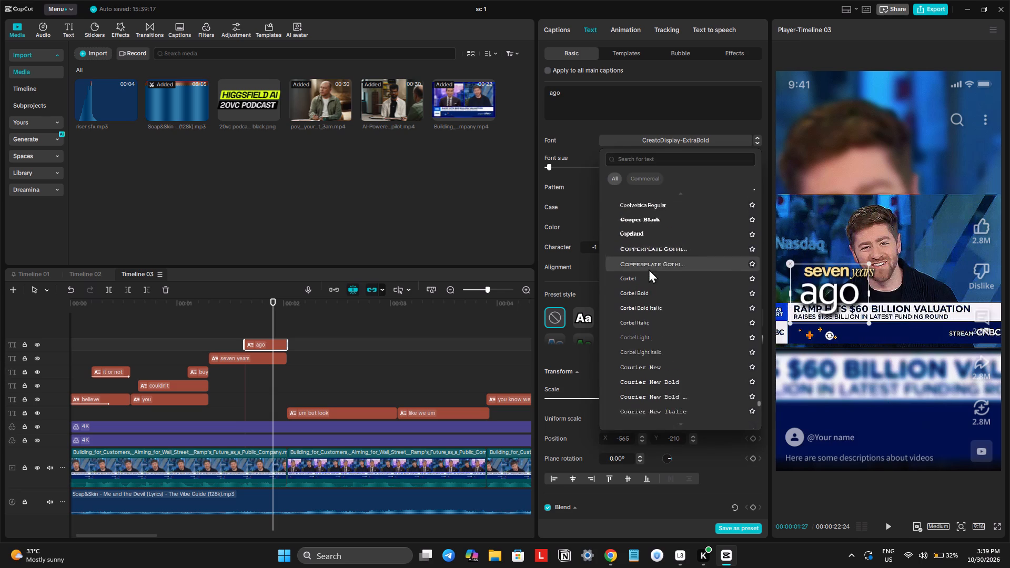
{"action": "scroll", "coordinate": [649, 269], "scroll_direction": "up", "scroll_amount": 20}
{"action": "scroll", "coordinate": [649, 269], "scroll_direction": "up", "scroll_amount": 20}
{"action": "scroll", "coordinate": [649, 269], "scroll_direction": "up", "scroll_amount": 20}
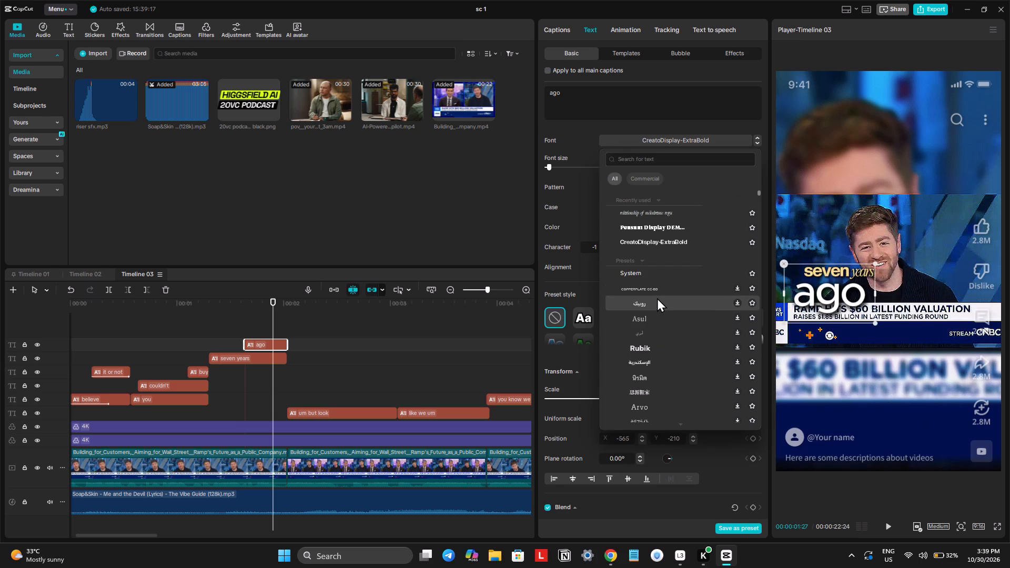
{"action": "scroll", "coordinate": [657, 298], "scroll_direction": "up", "scroll_amount": 20}
{"action": "scroll", "coordinate": [657, 298], "scroll_direction": "up", "scroll_amount": 8}
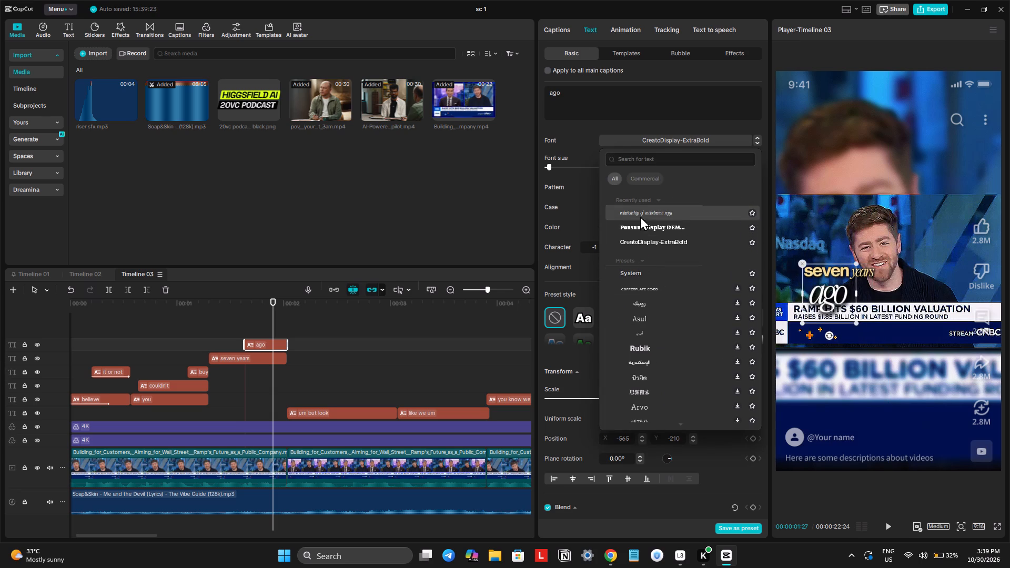
{"action": "left_click", "coordinate": [637, 198]}
{"action": "left_click", "coordinate": [637, 198]}
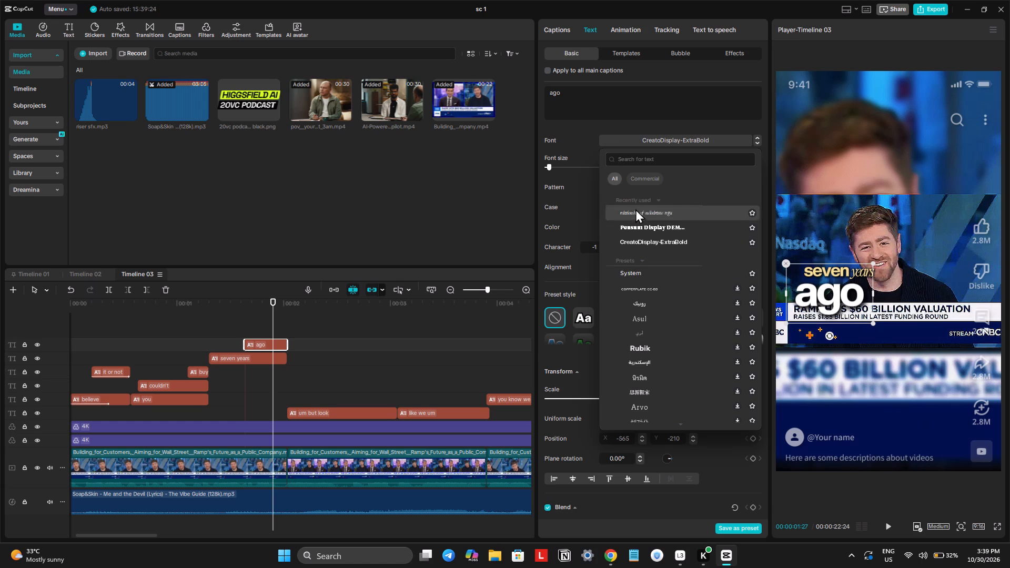
{"action": "left_click", "coordinate": [640, 185]}
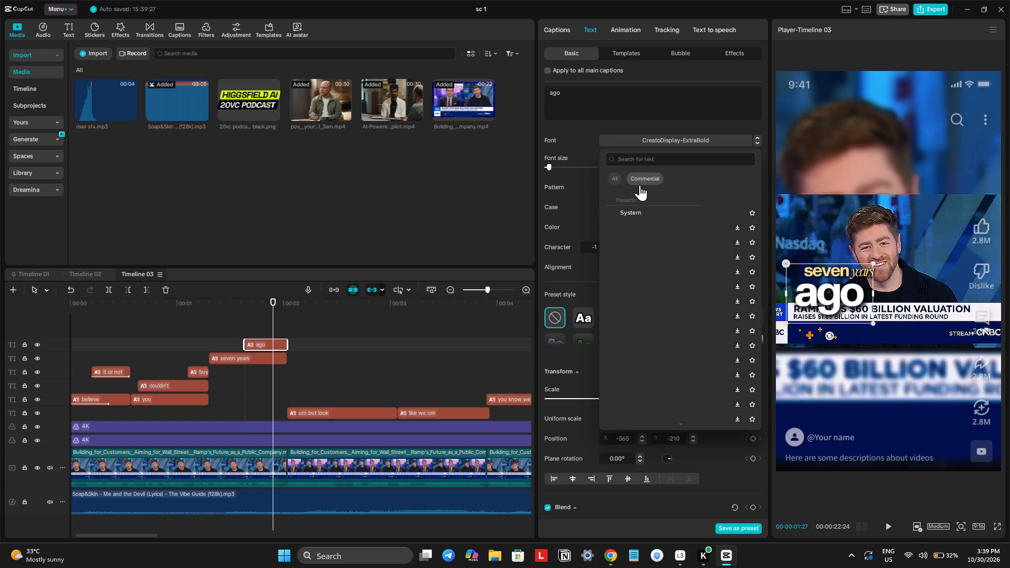
{"action": "left_click", "coordinate": [640, 185]}
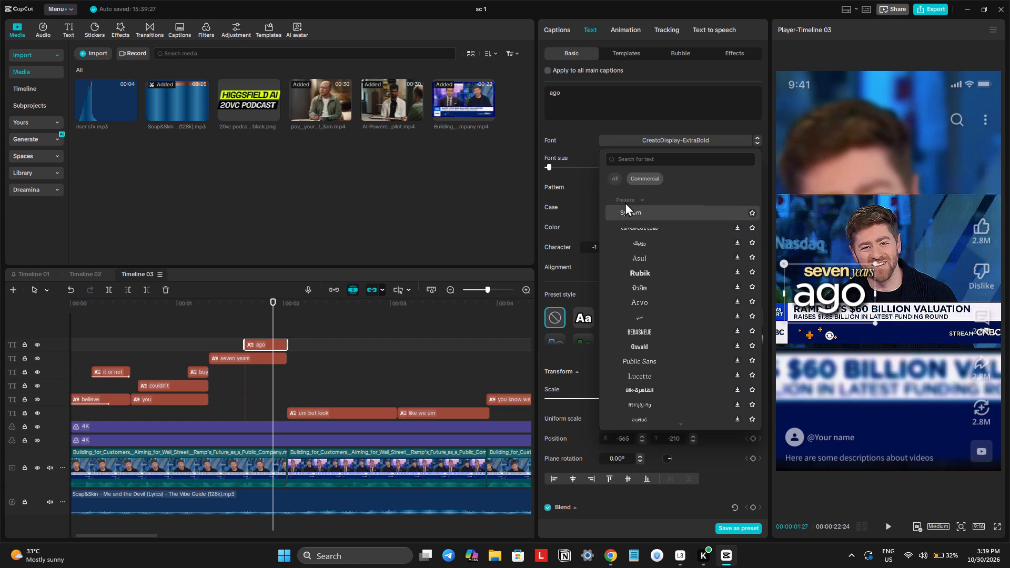
{"action": "left_click", "coordinate": [616, 182]}
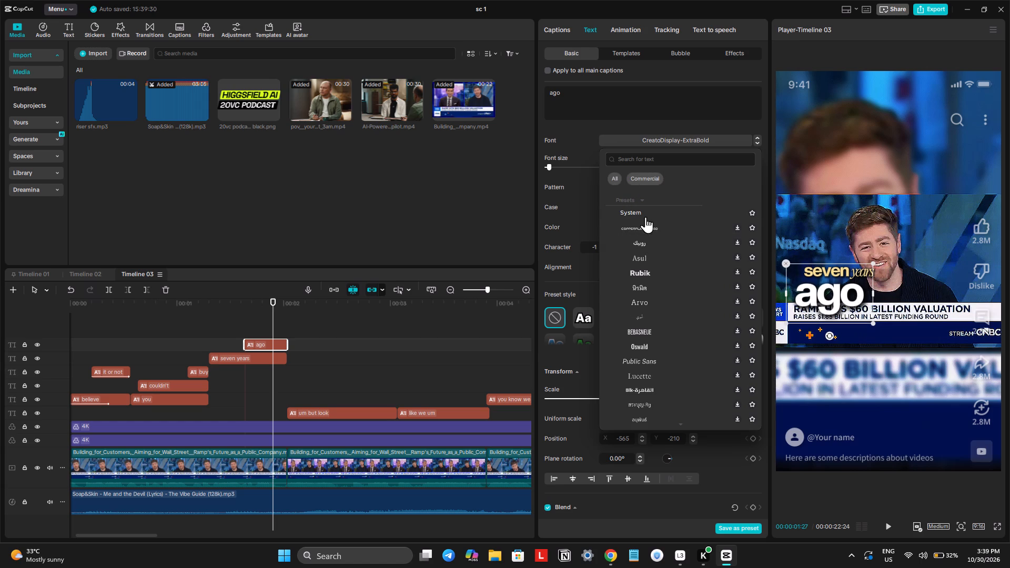
{"action": "scroll", "coordinate": [645, 220], "scroll_direction": "up", "scroll_amount": 6}
{"action": "scroll", "coordinate": [651, 309], "scroll_direction": "down", "scroll_amount": 1}
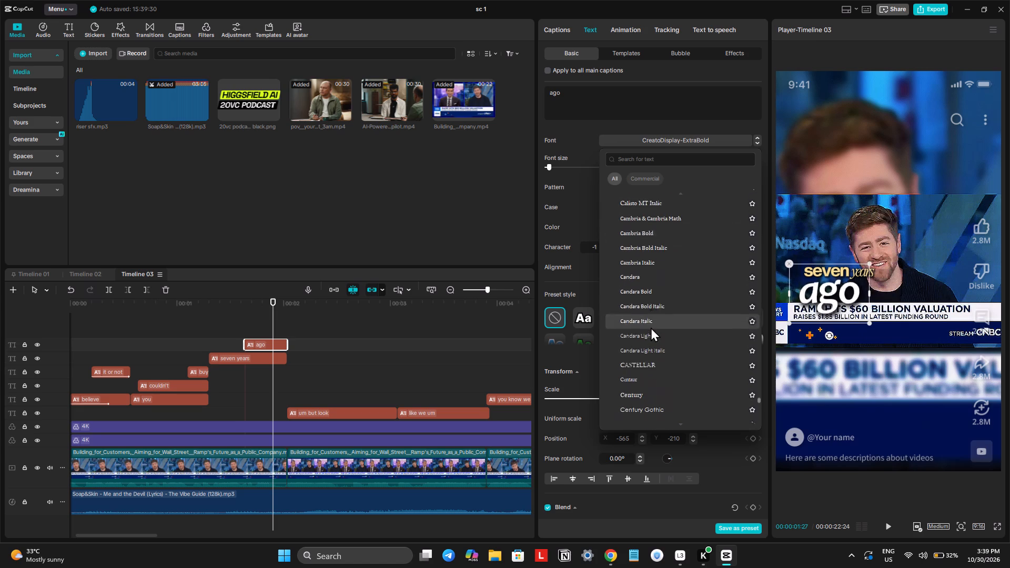
{"action": "scroll", "coordinate": [651, 327], "scroll_direction": "down", "scroll_amount": 1}
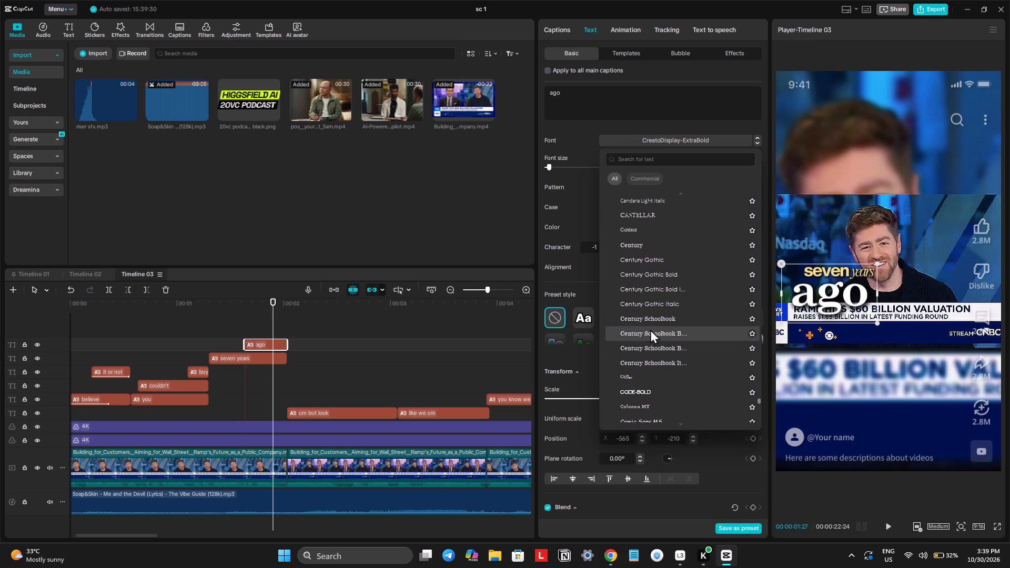
{"action": "scroll", "coordinate": [650, 335], "scroll_direction": "down", "scroll_amount": 1}
{"action": "left_click", "coordinate": [650, 343]}
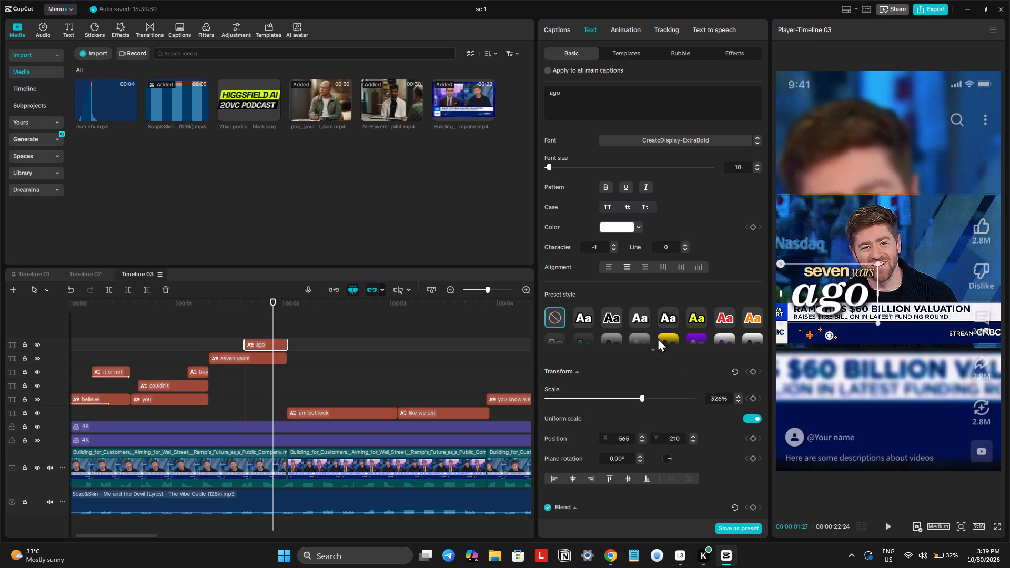
Scale the "ago" caption down to about 221% and place it just under "seven years", at about X -563, Y -180.
{"action": "scroll", "coordinate": [712, 309], "scroll_direction": "down", "scroll_amount": 1}
{"action": "scroll", "coordinate": [874, 320], "scroll_direction": "down", "scroll_amount": 1}
{"action": "left_click_drag", "start_coordinate": [879, 320], "coordinate": [865, 289]}
{"action": "scroll", "coordinate": [879, 315], "scroll_direction": "down", "scroll_amount": 1}
{"action": "left_click", "coordinate": [843, 308]}
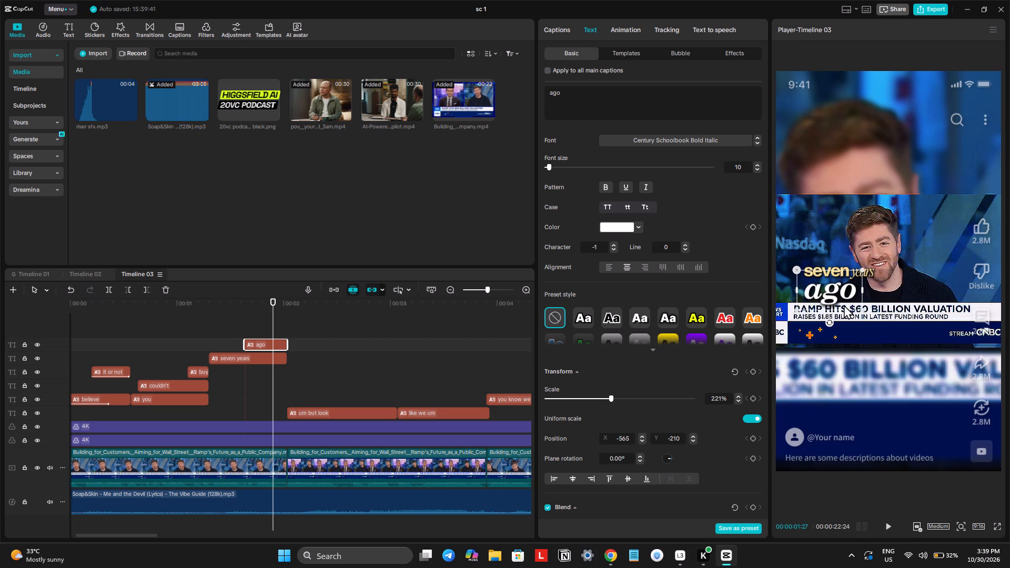
Apply the Fade In entrance animation to all the styled opening captions together, from "believe" through "ago".
{"action": "scroll", "coordinate": [461, 305], "scroll_direction": "down", "scroll_amount": 1}
{"action": "left_click", "coordinate": [430, 287]}
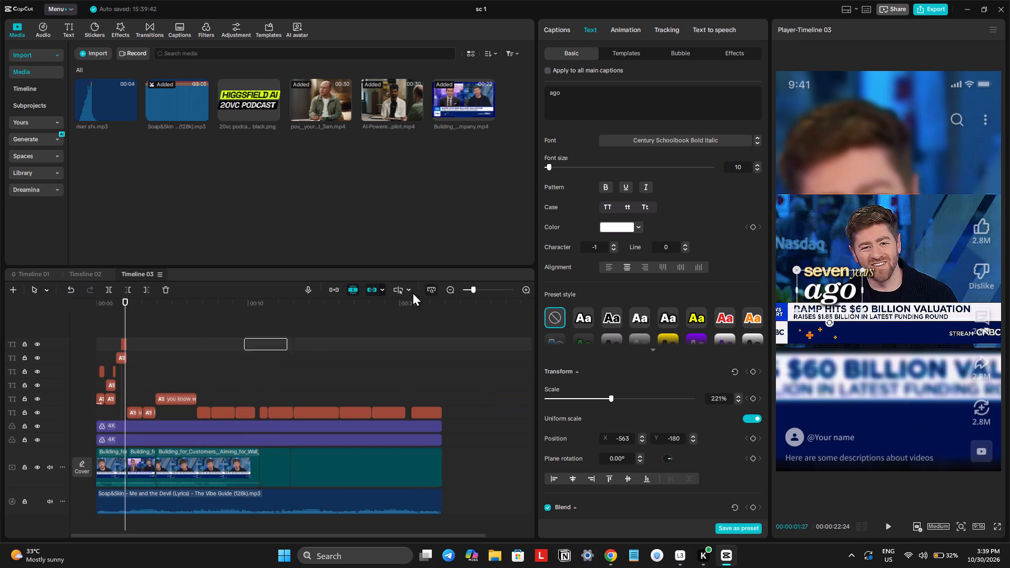
{"action": "left_click_drag", "start_coordinate": [154, 351], "coordinate": [126, 383]}
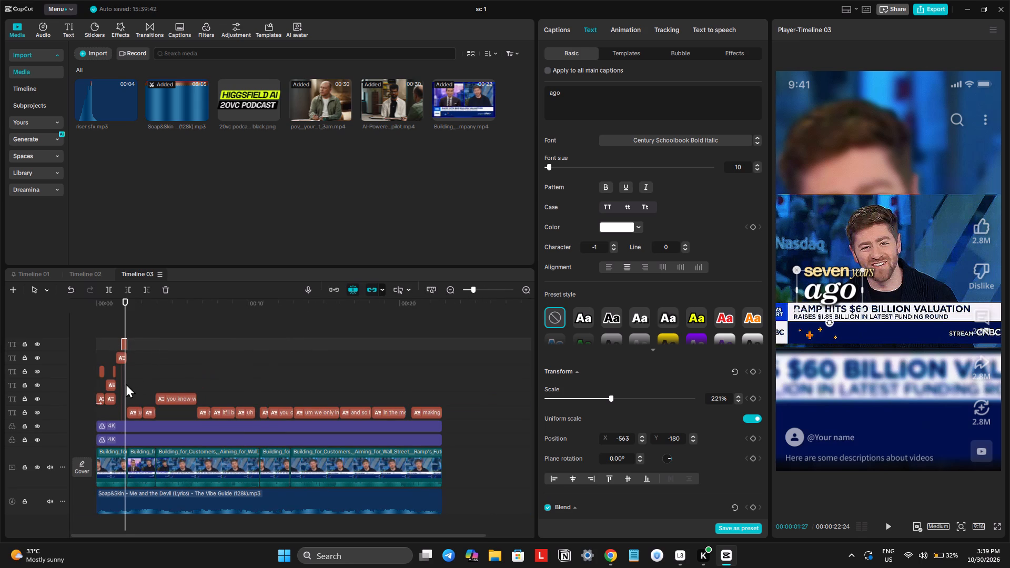
{"action": "left_click_drag", "start_coordinate": [126, 383], "coordinate": [89, 402]}
{"action": "left_click_drag", "start_coordinate": [99, 337], "coordinate": [122, 359]}
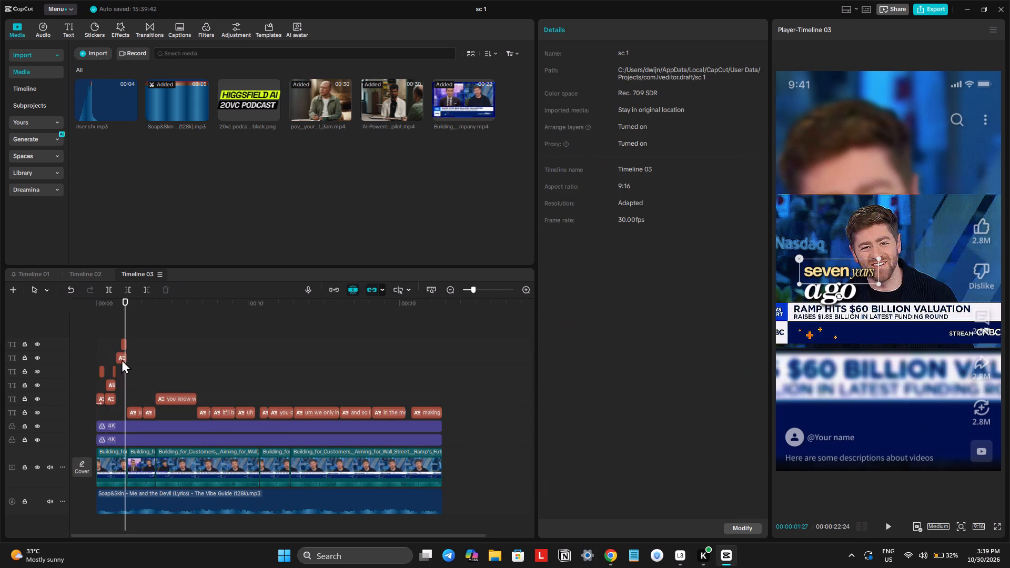
{"action": "left_click_drag", "start_coordinate": [122, 359], "coordinate": [126, 399]}
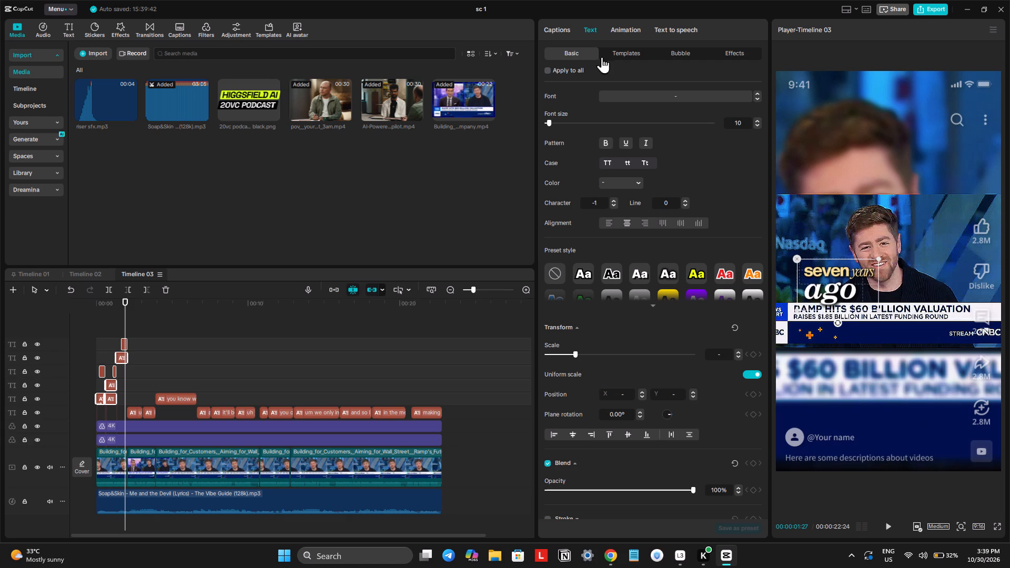
{"action": "left_click", "coordinate": [623, 28]}
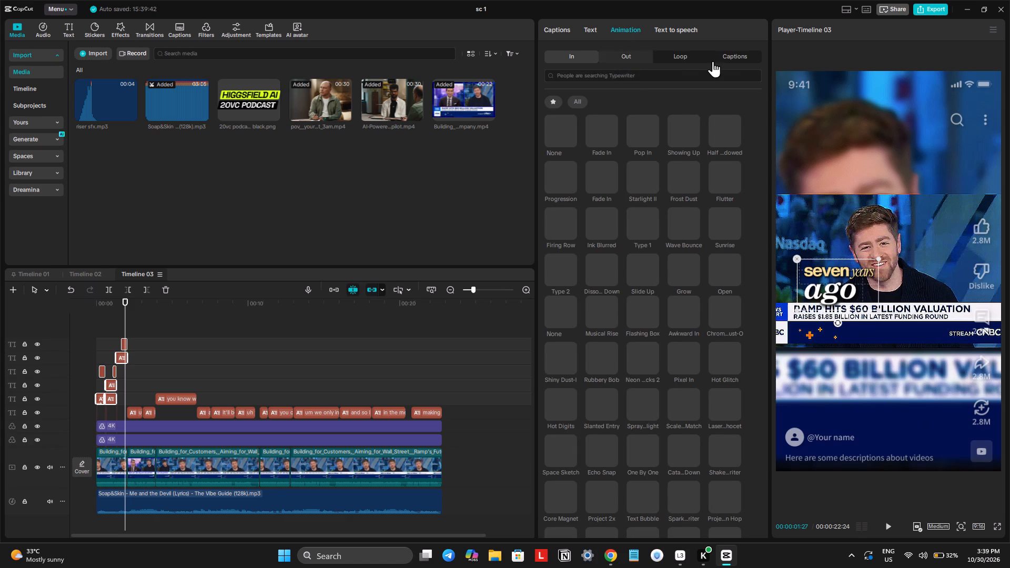
{"action": "left_click", "coordinate": [578, 54]}
{"action": "left_click", "coordinate": [549, 104]}
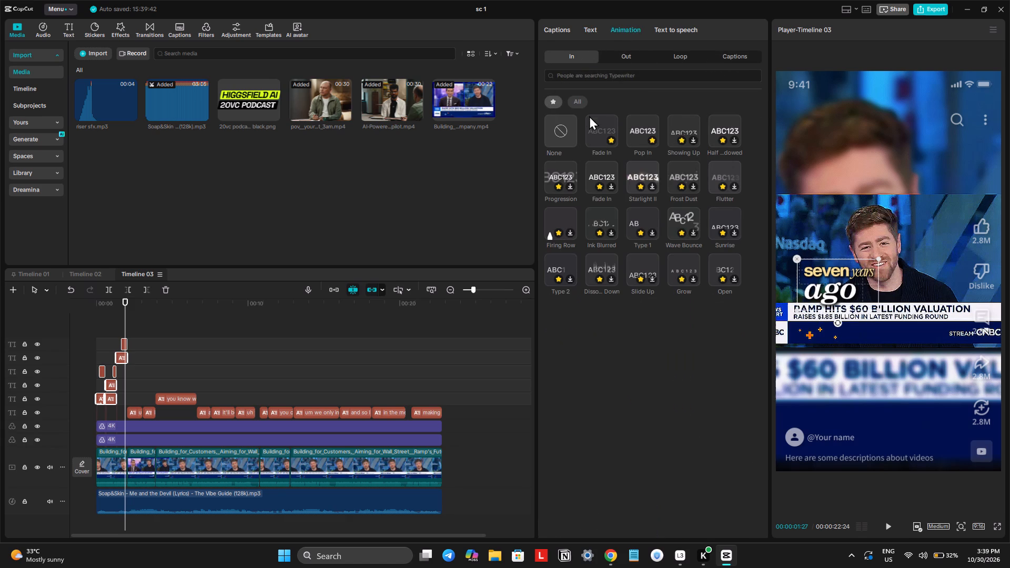
{"action": "left_click", "coordinate": [607, 131]}
{"action": "scroll", "coordinate": [224, 342], "scroll_direction": "up", "scroll_amount": 3, "text": "ctrl"}
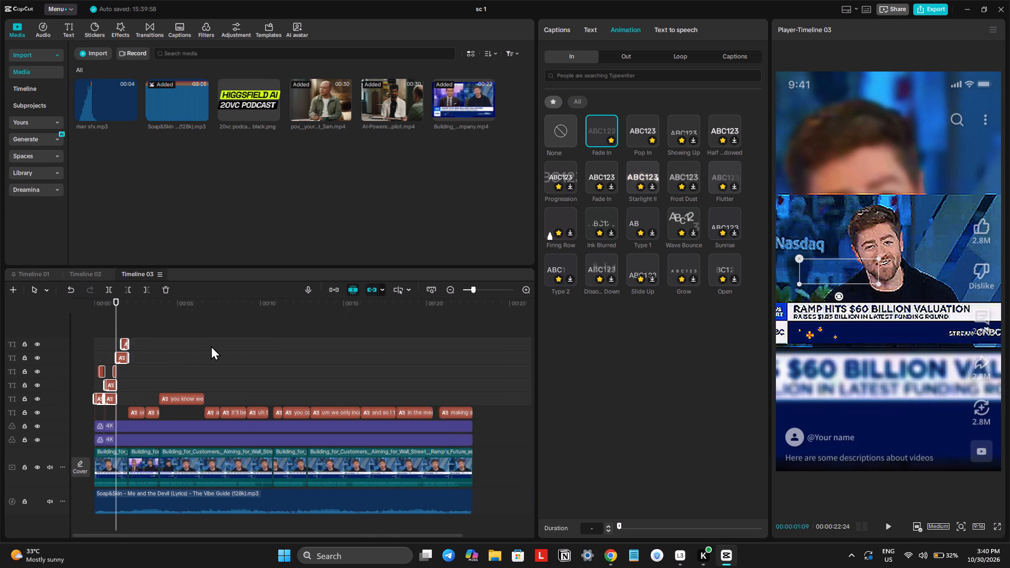
{"action": "scroll", "coordinate": [211, 346], "scroll_direction": "up", "scroll_amount": 4, "text": "ctrl"}
{"action": "scroll", "coordinate": [92, 326], "scroll_direction": "up", "scroll_amount": 8, "text": "ctrl"}
{"action": "left_click_drag", "start_coordinate": [93, 310], "coordinate": [33, 325]}
{"action": "scroll", "coordinate": [70, 347], "scroll_direction": "up", "scroll_amount": 7, "text": "ctrl"}
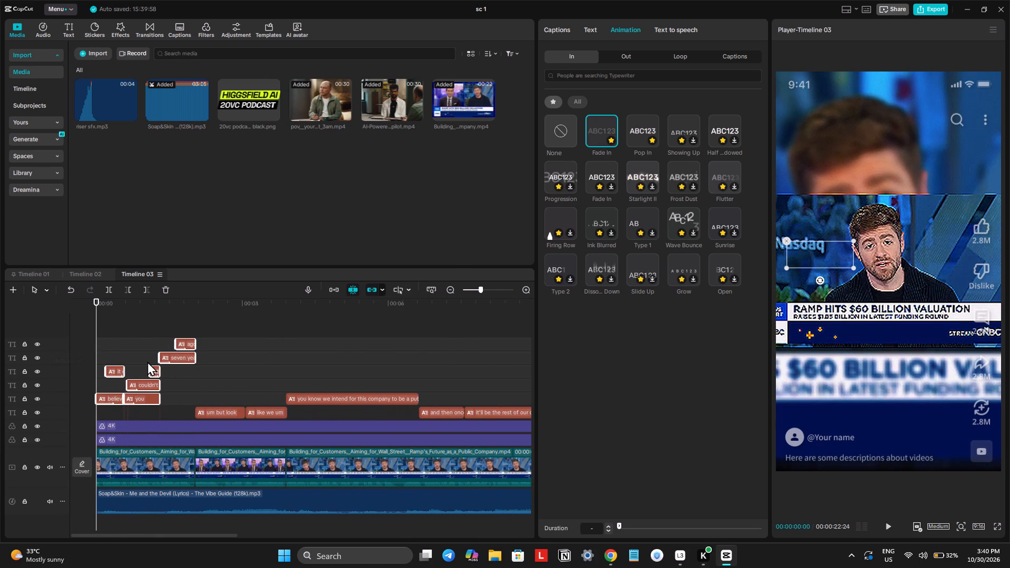
{"action": "key", "text": "space"}
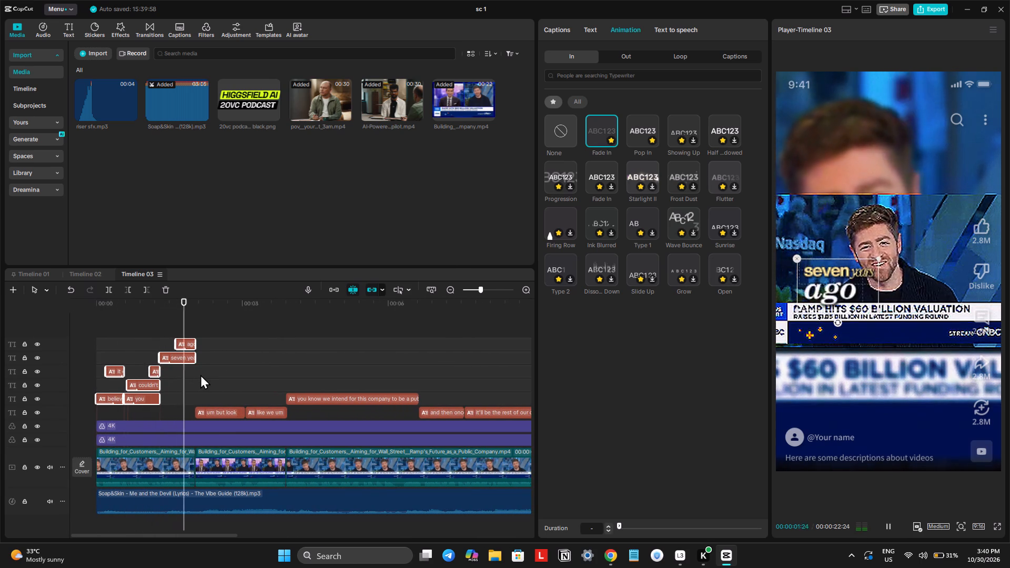
{"action": "scroll", "coordinate": [200, 374], "scroll_direction": "up", "scroll_amount": 8, "text": "ctrl"}
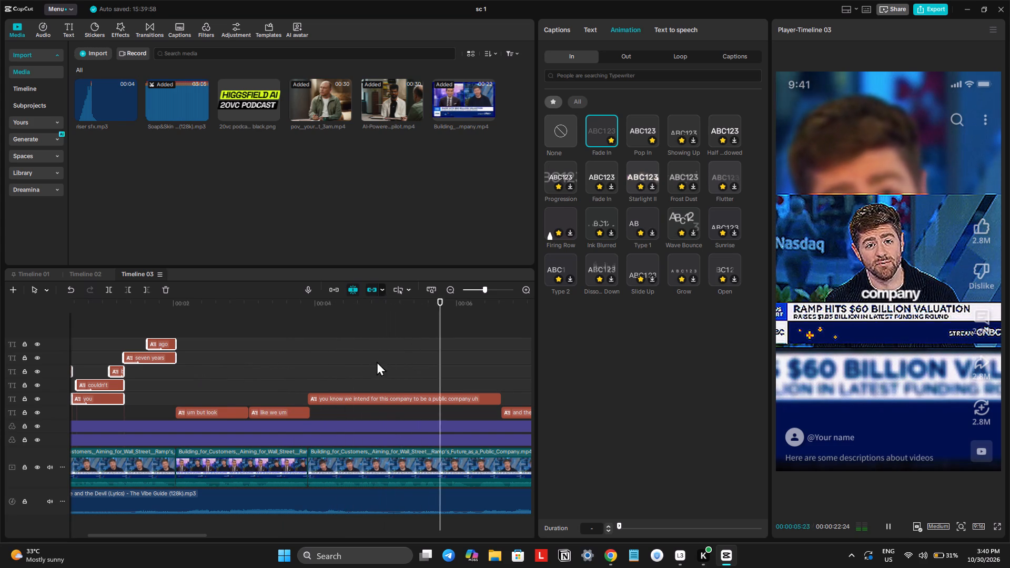
{"action": "left_click", "coordinate": [433, 290]}
{"action": "key", "text": "space"}
{"action": "left_click_drag", "start_coordinate": [135, 303], "coordinate": [114, 306]}
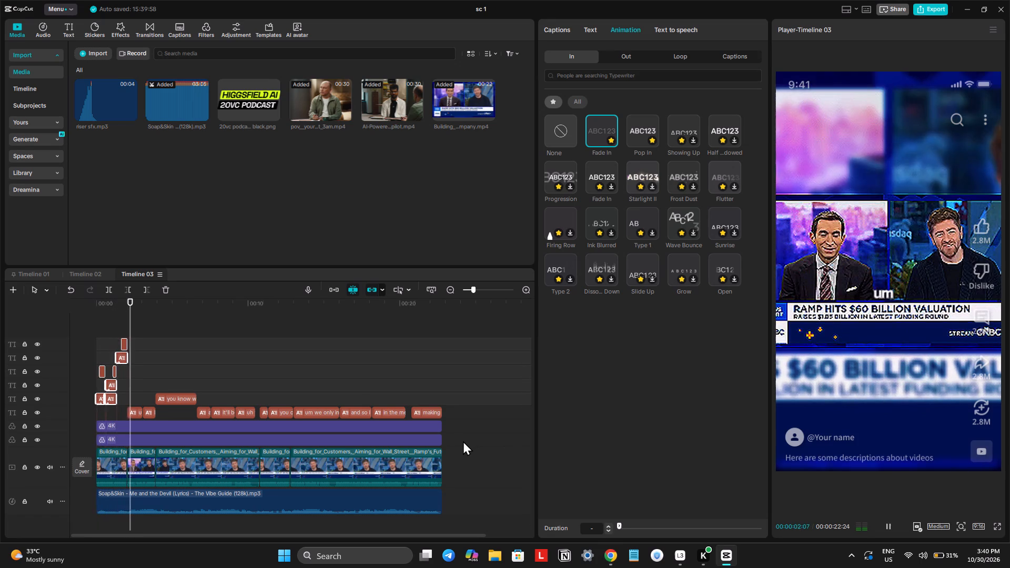
{"action": "scroll", "coordinate": [453, 443], "scroll_direction": "up", "scroll_amount": 10, "text": "ctrl"}
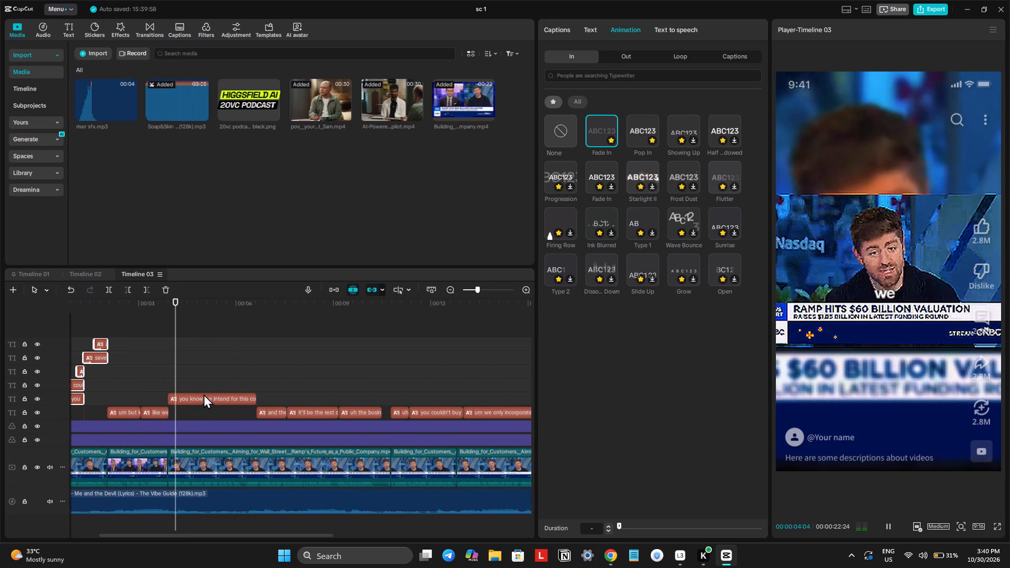
{"action": "left_click", "coordinate": [85, 276]}
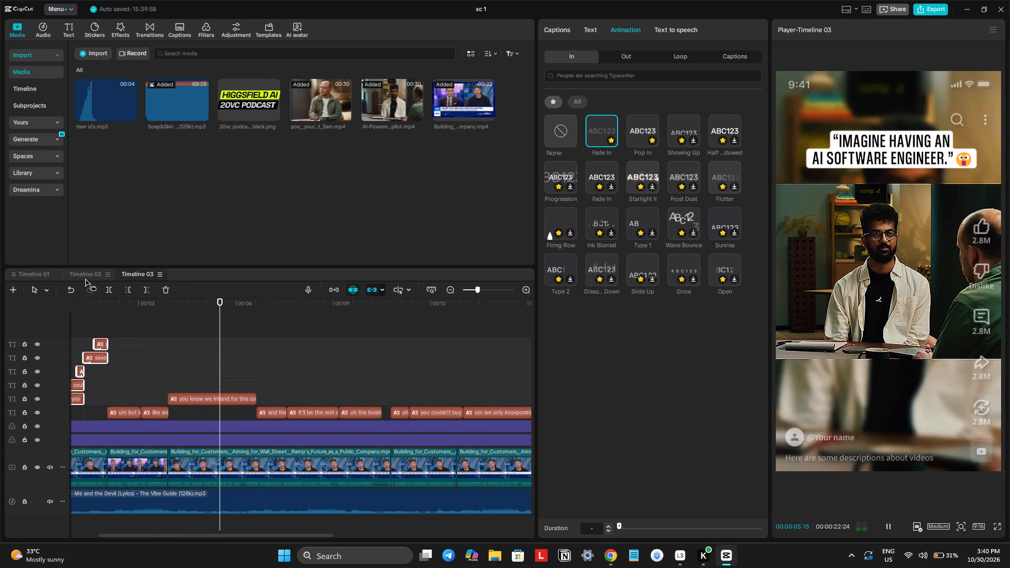
{"action": "left_click", "coordinate": [114, 343]}
{"action": "key", "text": "ctrl+c"}
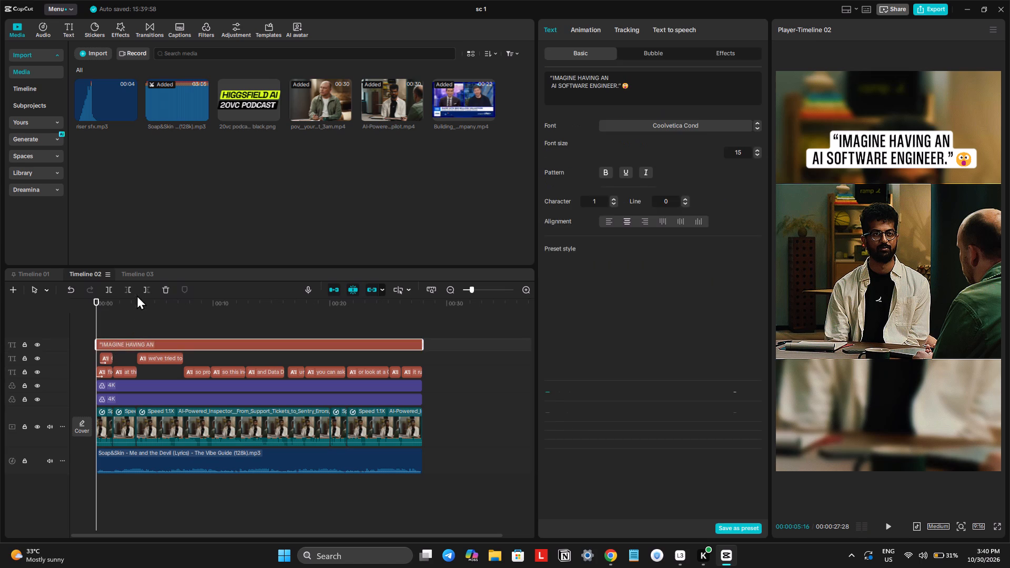
{"action": "left_click", "coordinate": [132, 278]}
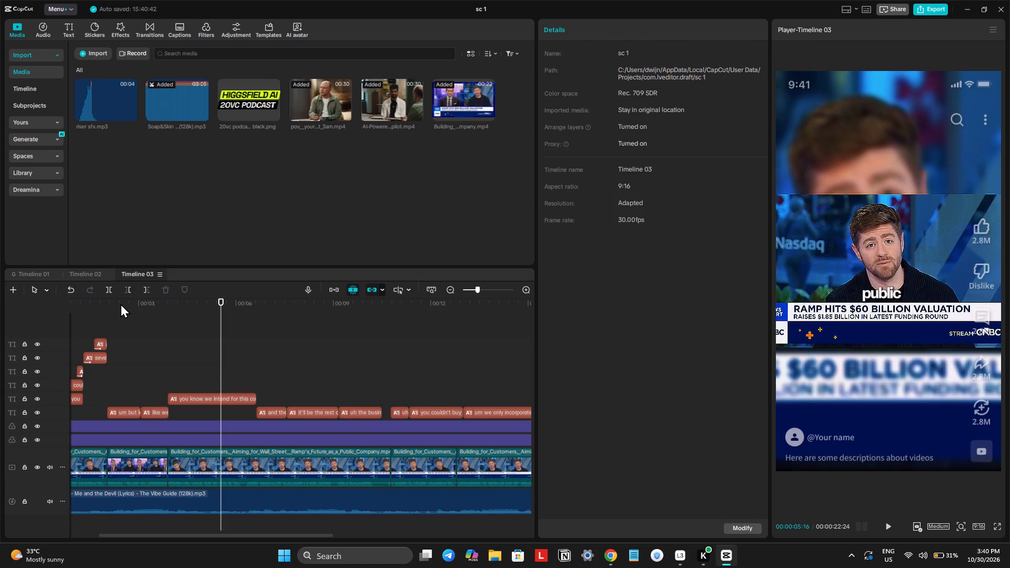
{"action": "key", "text": "ctrl+v"}
{"action": "left_click", "coordinate": [435, 286]}
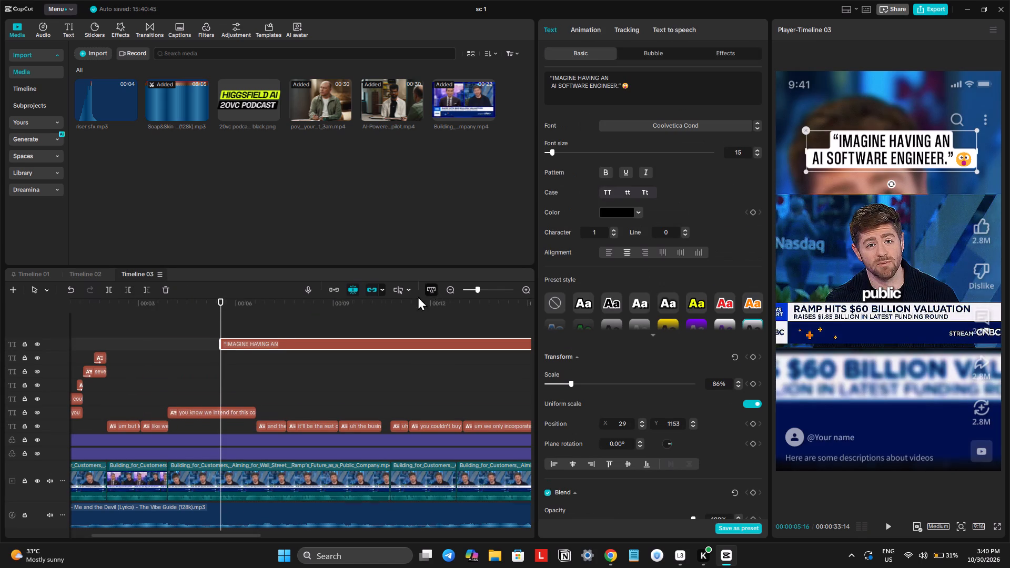
{"action": "left_click_drag", "start_coordinate": [220, 344], "coordinate": [101, 348]}
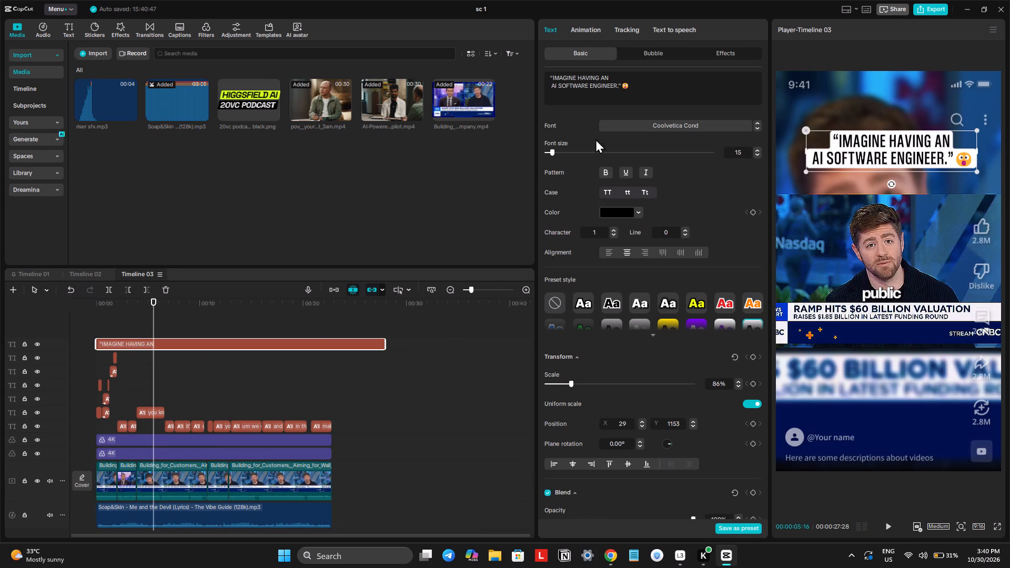
Replace the pasted title's text with the copied hook "7 YEARS AGO, THIS COMPANY DIDN'T EXIST.", breaking the line before "DIDN'T".
{"action": "left_click", "coordinate": [601, 84]}
{"action": "key", "text": "ctrl+a"}
{"action": "key", "text": "ctrl+v"}
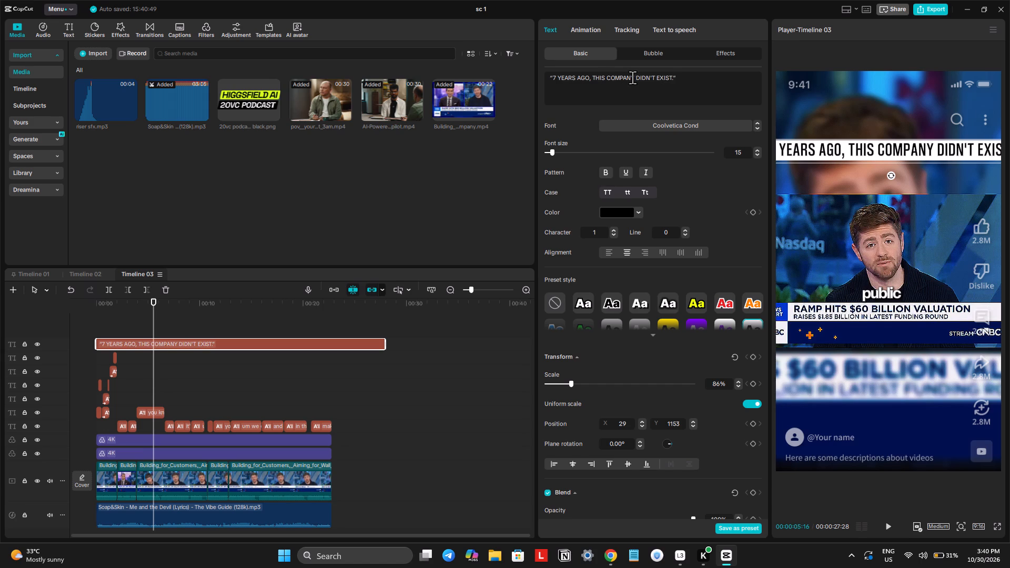
{"action": "left_click", "coordinate": [632, 77]}
{"action": "key", "text": "Right"}
{"action": "key", "text": "Return"}
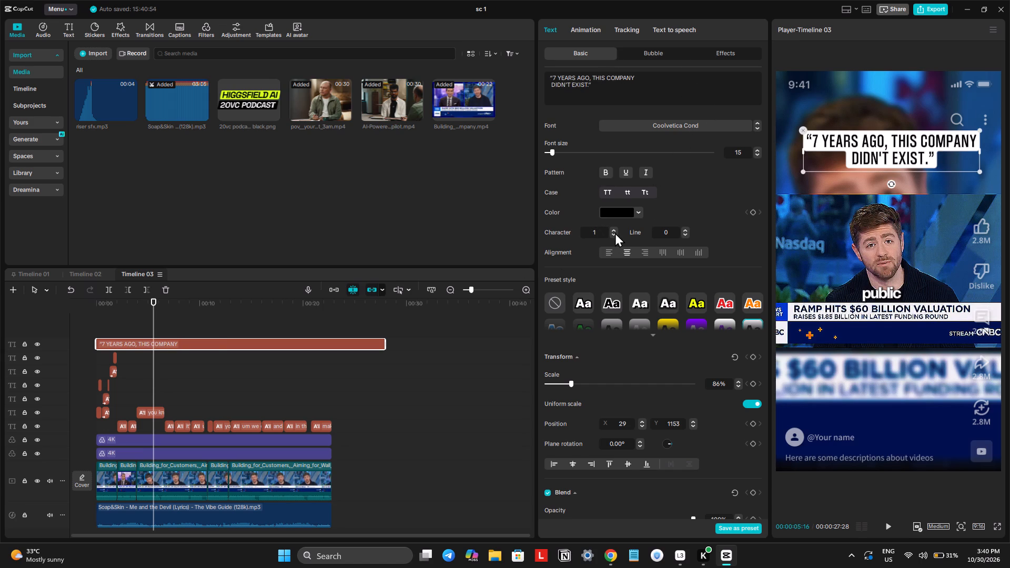
Set the hook title's character spacing to 0 and place it just above the interview footage, at about X 0, Y 982.
{"action": "left_click", "coordinate": [615, 232]}
{"action": "left_click_drag", "start_coordinate": [938, 157], "coordinate": [938, 166]}
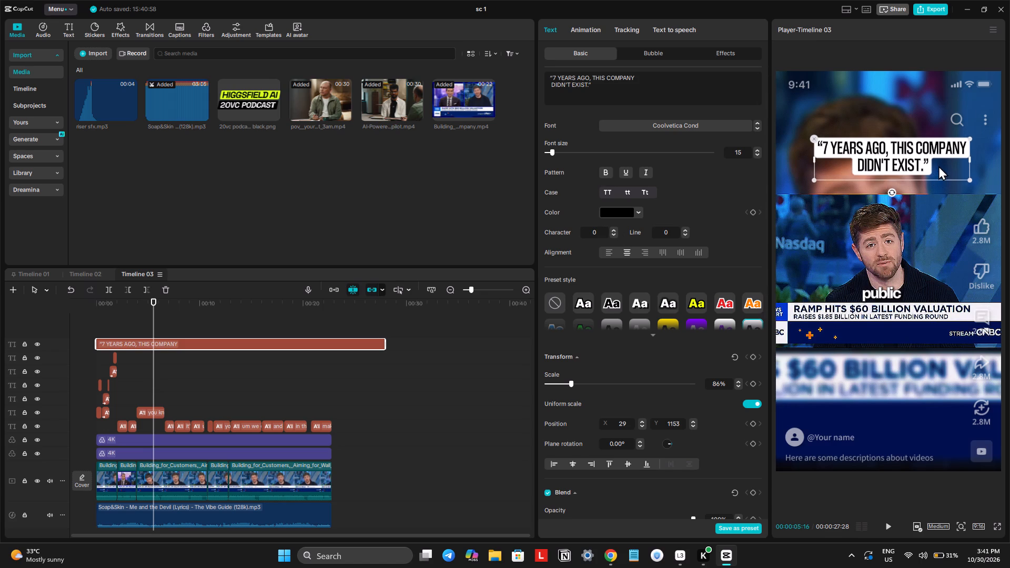
{"action": "left_click_drag", "start_coordinate": [938, 166], "coordinate": [937, 175]}
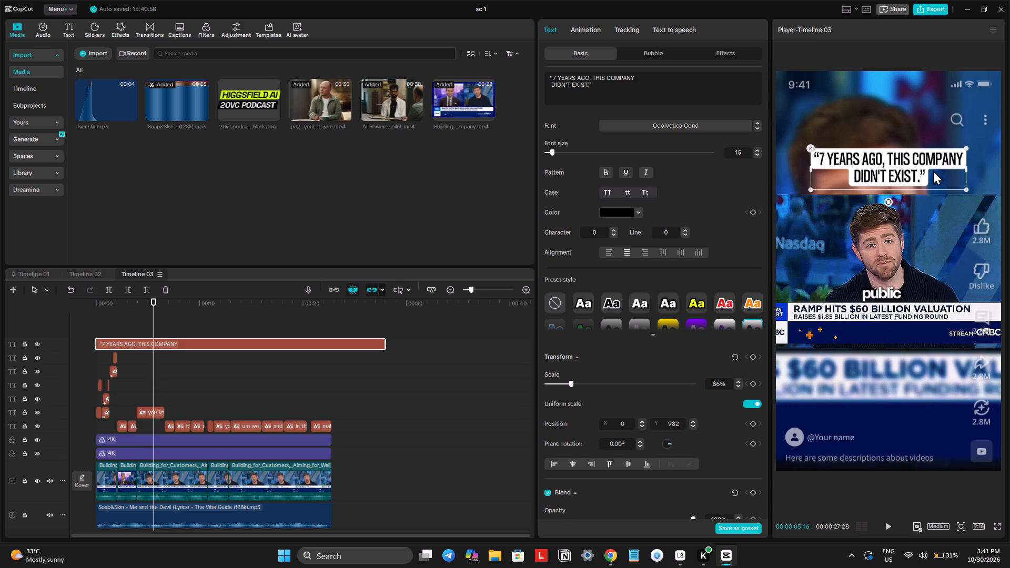
Trim the hook title's excess length so it ends together with the video clip at 00:00:22:24.
{"action": "left_click", "coordinate": [336, 326]}
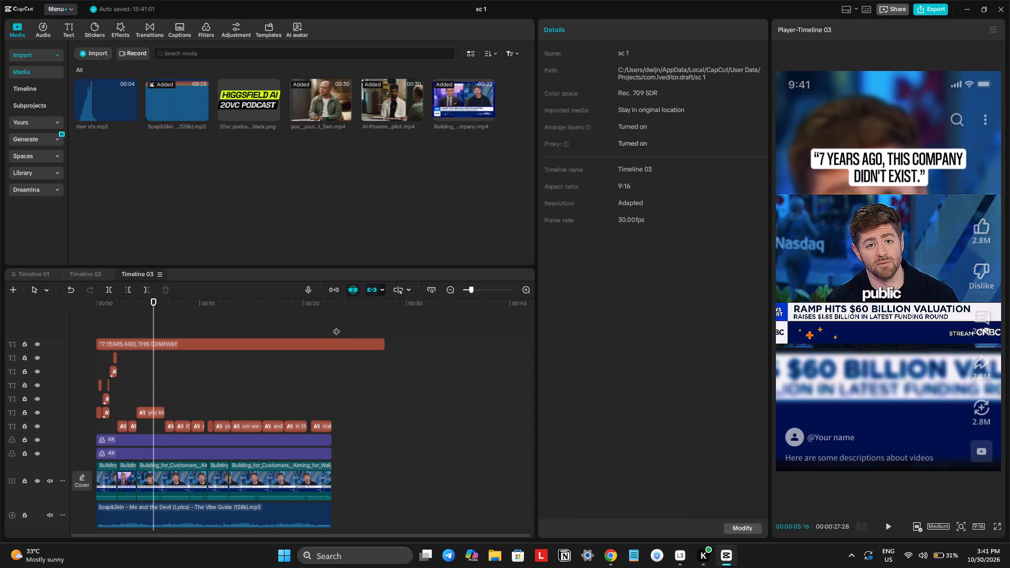
{"action": "left_click_drag", "start_coordinate": [336, 326], "coordinate": [331, 335]}
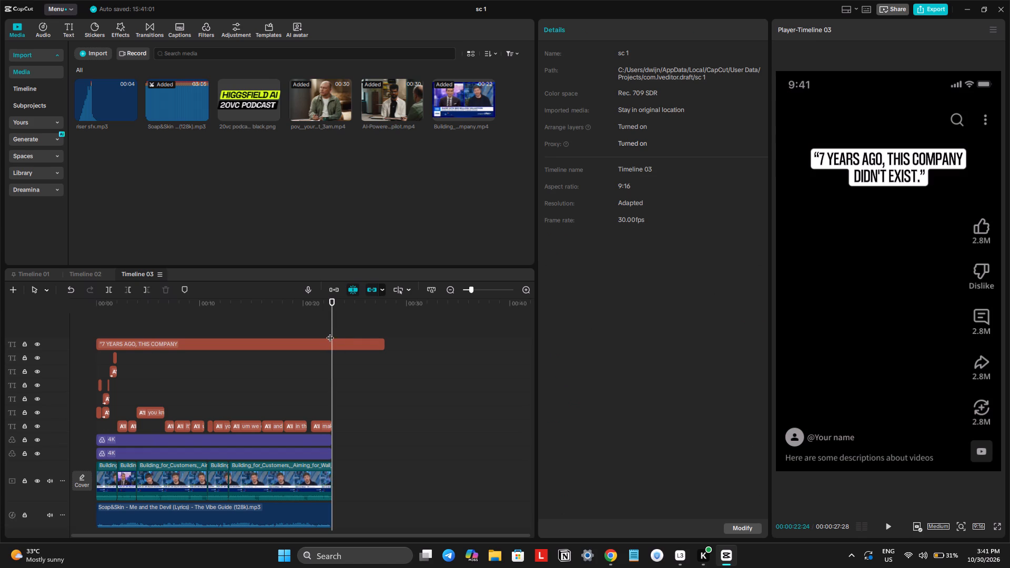
{"action": "key", "text": "ctrl+a"}
{"action": "key", "text": "w"}
Play Timeline 03 to check the edit with the hook title in place.
{"action": "key", "text": "space"}
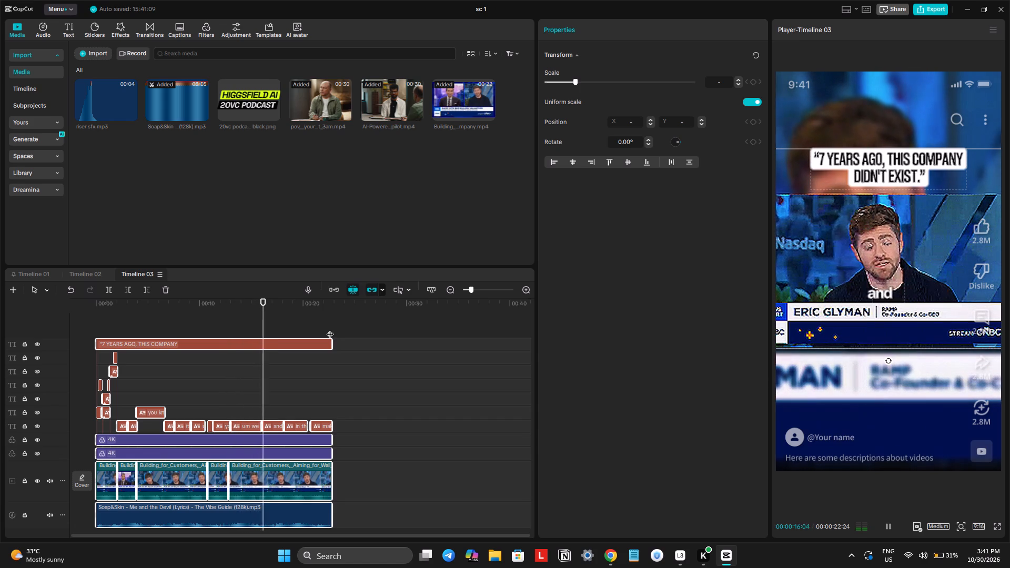
Export Timeline 03 as a video named "sc 3.1".
{"action": "left_click", "coordinate": [933, 8]}
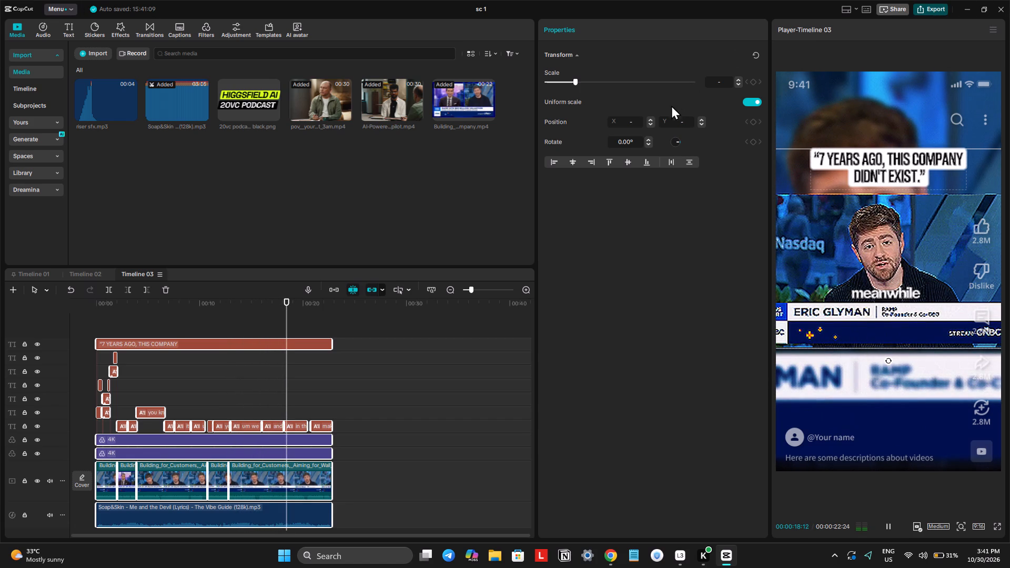
{"action": "left_click_drag", "start_coordinate": [582, 151], "coordinate": [554, 155]}
{"action": "left_click", "coordinate": [589, 148]}
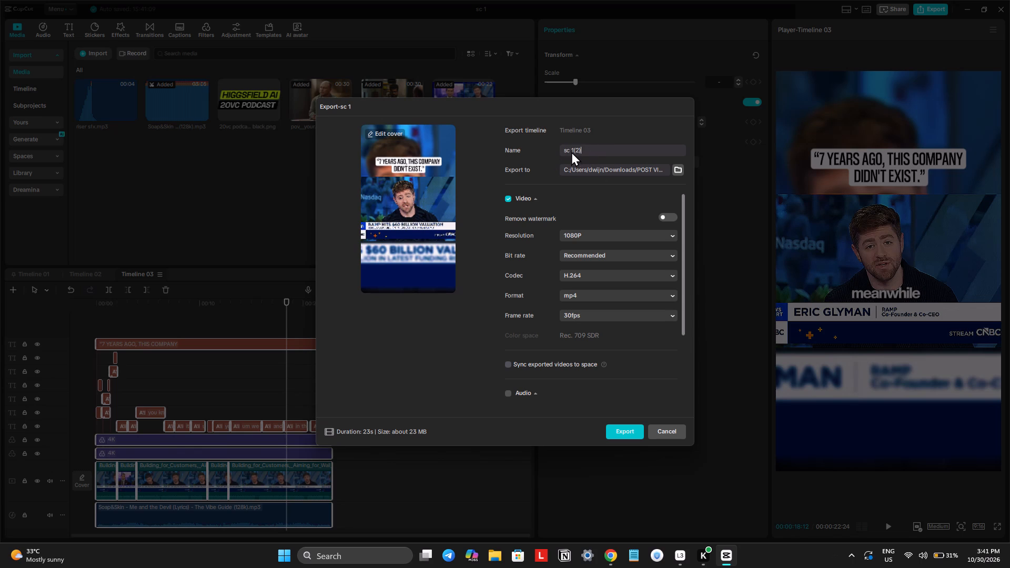
{"action": "left_click_drag", "start_coordinate": [571, 151], "coordinate": [589, 150]}
{"action": "type", "text": "3.1"}
{"action": "key", "text": "Return"}
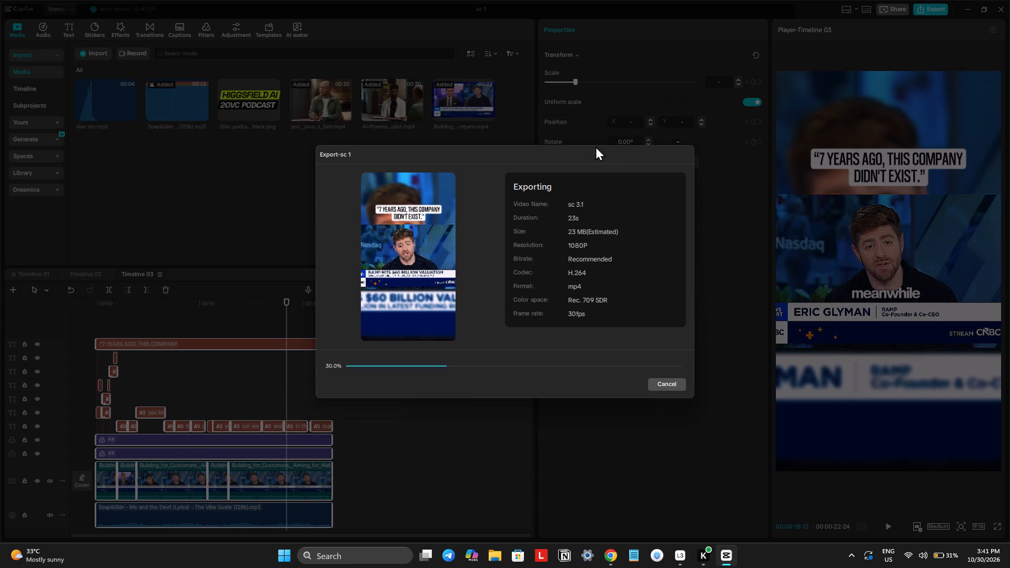
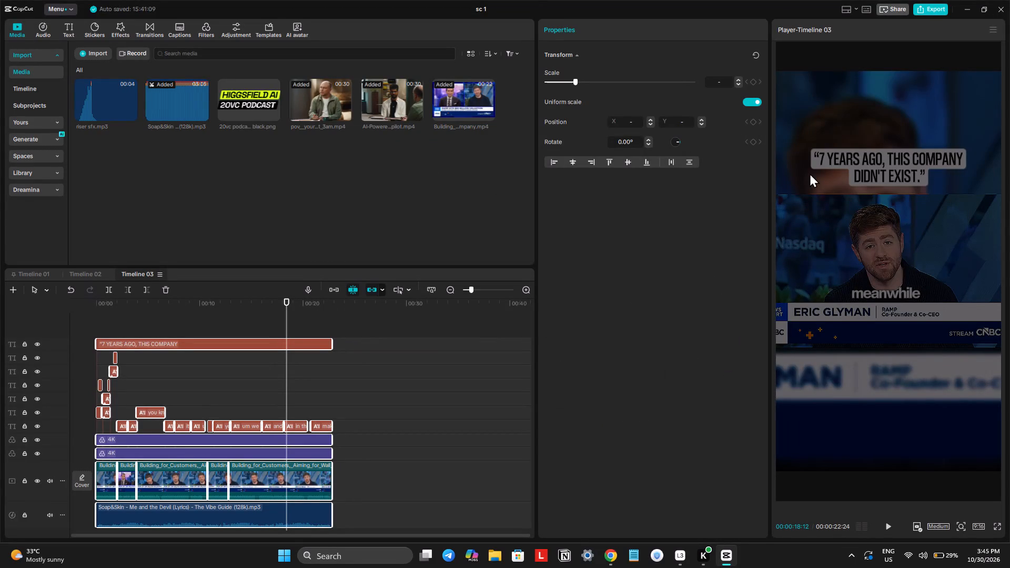
Close the "sc 1" project.
{"action": "left_click", "coordinate": [999, 8]}
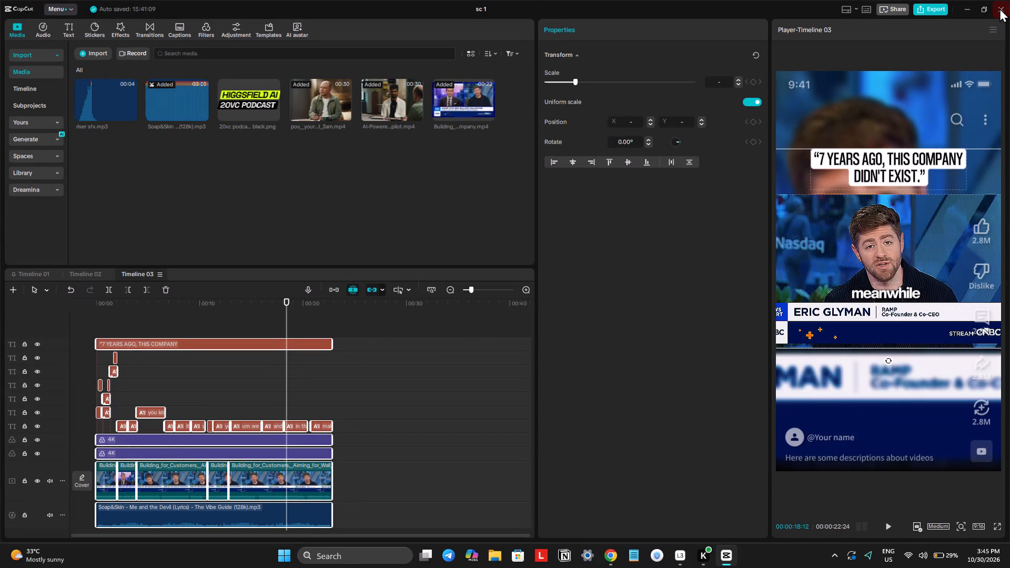